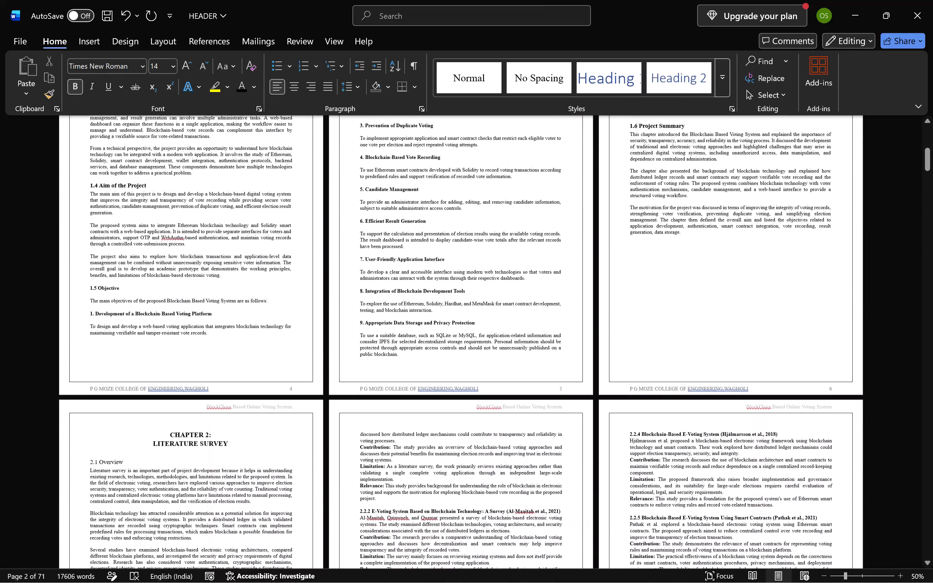
# Review the report pages from section 1.4 through chapter 4 for page-layout problems such as headings stranded at page ends.
pyautogui.scroll(-3, 504, 256)
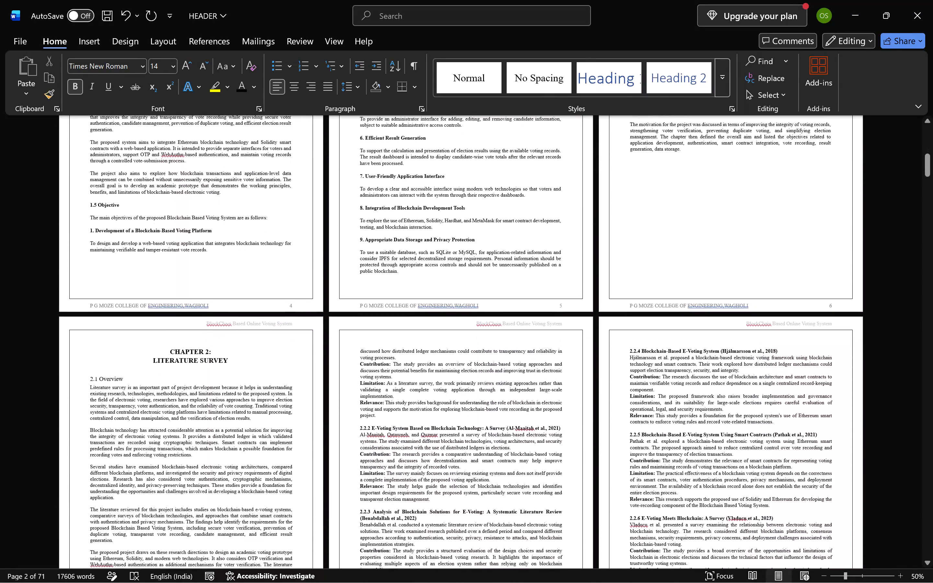
pyautogui.scroll(-4, 504, 256)
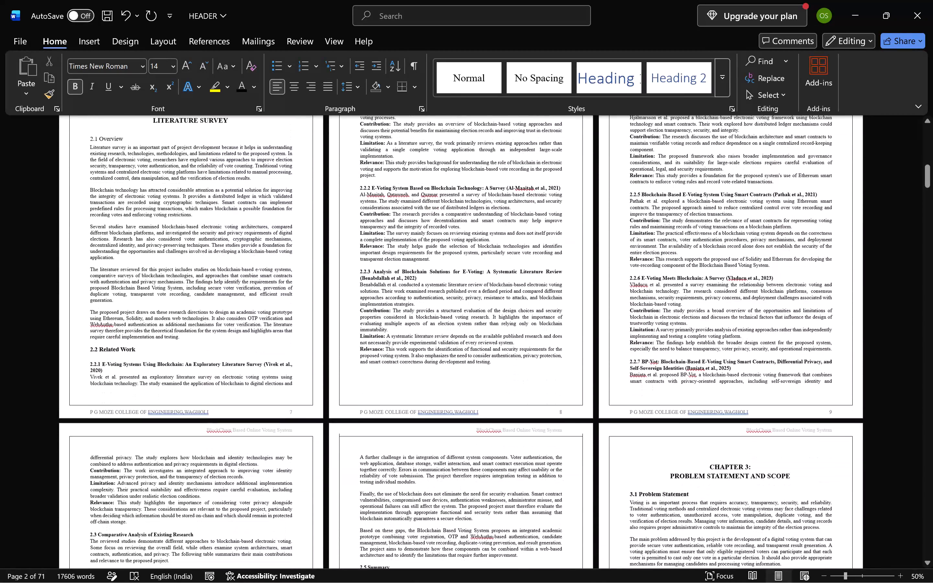
pyautogui.scroll(-3, 504, 256)
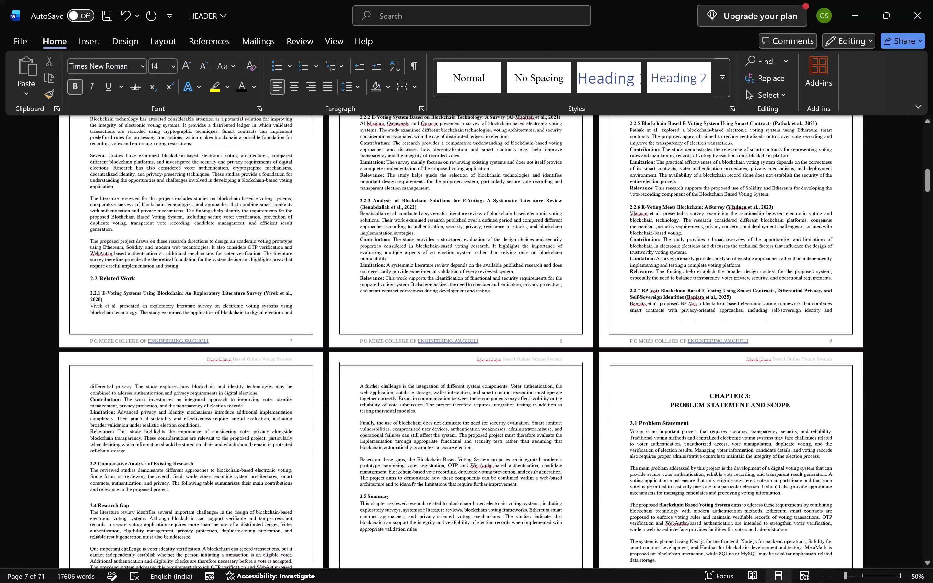
pyautogui.scroll(-4, 504, 256)
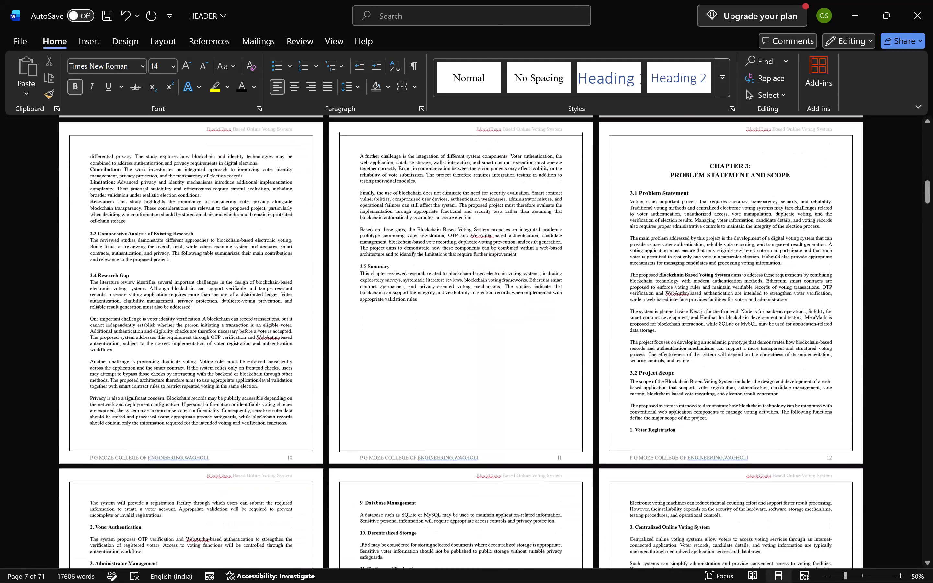
pyautogui.scroll(-4, 504, 256)
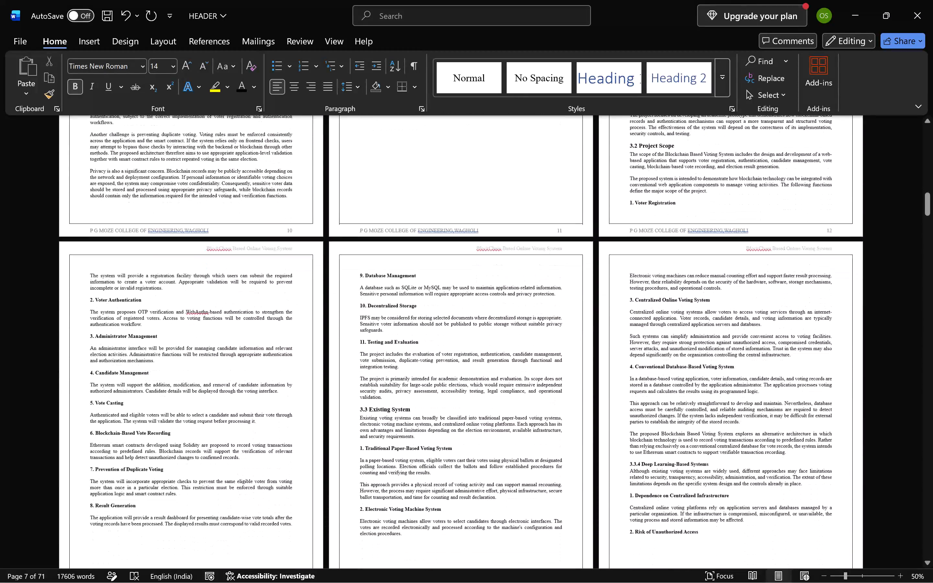
pyautogui.scroll(-1, 504, 256)
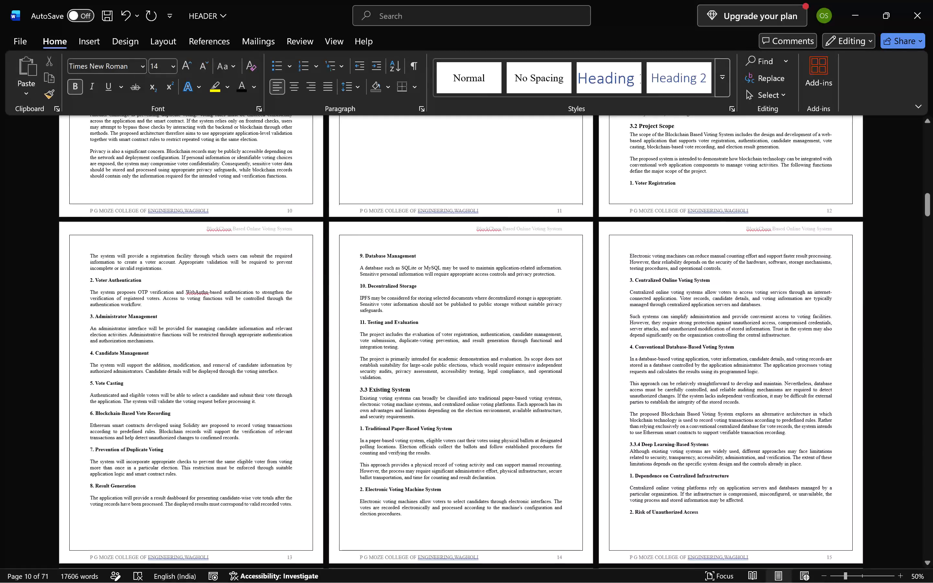
pyautogui.scroll(-1, 504, 256)
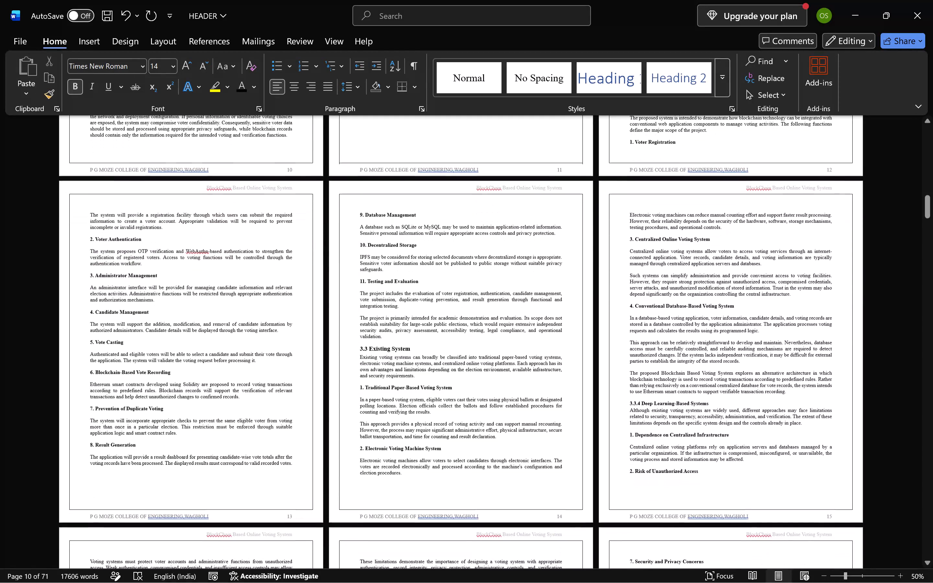
pyautogui.scroll(-5, 504, 256)
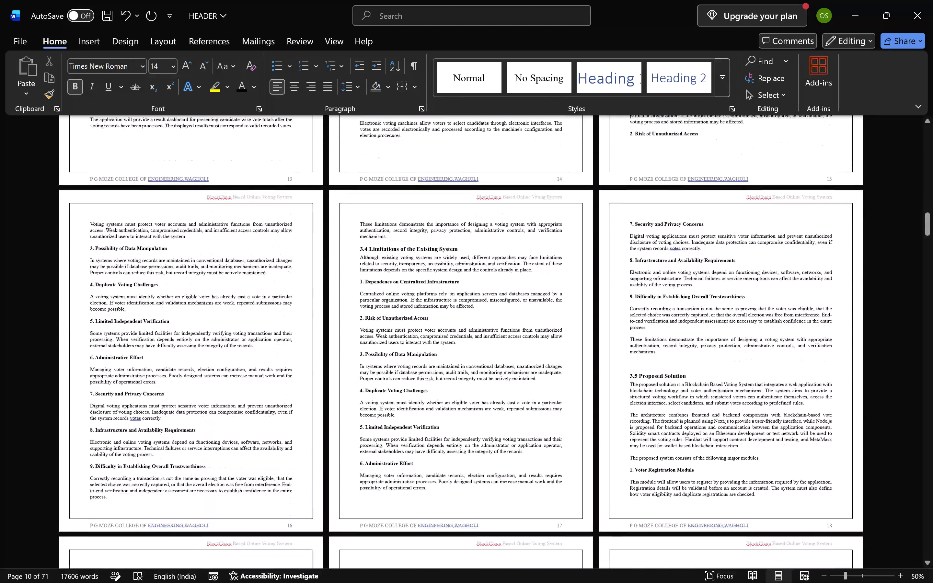
pyautogui.scroll(-5, 504, 256)
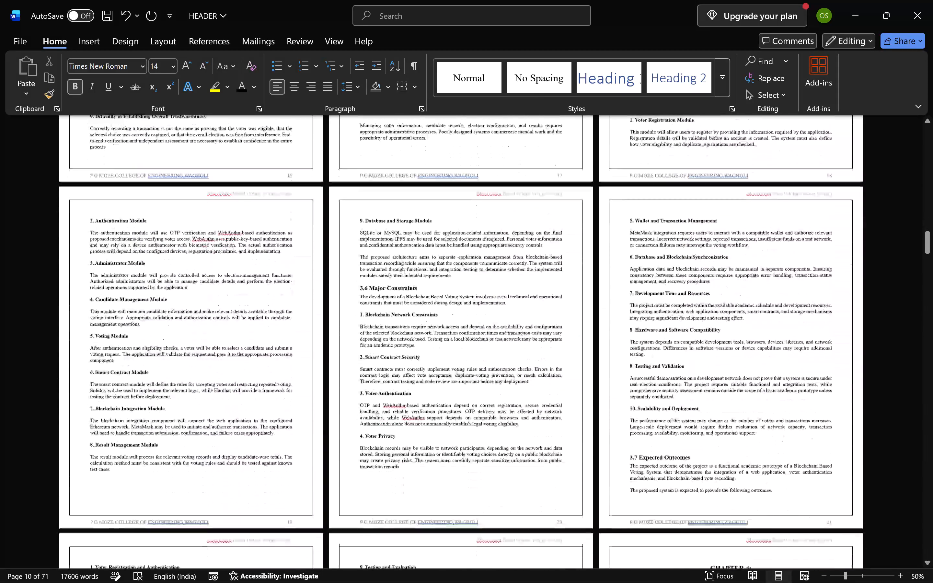
pyautogui.scroll(-5, 504, 256)
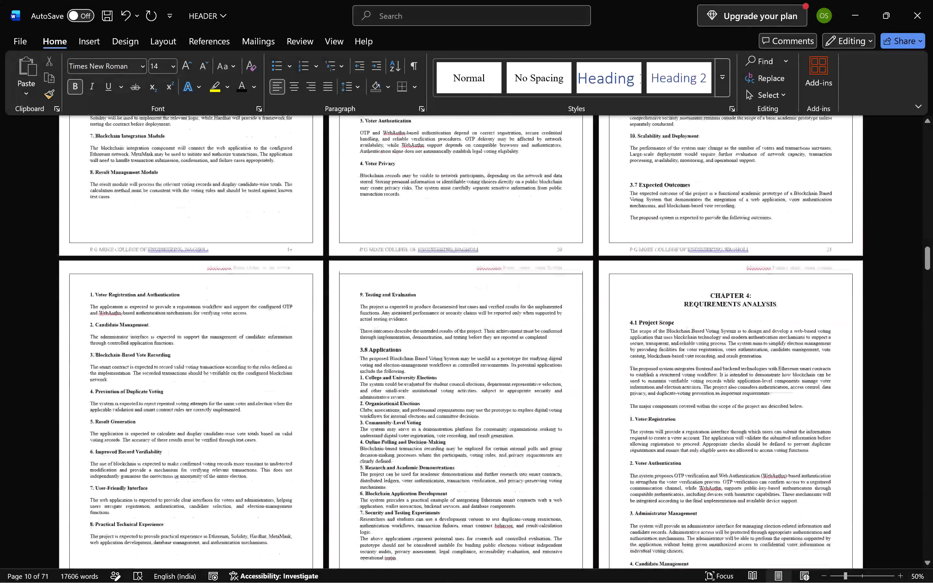
pyautogui.scroll(-4, 504, 256)
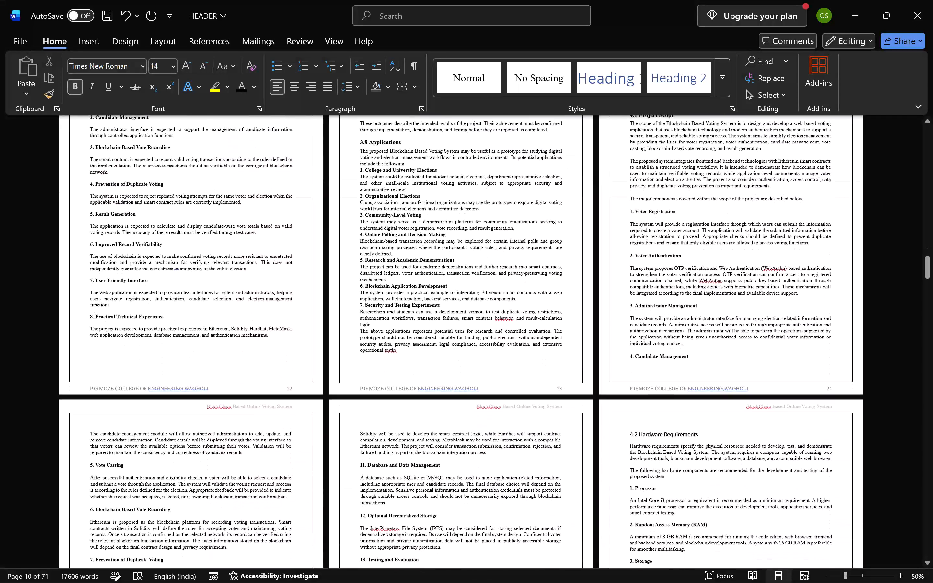
pyautogui.scroll(-2, 504, 256)
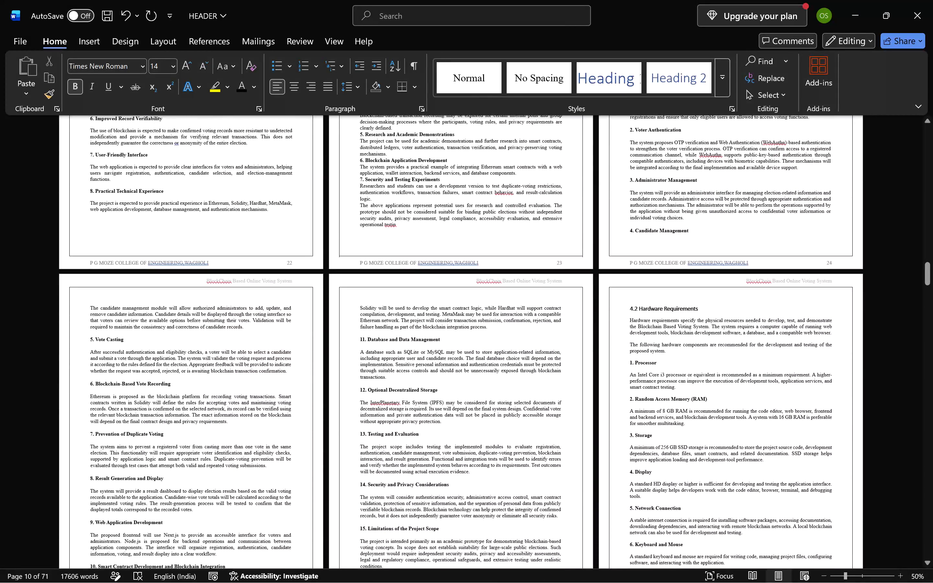
# Insert a line break before the "4. Candidate Management" heading on page 24 to push it onto the next page.
pyautogui.click(628, 229)
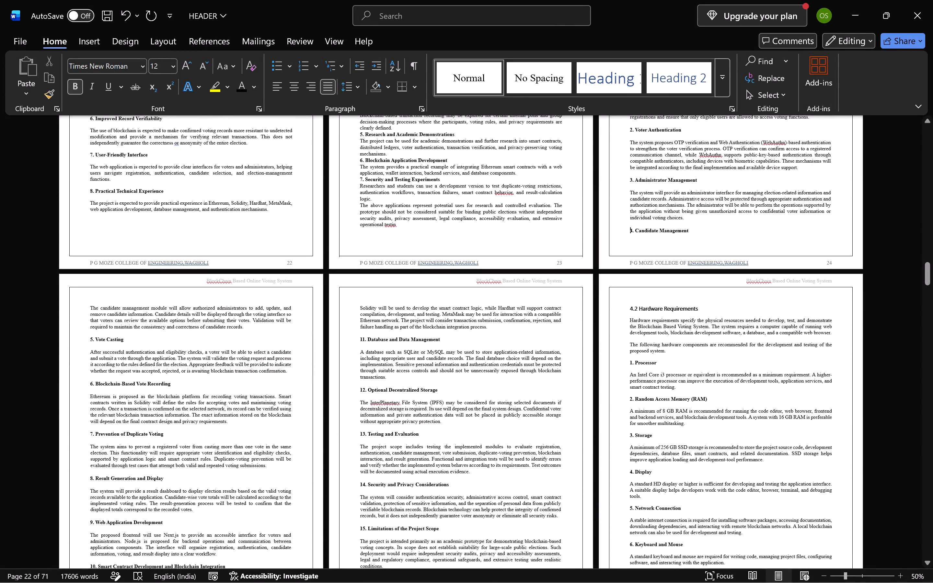
pyautogui.press('Return')
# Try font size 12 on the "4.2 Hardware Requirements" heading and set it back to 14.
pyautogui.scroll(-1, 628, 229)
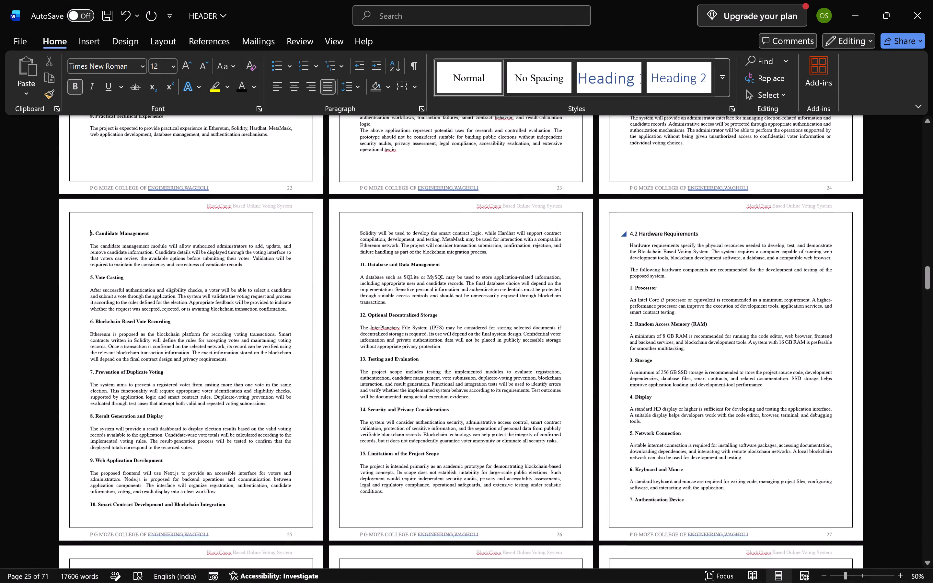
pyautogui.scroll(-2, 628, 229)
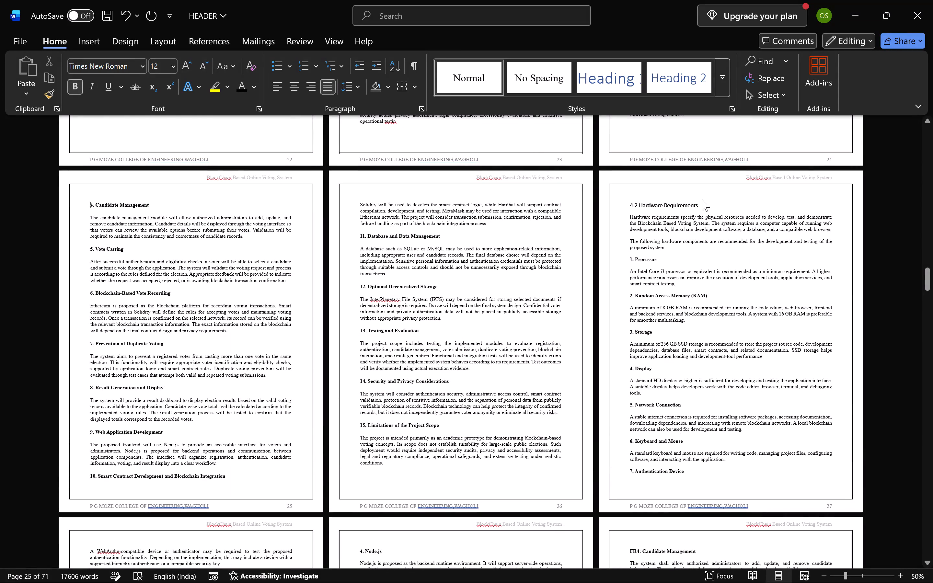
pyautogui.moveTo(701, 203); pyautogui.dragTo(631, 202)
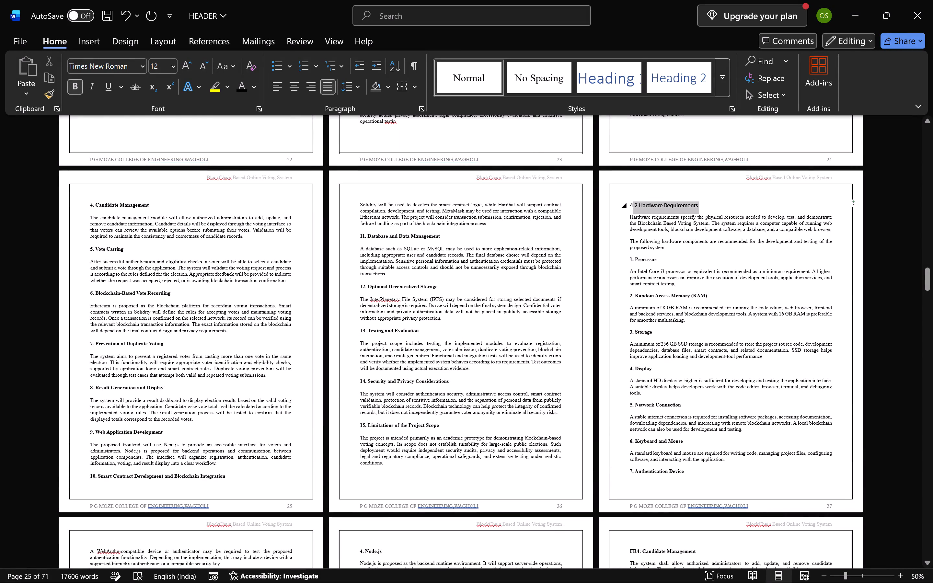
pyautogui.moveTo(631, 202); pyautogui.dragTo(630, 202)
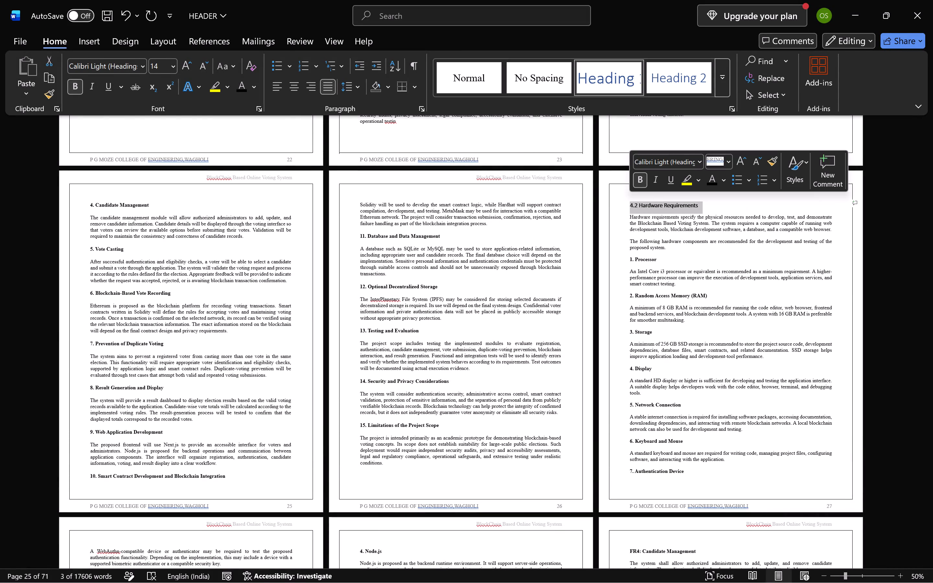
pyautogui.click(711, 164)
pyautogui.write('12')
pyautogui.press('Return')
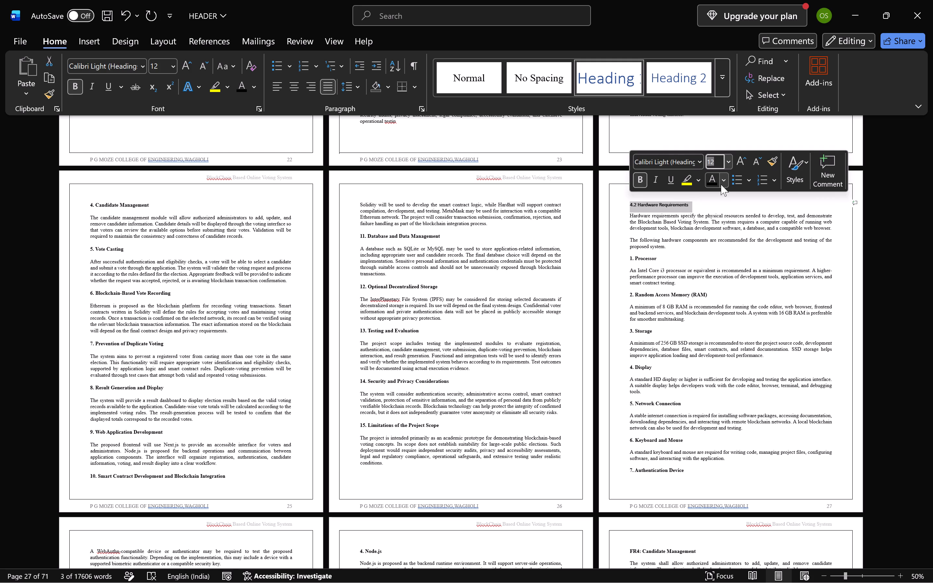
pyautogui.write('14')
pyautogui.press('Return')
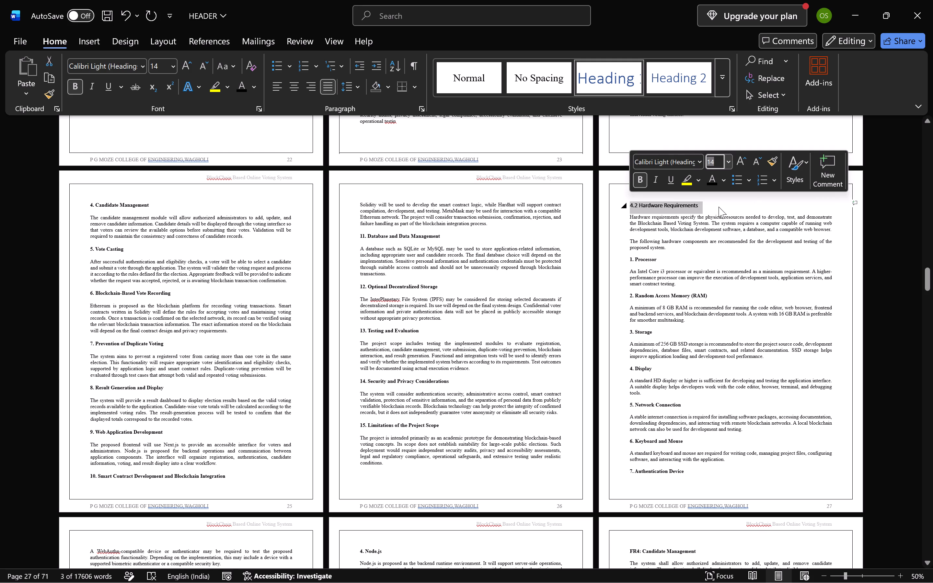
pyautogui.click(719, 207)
# Insert a line break before the "7. Authentication Device" heading on page 27 to push it onto the next page.
pyautogui.scroll(-3, 719, 207)
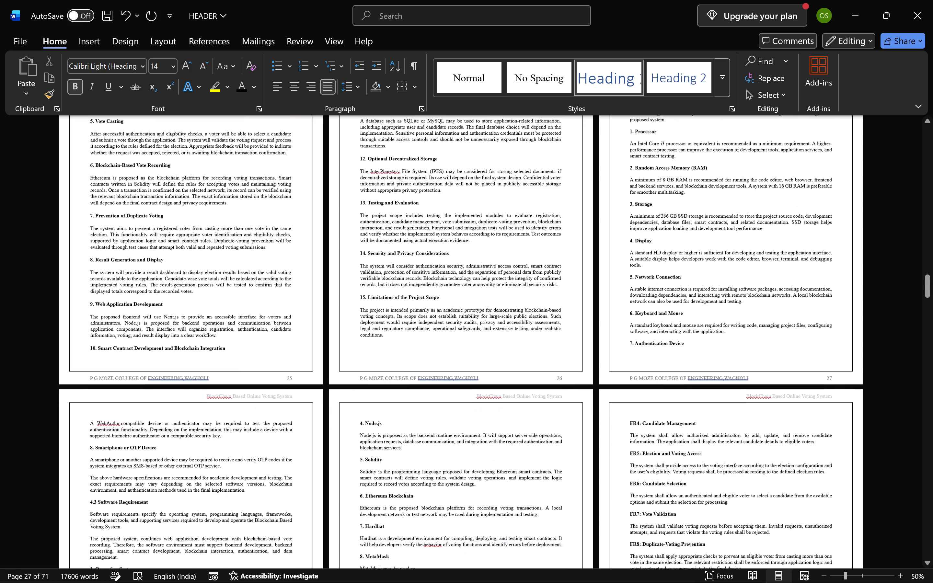
pyautogui.scroll(-1, 719, 207)
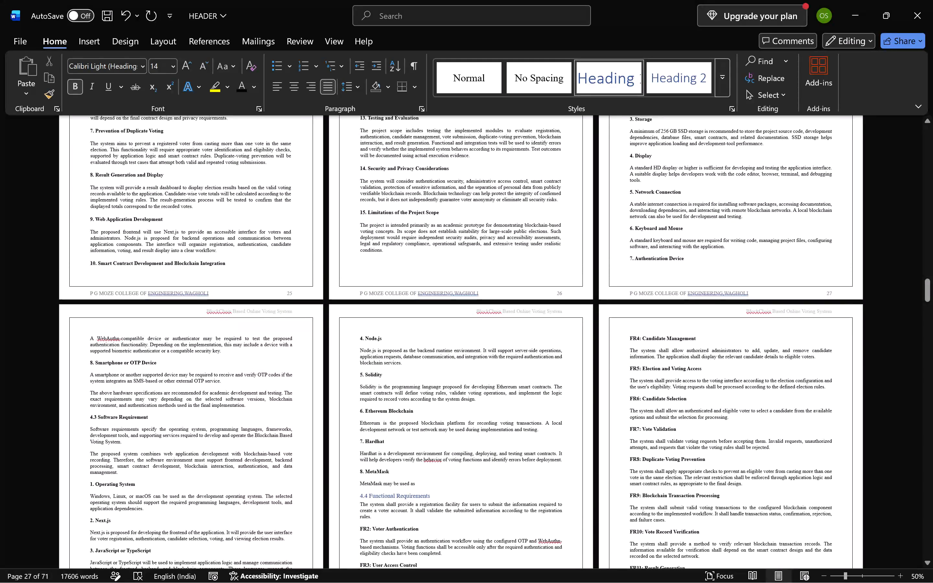
pyautogui.click(628, 258)
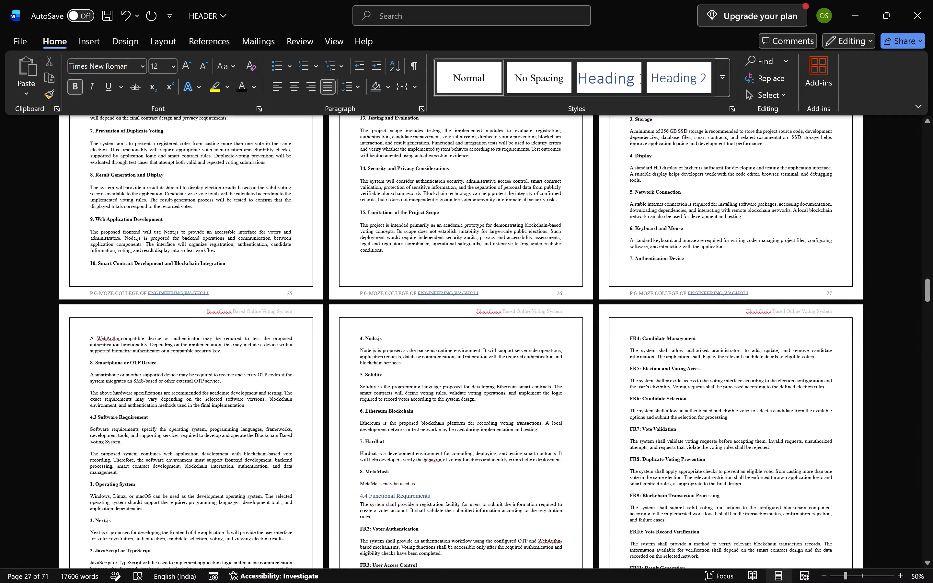
pyautogui.press('Return')
# Insert a line break before the "3. Transparency and Verifiability" heading on page 31 to push it onto the next page.
pyautogui.scroll(-1, 628, 258)
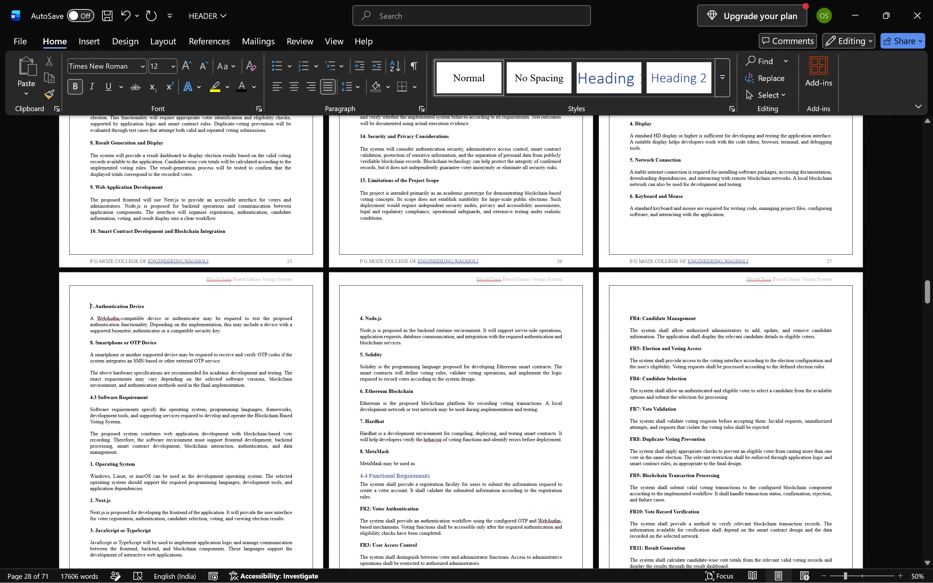
pyautogui.keyDown('ctrl'); pyautogui.scroll(-2, 549, 241); pyautogui.keyUp('ctrl')
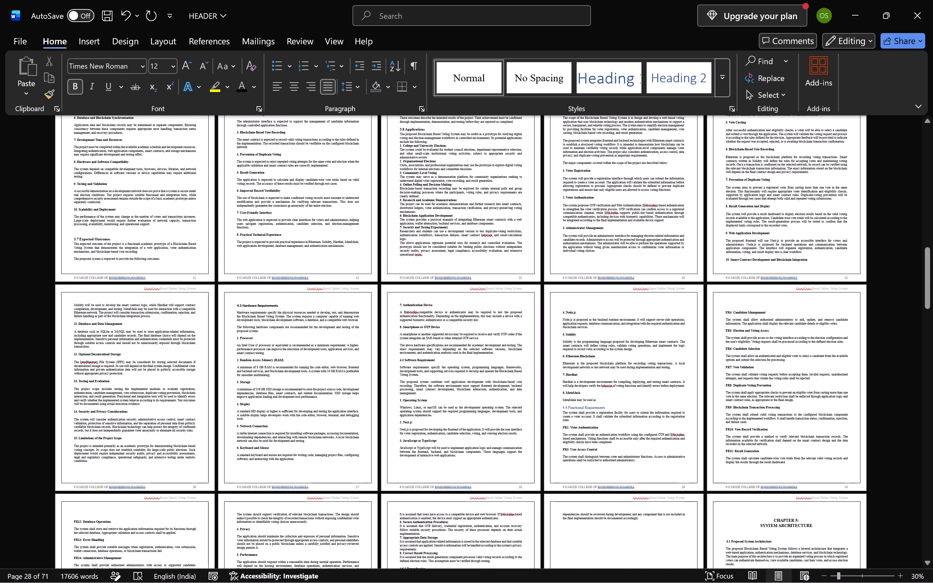
pyautogui.keyDown('ctrl'); pyautogui.scroll(3, 549, 241); pyautogui.keyUp('ctrl')
pyautogui.keyDown('ctrl'); pyautogui.scroll(-1, 549, 241); pyautogui.keyUp('ctrl')
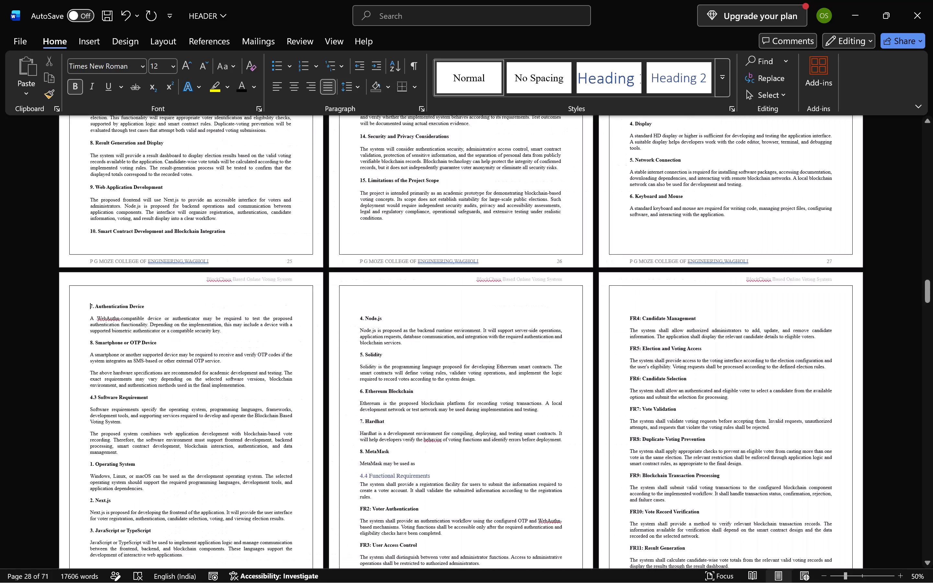
pyautogui.keyDown('ctrl'); pyautogui.scroll(2, 549, 241); pyautogui.keyUp('ctrl')
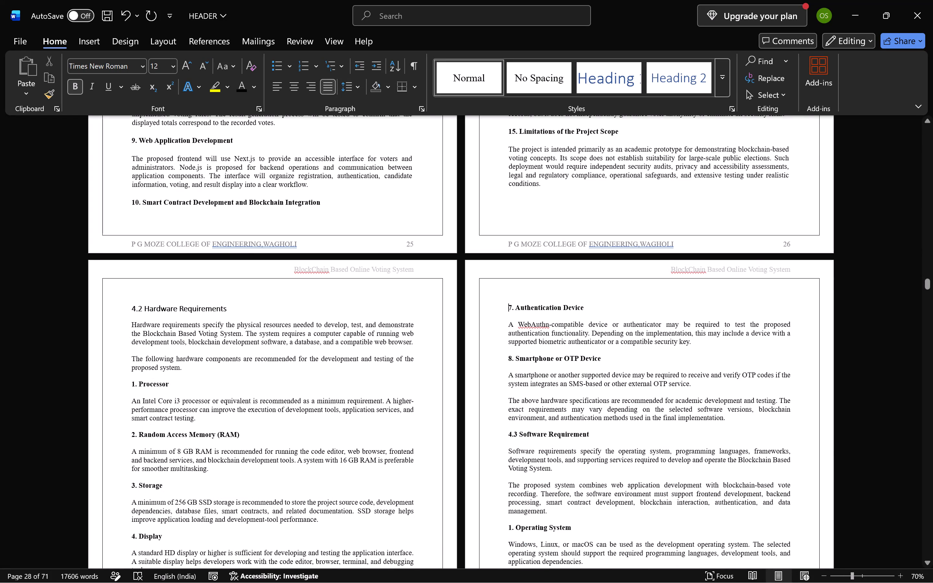
pyautogui.scroll(-4, 539, 337)
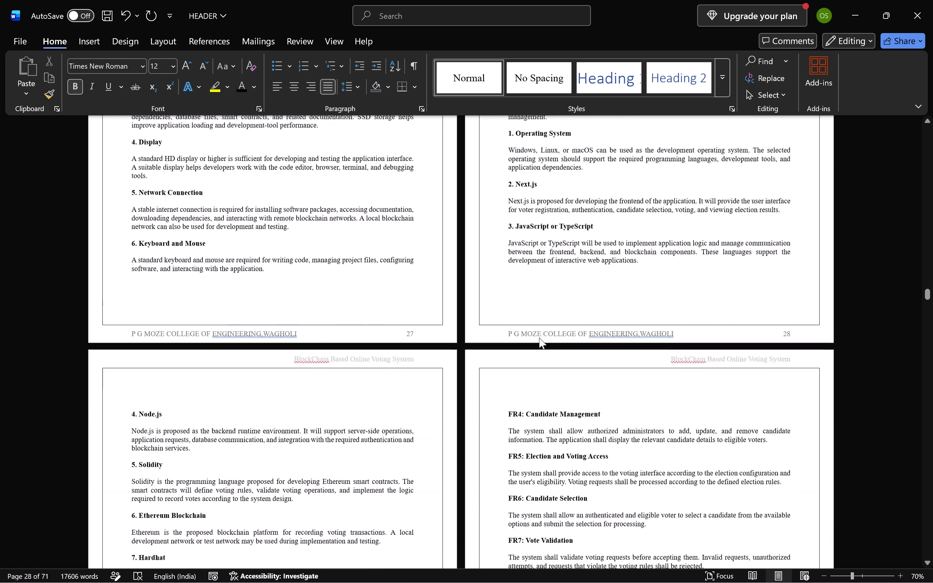
pyautogui.scroll(-5, 539, 337)
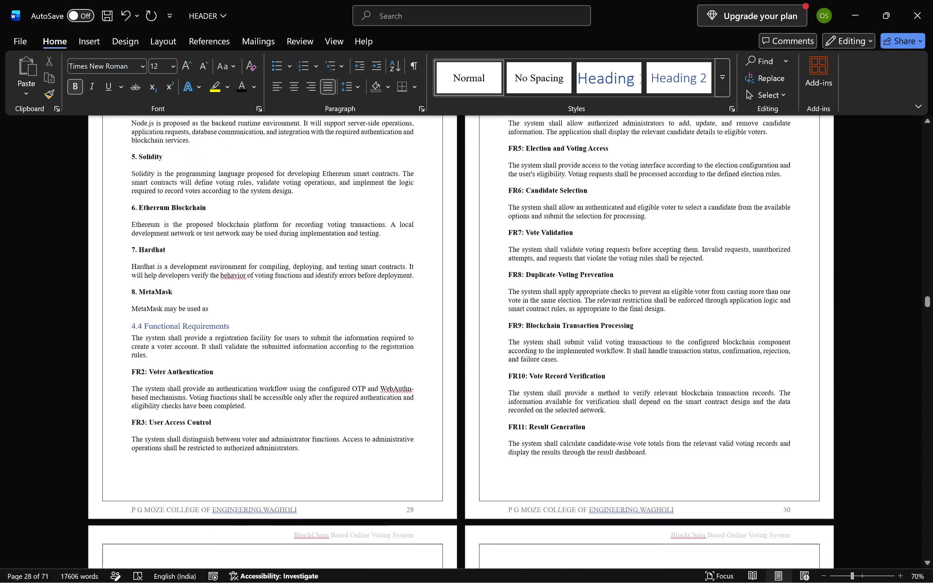
pyautogui.scroll(-5, 539, 337)
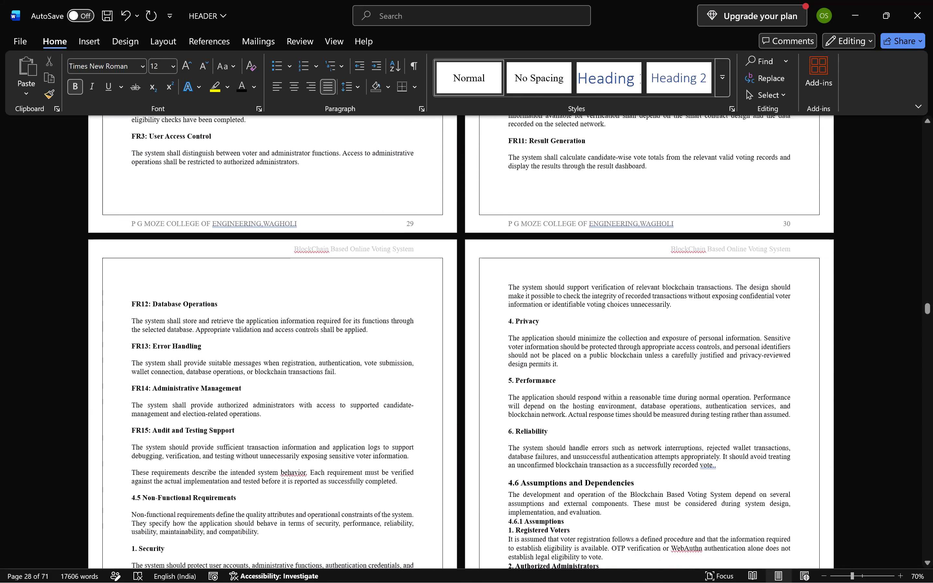
pyautogui.scroll(-2, 539, 337)
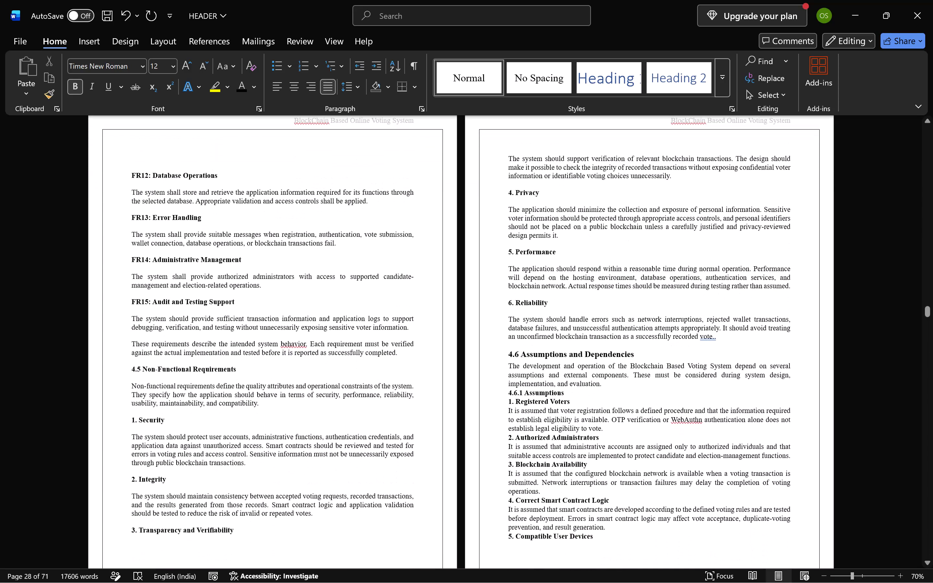
pyautogui.click(131, 529)
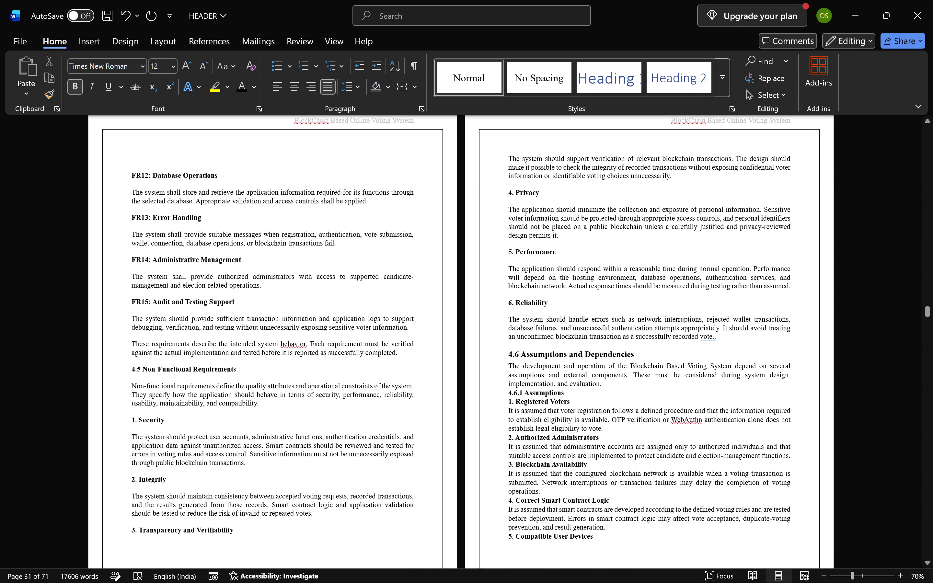
pyautogui.press('Return')
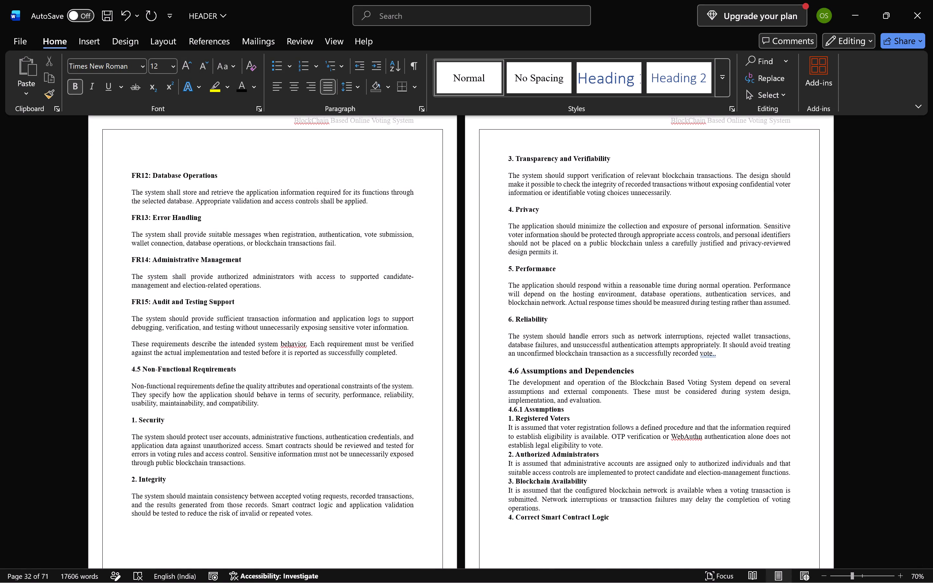
pyautogui.scroll(-1, 131, 529)
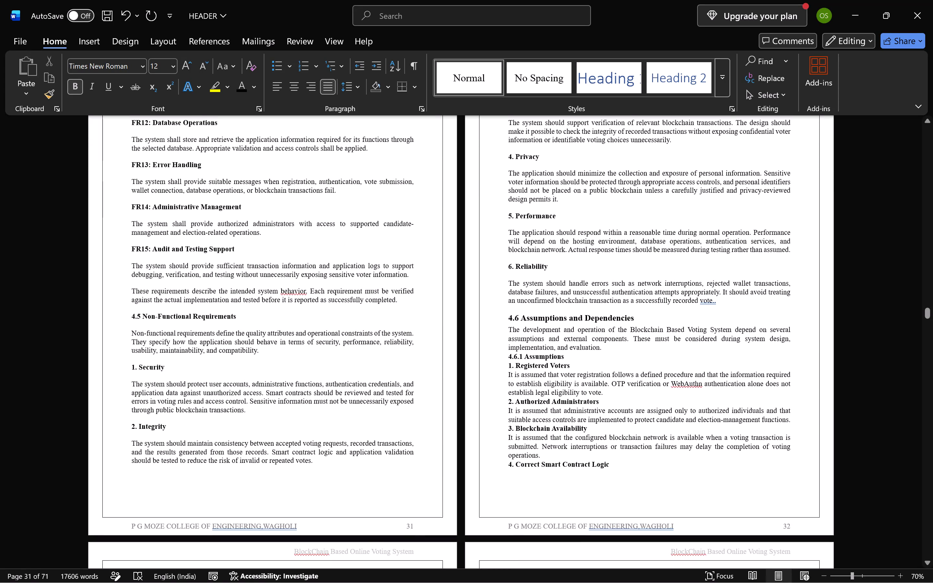
# Insert three line breaks before the "4. Correct Smart Contract Logic" heading on page 32 to push it onto the next page.
pyautogui.click(505, 464)
pyautogui.press('Return')
pyautogui.press('Return')
pyautogui.press('Return')
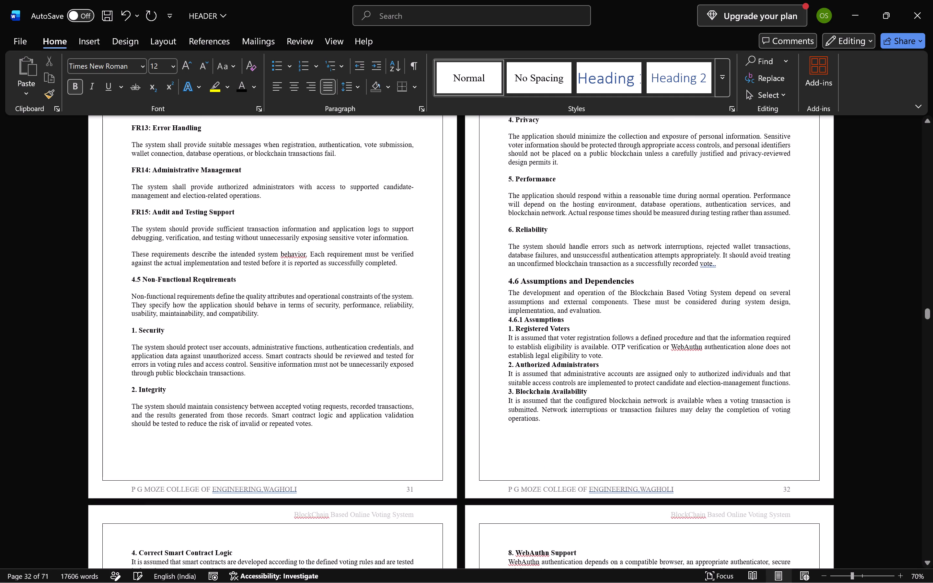
# Review the pages from 33 through the end of Chapter 5 for headings stranded at page ends.
pyautogui.scroll(-4, 505, 464)
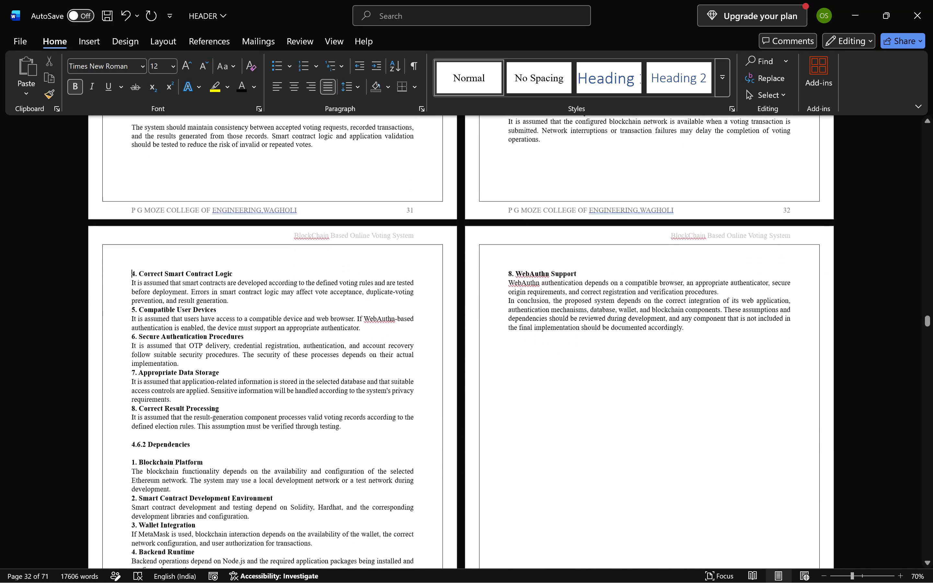
pyautogui.scroll(-5, 505, 464)
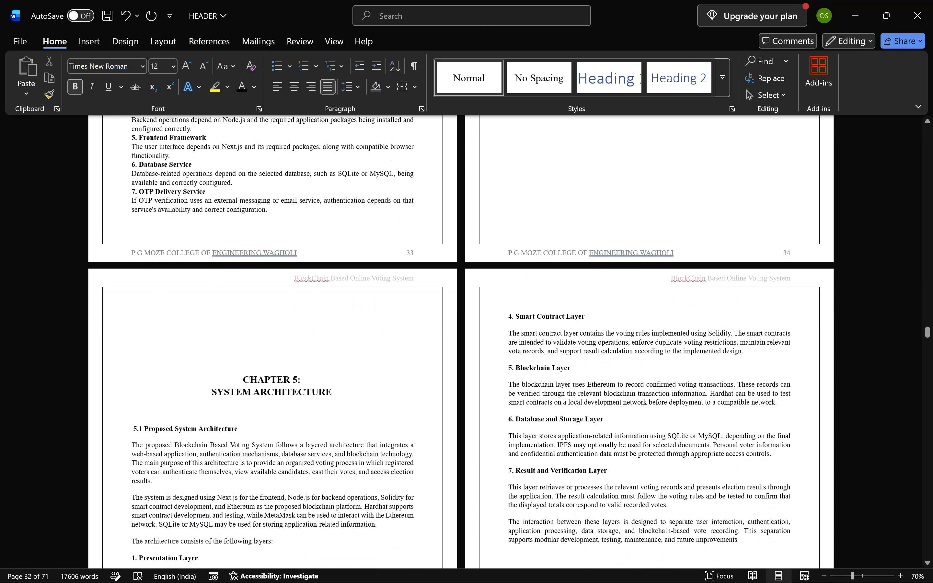
pyautogui.scroll(-4, 505, 464)
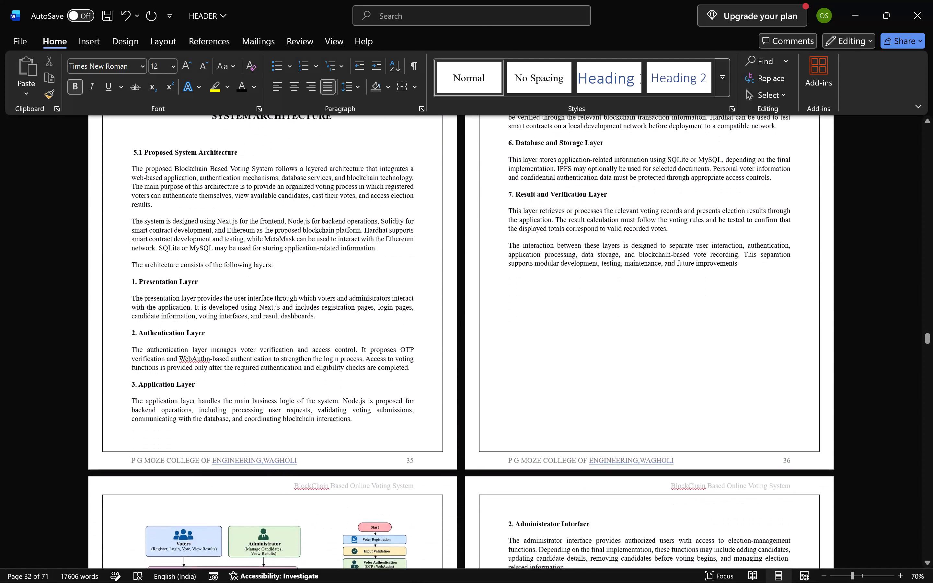
pyautogui.scroll(-4, 505, 464)
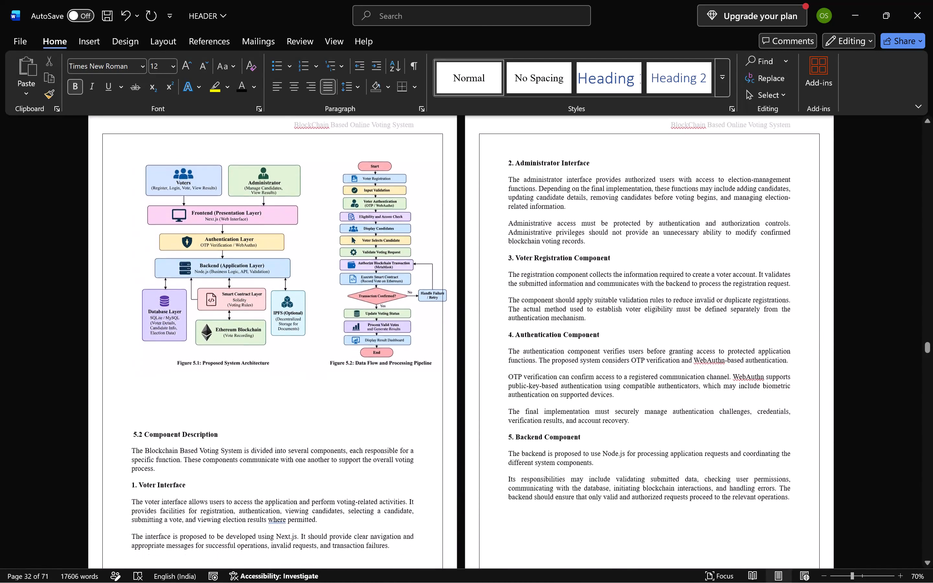
pyautogui.scroll(-4, 505, 464)
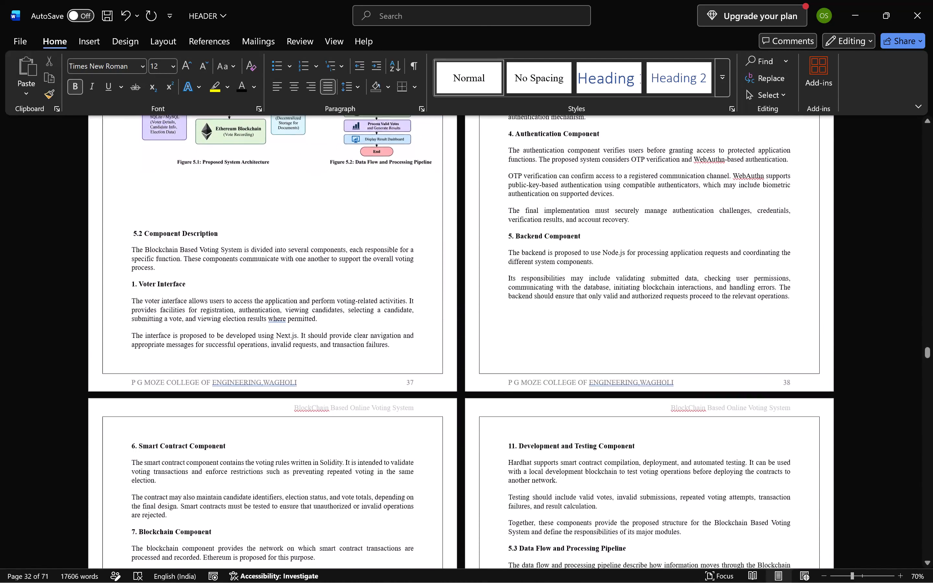
pyautogui.scroll(-4, 505, 464)
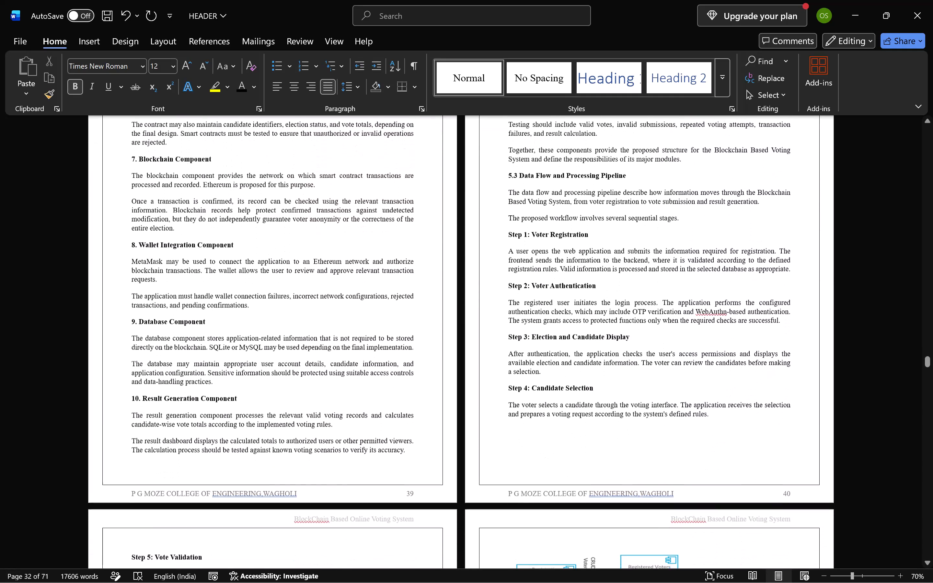
pyautogui.scroll(-4, 505, 464)
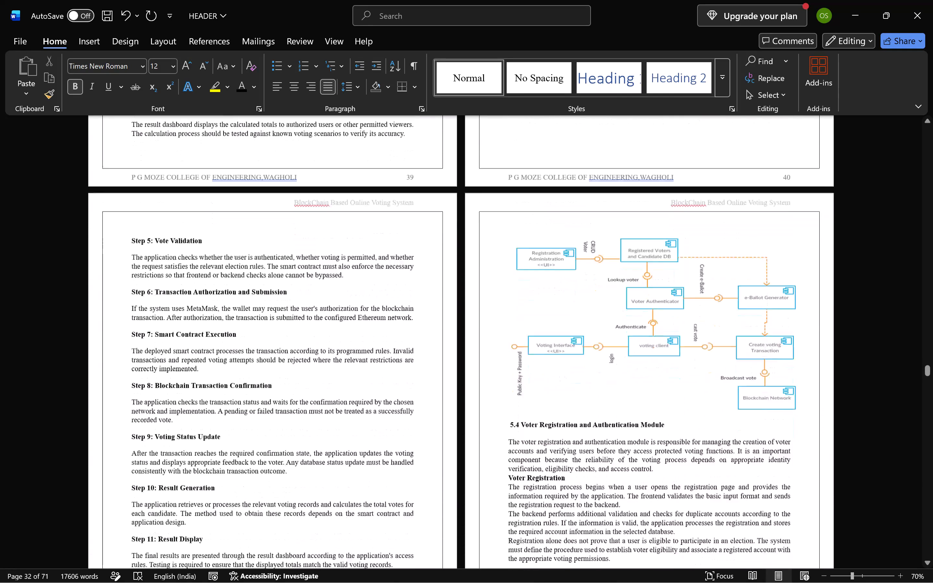
pyautogui.scroll(-4, 505, 464)
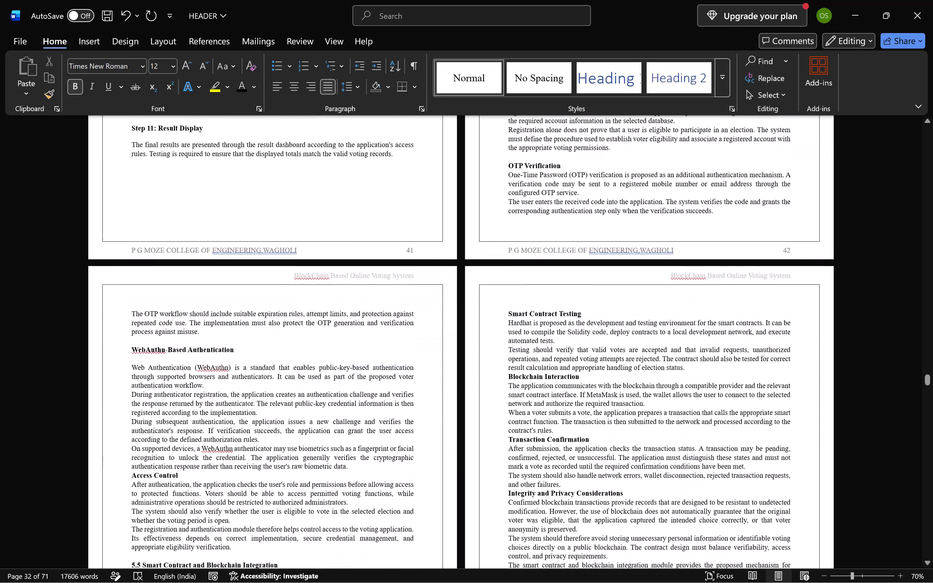
pyautogui.scroll(-5, 505, 464)
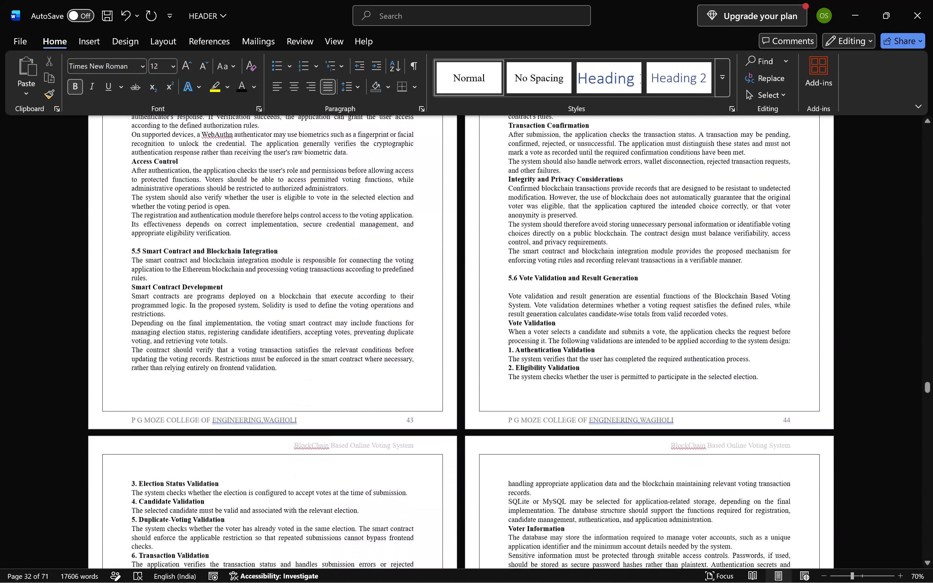
pyautogui.scroll(-5, 505, 464)
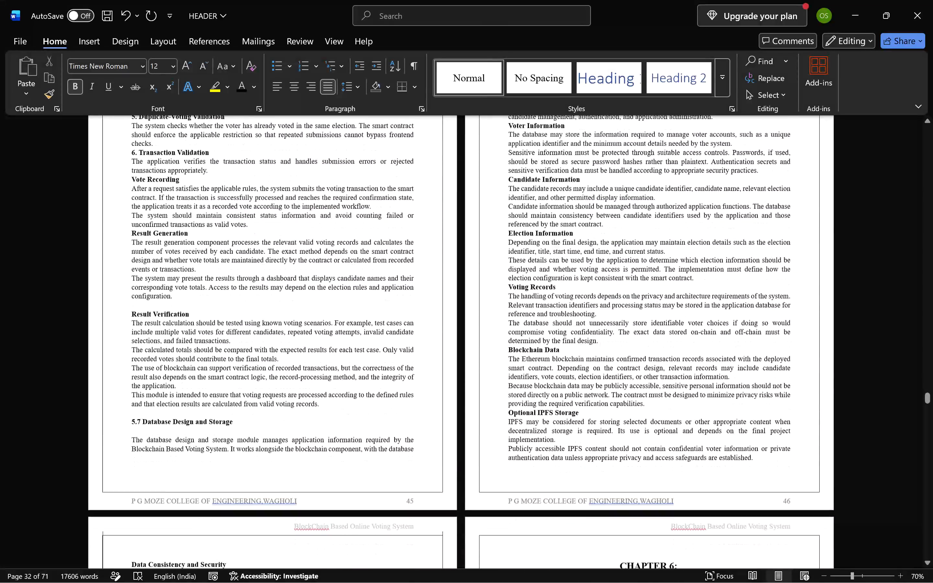
pyautogui.scroll(-3, 505, 464)
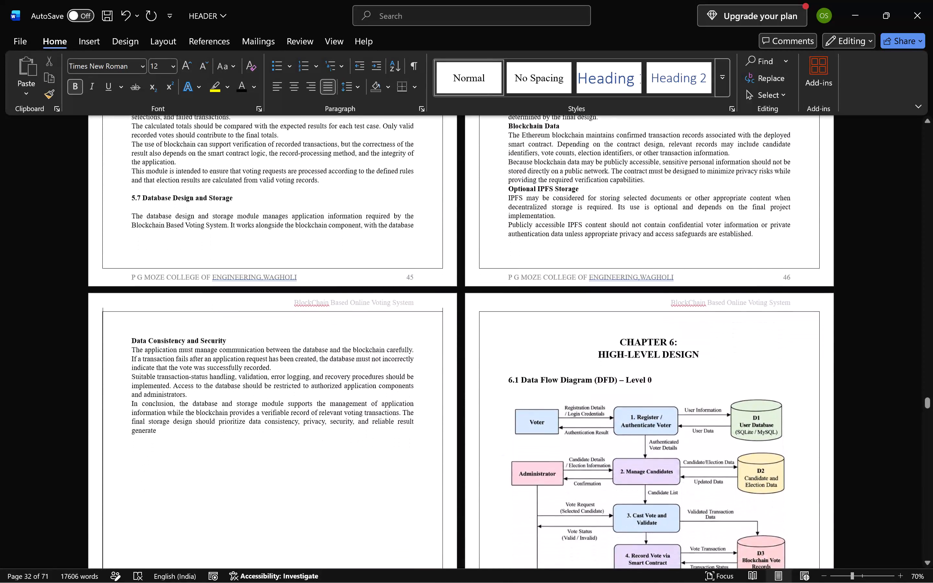
# Examine the Chapter 6 pages up to the start of Chapter 7, checking the layout and the numbering of the diagram headings.
pyautogui.scroll(-1, 505, 464)
pyautogui.scroll(4, 505, 464)
pyautogui.scroll(-2, 505, 464)
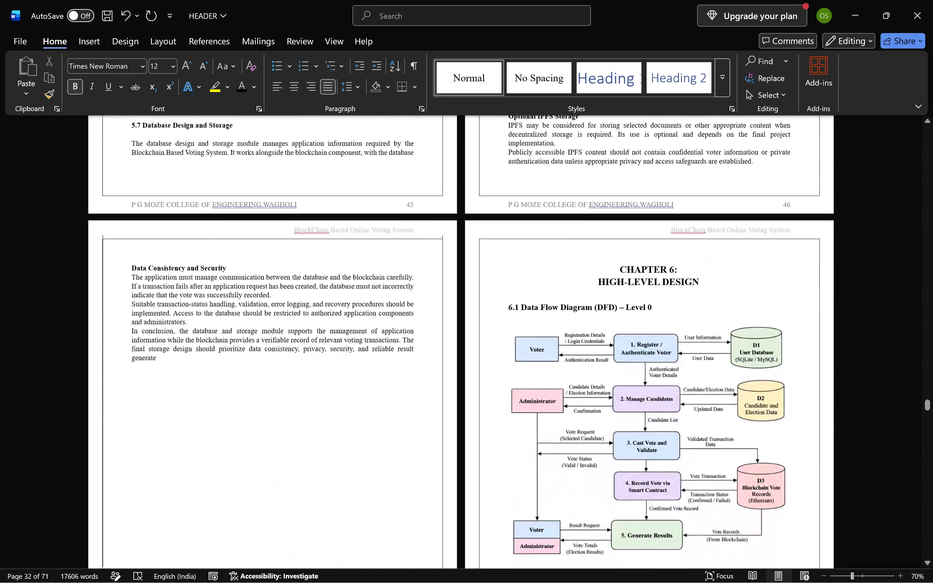
pyautogui.scroll(-3, 505, 464)
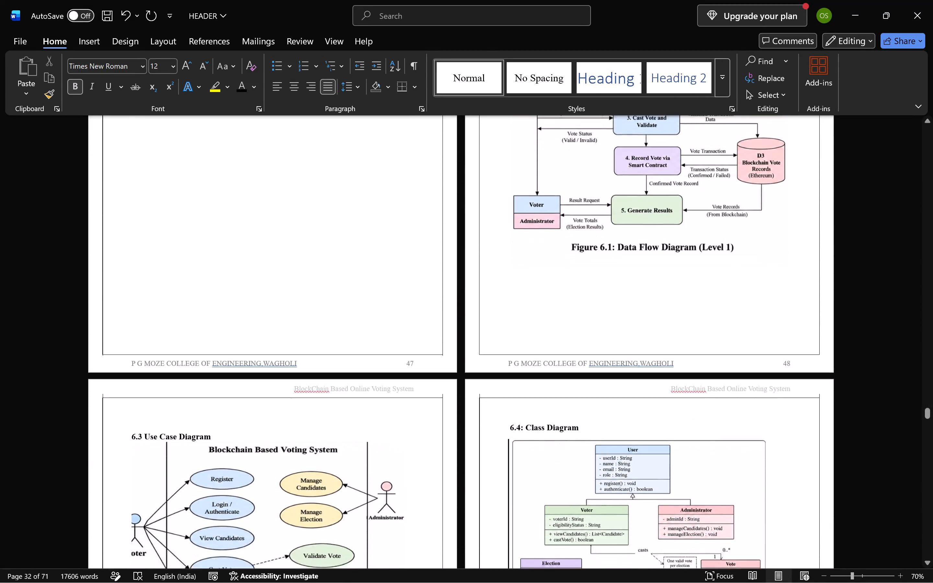
pyautogui.scroll(-1, 505, 464)
pyautogui.scroll(2, 505, 464)
pyautogui.hscroll(1, 505, 464)
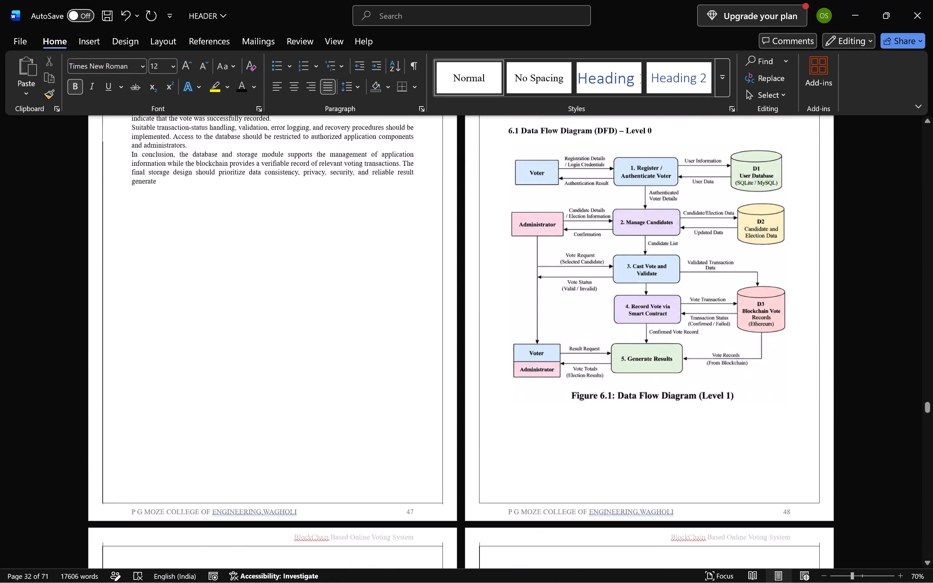
pyautogui.hscroll(1, 505, 464)
pyautogui.scroll(-2, 505, 464)
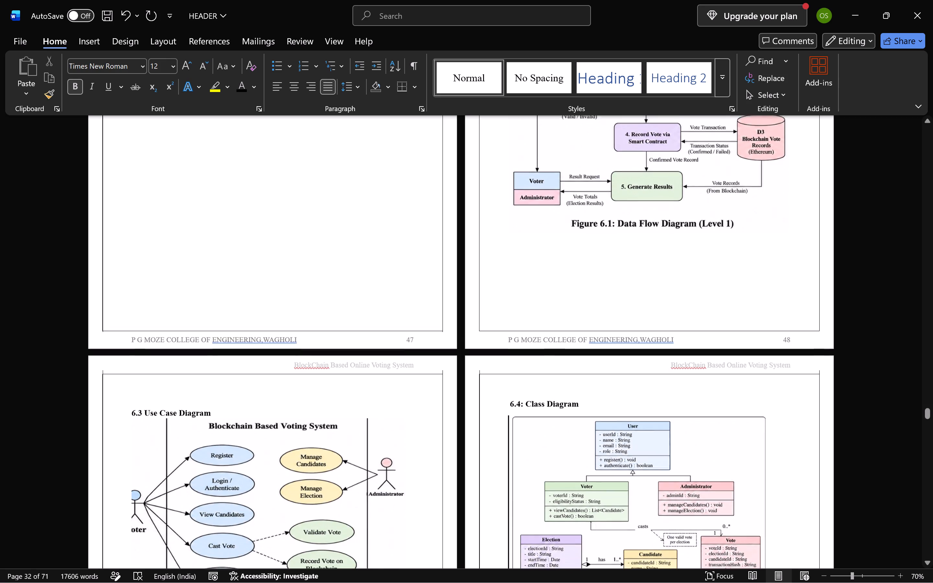
pyautogui.scroll(-3, 505, 464)
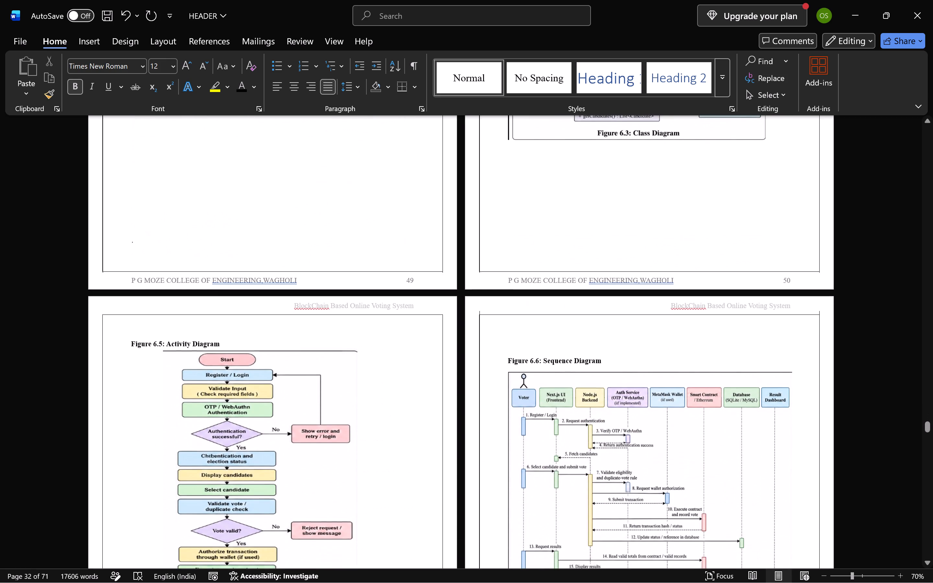
pyautogui.scroll(-1, 505, 464)
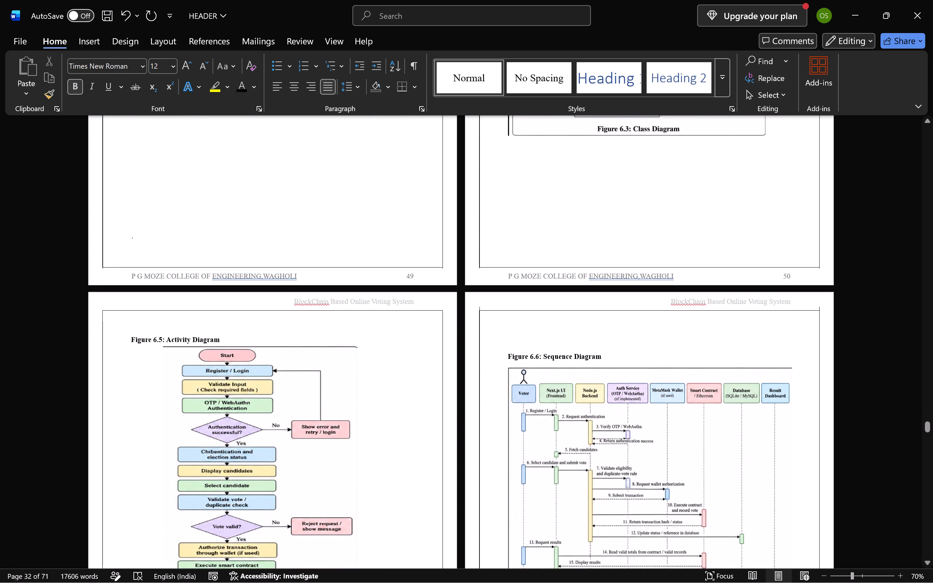
pyautogui.scroll(-2, 505, 464)
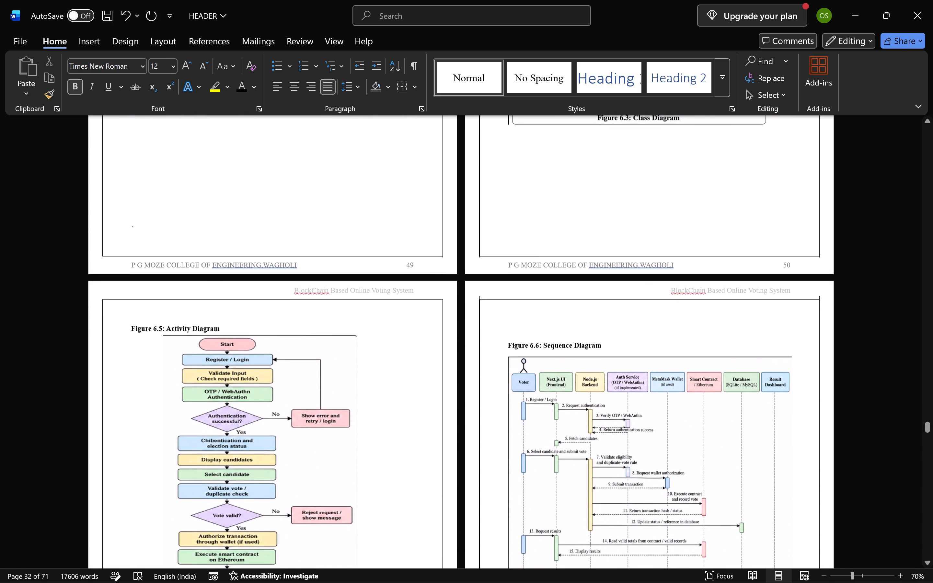
pyautogui.scroll(-3, 505, 464)
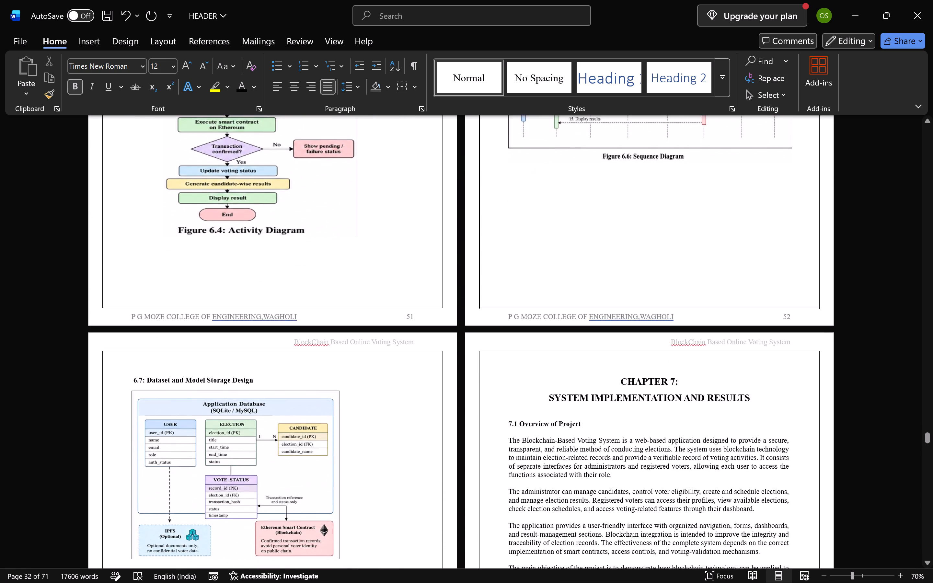
pyautogui.scroll(-3, 505, 464)
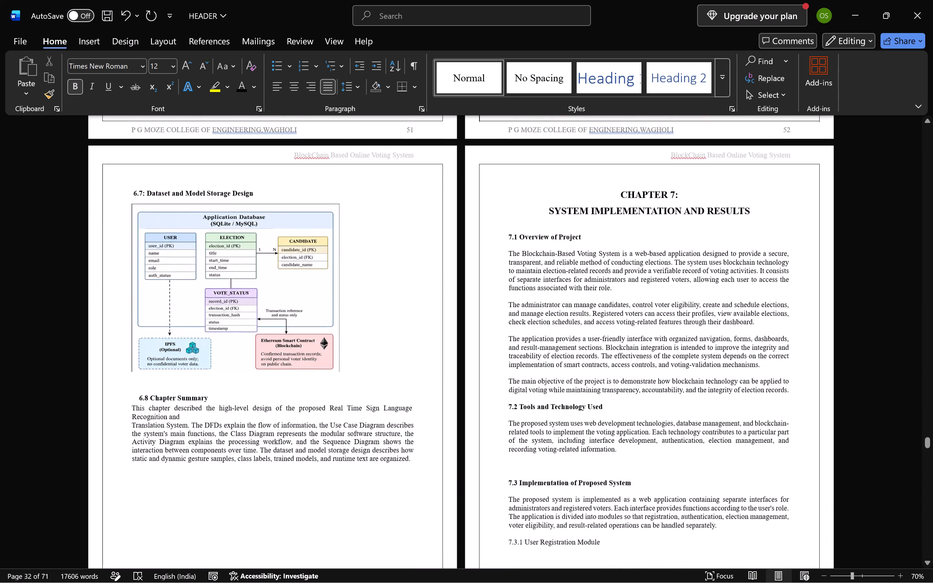
pyautogui.scroll(-1, 505, 464)
pyautogui.scroll(7, 505, 464)
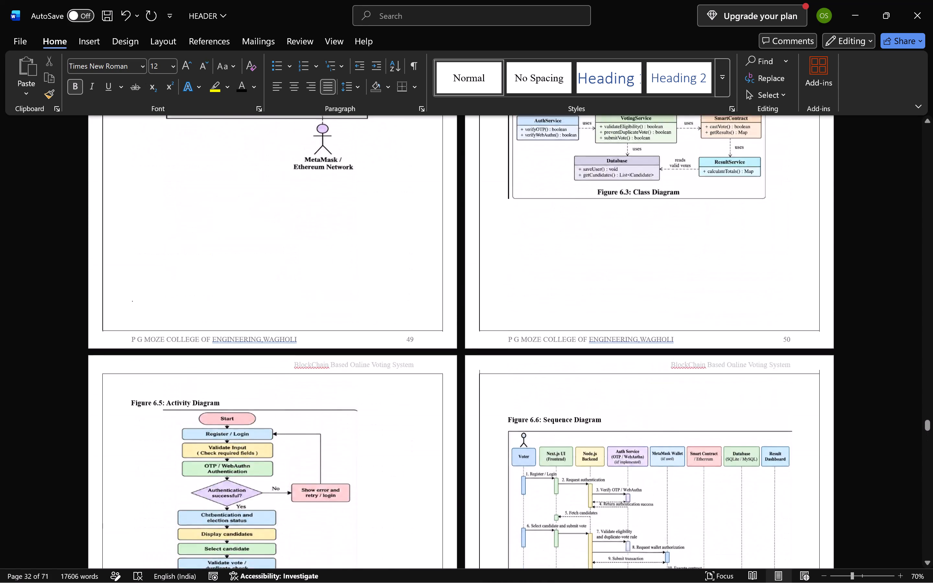
pyautogui.scroll(4, 505, 464)
pyautogui.scroll(-1, 505, 464)
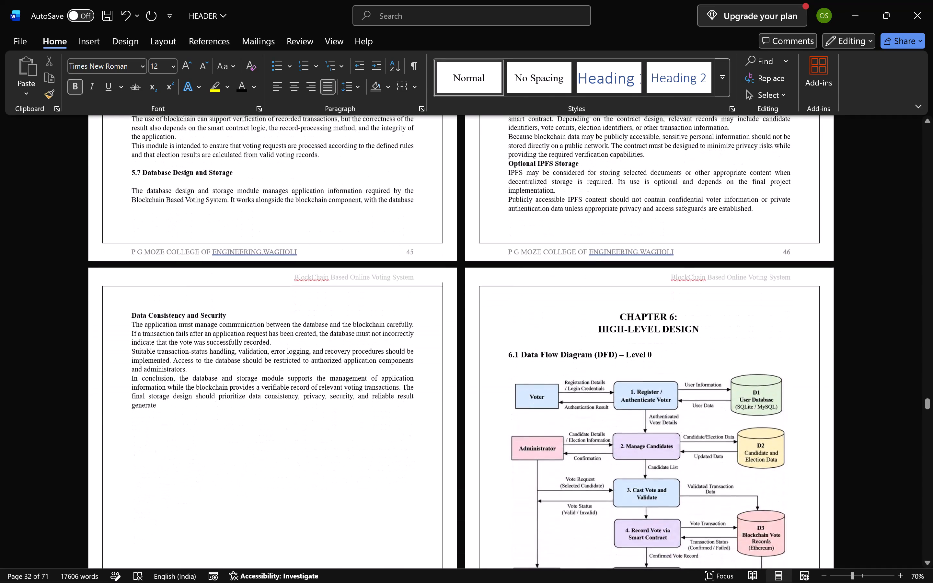
# Renumber the "Use Case Diagram" heading on page 49 as 6.2.
pyautogui.scroll(-4, 505, 464)
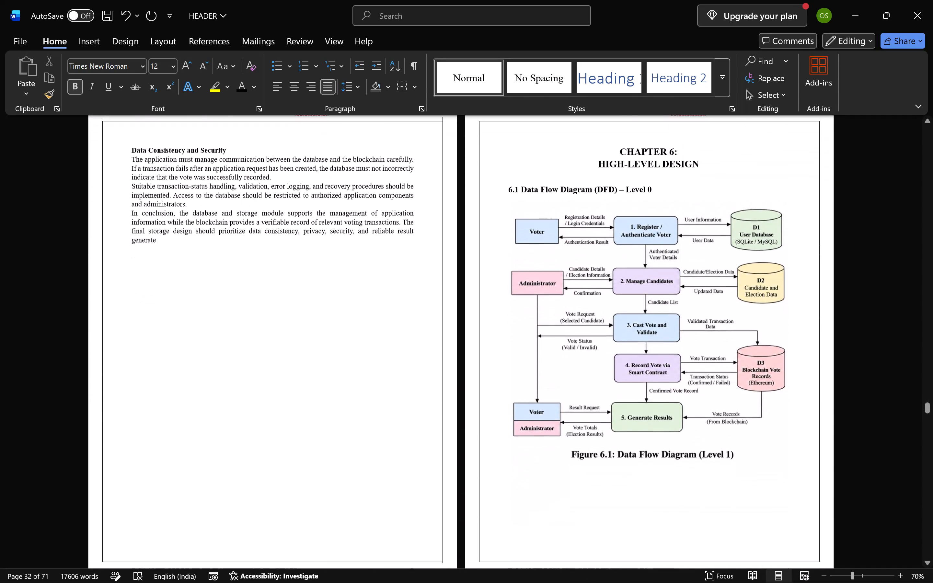
pyautogui.scroll(-2, 505, 464)
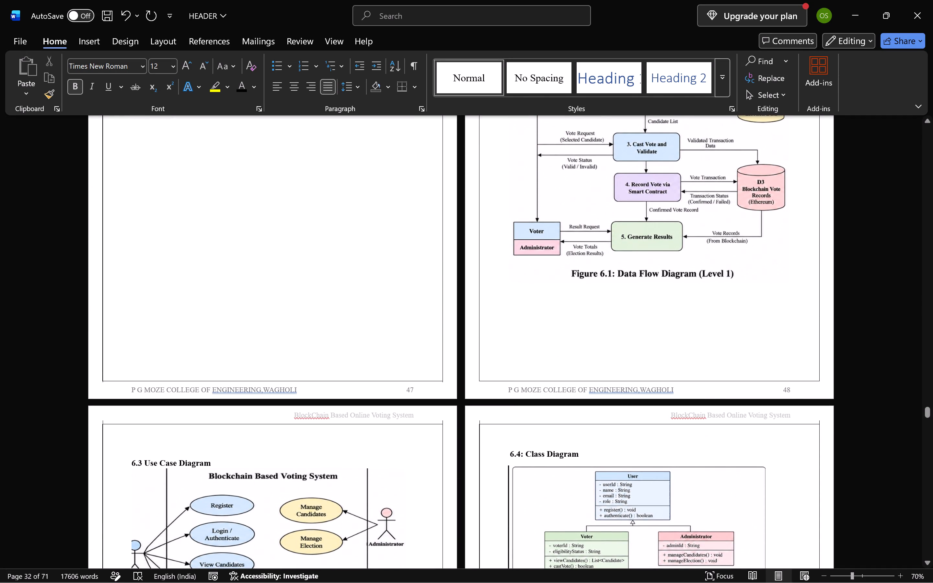
pyautogui.click(140, 463)
pyautogui.press('Right')
pyautogui.press('BackSpace')
pyautogui.press('2')
# Renumber the "Class Diagram" heading on page 50 as 6.3.
pyautogui.click(519, 453)
pyautogui.press('BackSpace')
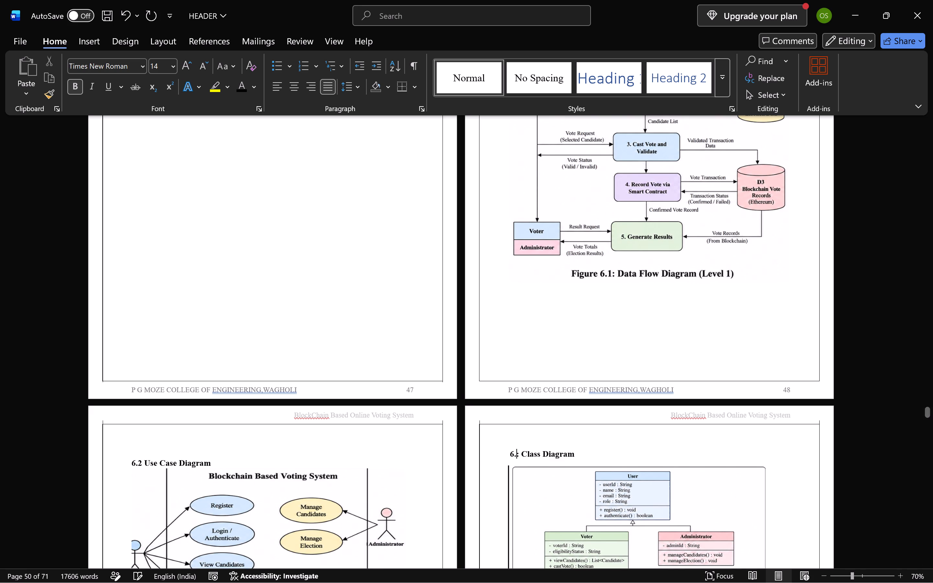
pyautogui.press('3')
# Renumber the "Activity Diagram" heading above the flowchart on page 51 as Figure 6.4.
pyautogui.scroll(-4, 519, 453)
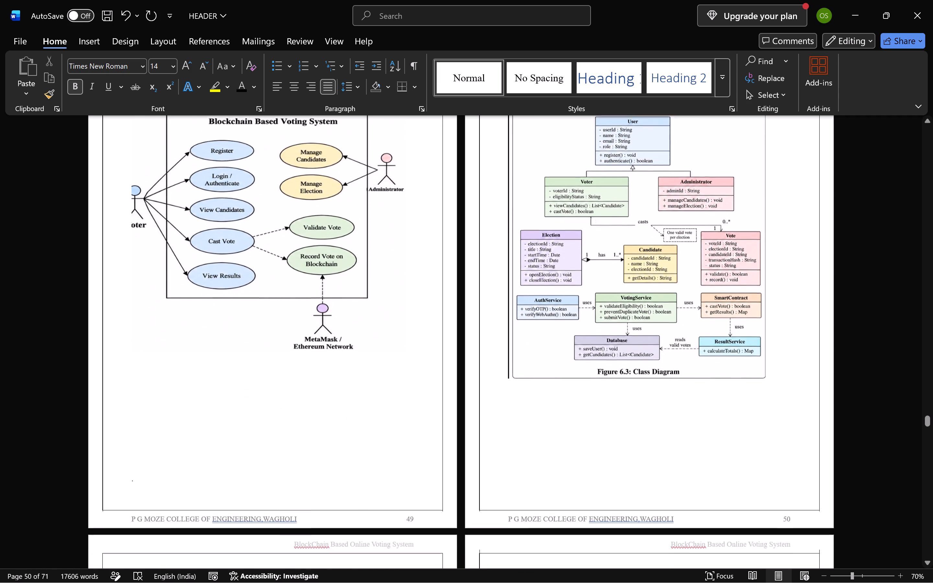
pyautogui.scroll(-4, 519, 453)
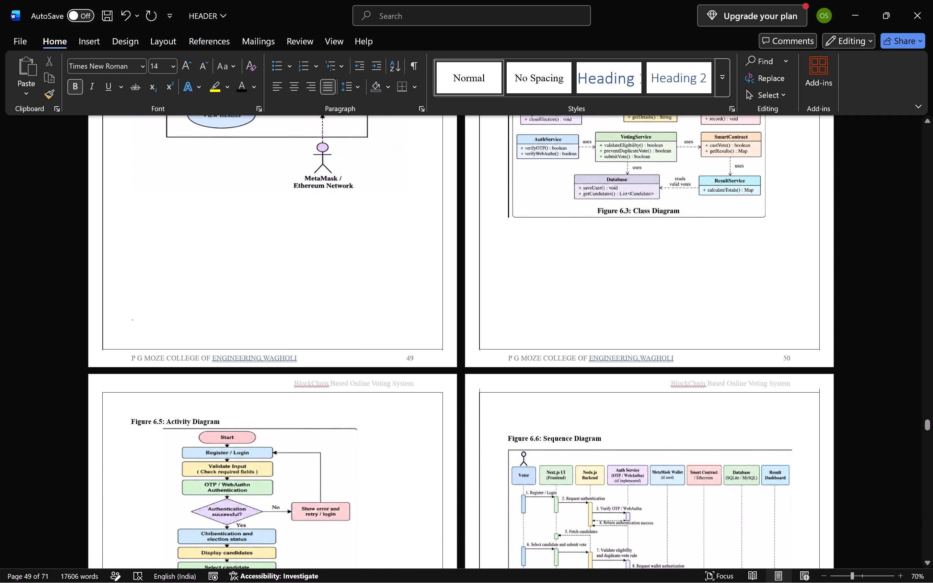
pyautogui.click(161, 420)
pyautogui.press('BackSpace')
pyautogui.press('4')
# Renumber the "Sequence Diagram" heading above the diagram on page 52 as Figure 6.5.
pyautogui.scroll(-2, 161, 420)
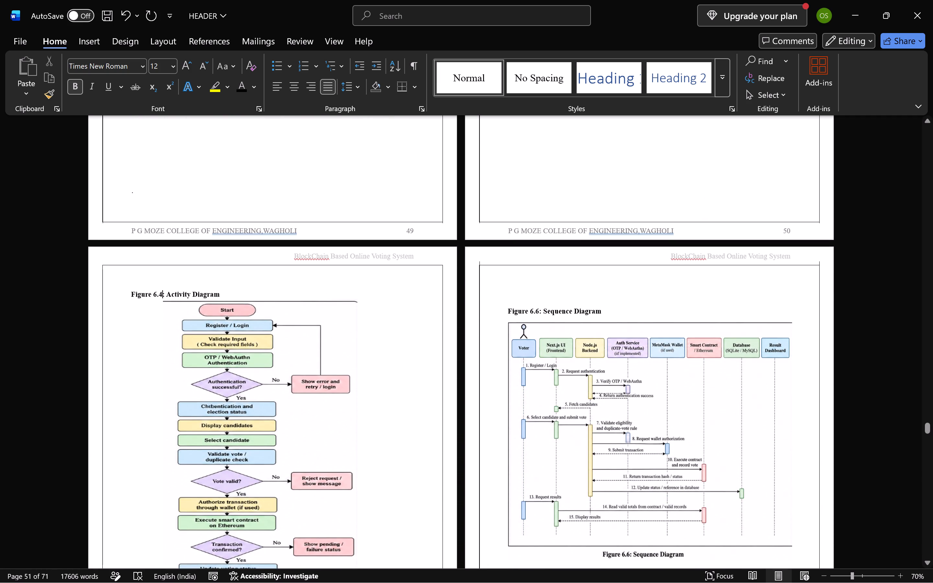
pyautogui.click(538, 310)
pyautogui.press('BackSpace')
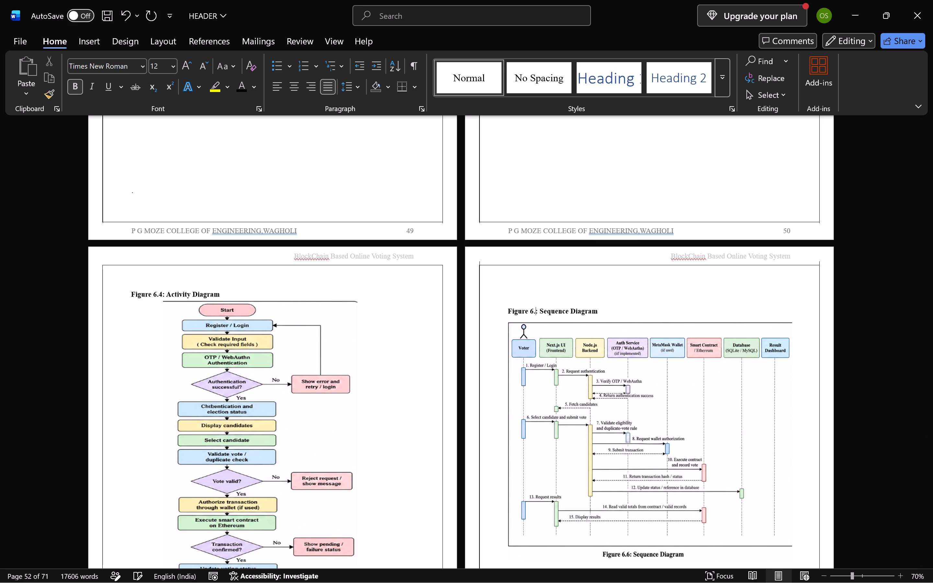
pyautogui.press('5')
# Renumber the "Dataset and Model Storage Design" heading on page 53 as 6.6.
pyautogui.scroll(-5, 538, 310)
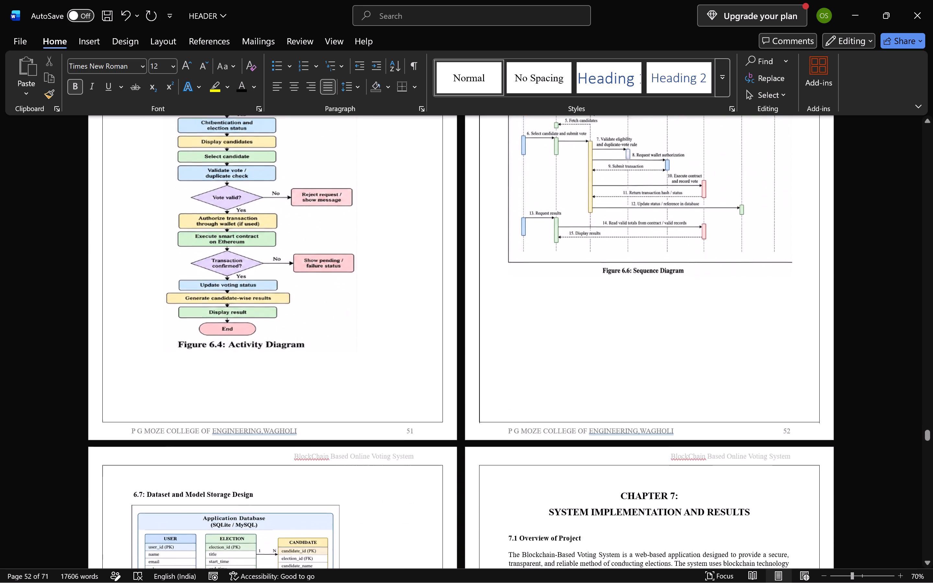
pyautogui.scroll(-1, 538, 310)
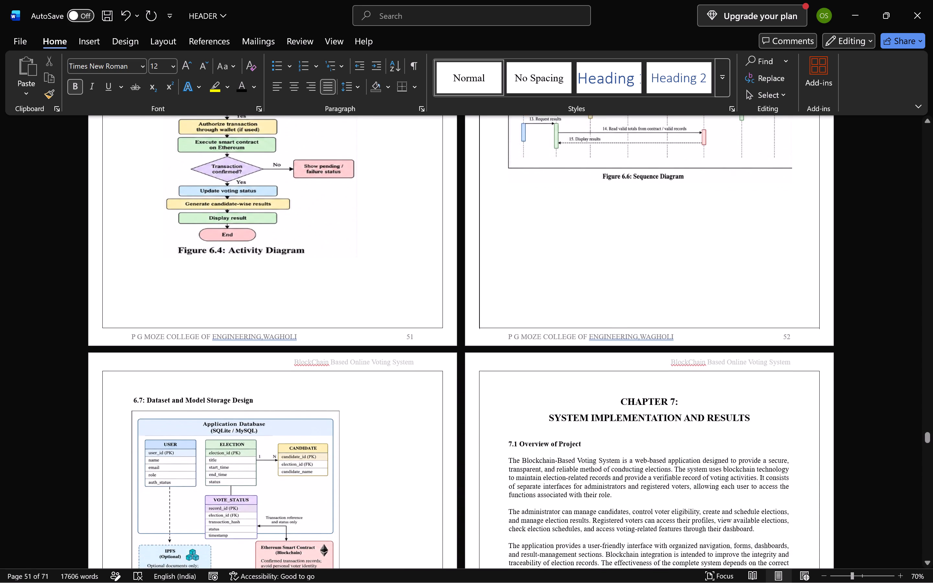
pyautogui.scroll(-2, 538, 310)
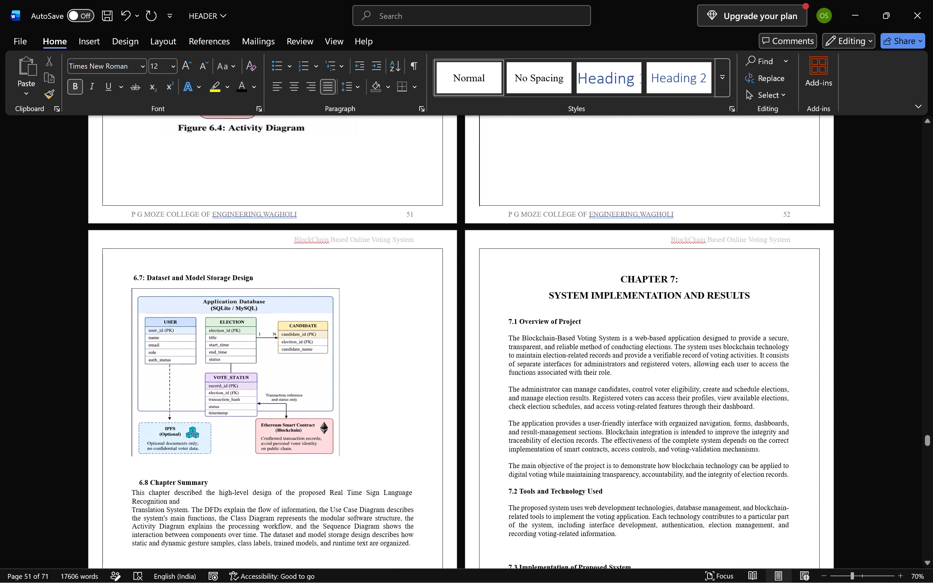
pyautogui.click(141, 278)
pyautogui.press('BackSpace')
pyautogui.press('6')
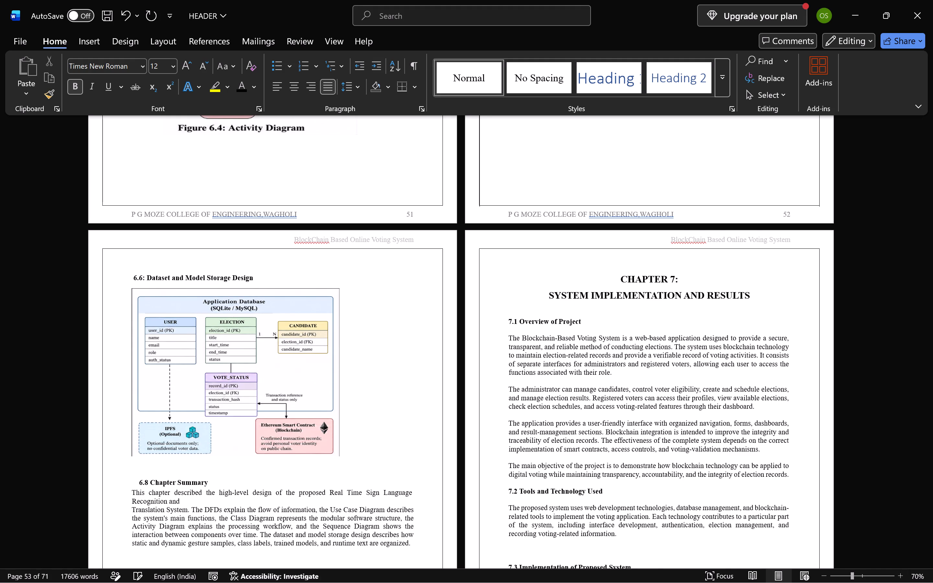
# Renumber the "Chapter Summary" heading below the storage design diagram on page 53 as 6.7.
pyautogui.scroll(-3, 141, 278)
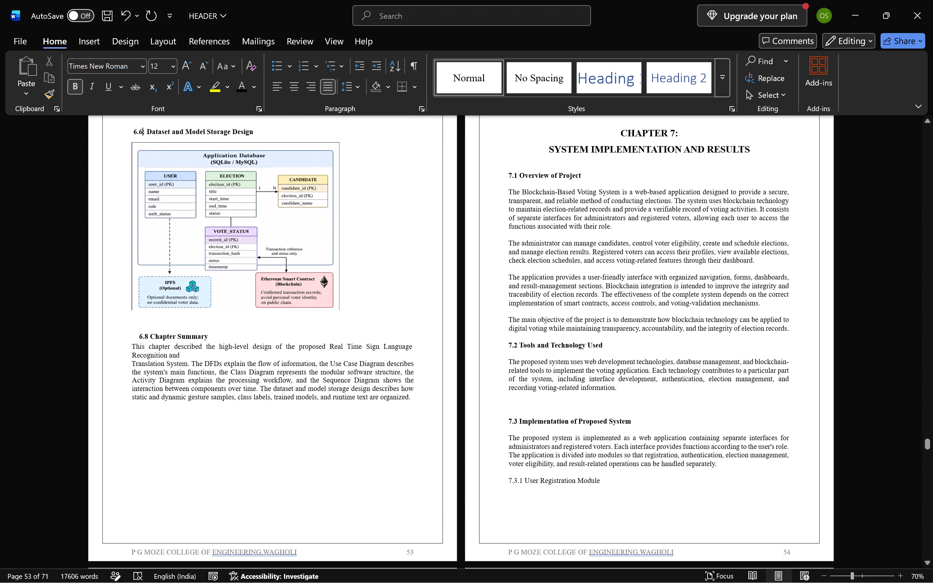
pyautogui.click(148, 334)
pyautogui.press('BackSpace')
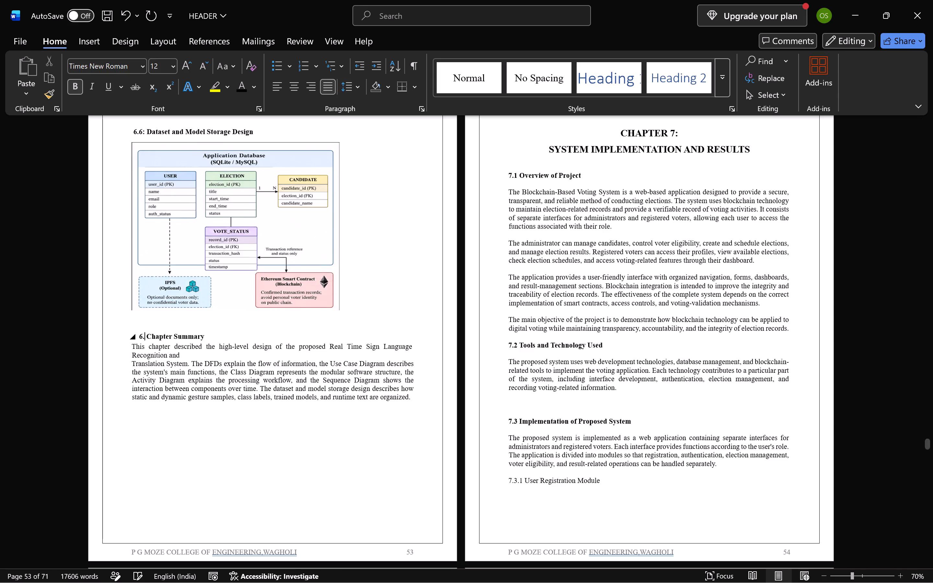
pyautogui.press('7')
# Make the "7.3.5 Election Management Module" heading on page 57 bold.
pyautogui.scroll(1, 148, 334)
pyautogui.scroll(-2, 148, 334)
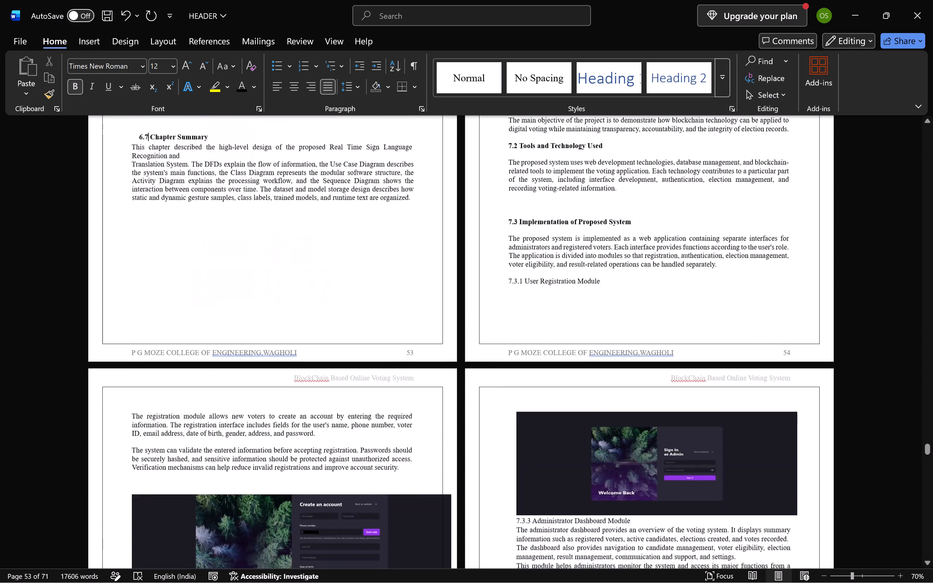
pyautogui.scroll(-4, 148, 334)
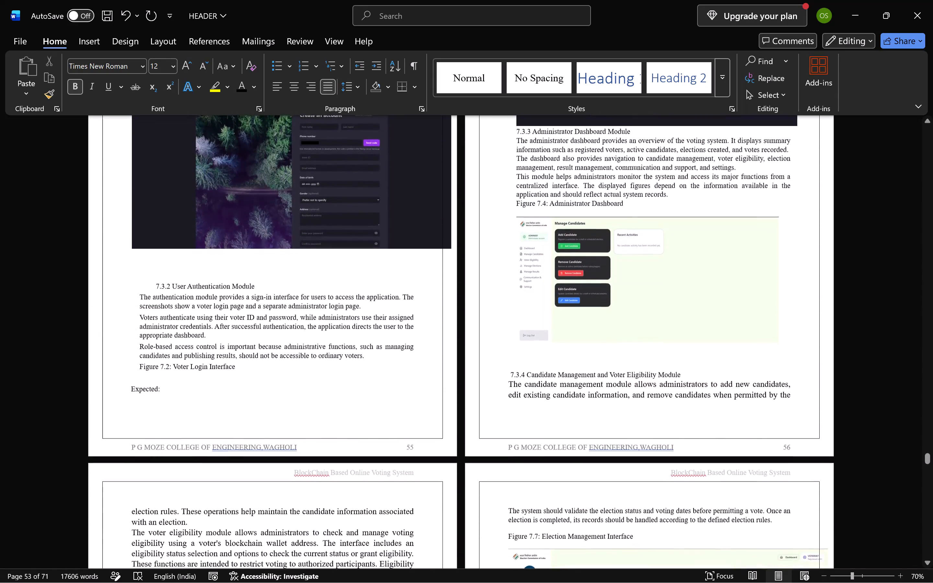
pyautogui.scroll(-1, 148, 334)
pyautogui.scroll(2, 148, 334)
pyautogui.scroll(-4, 148, 334)
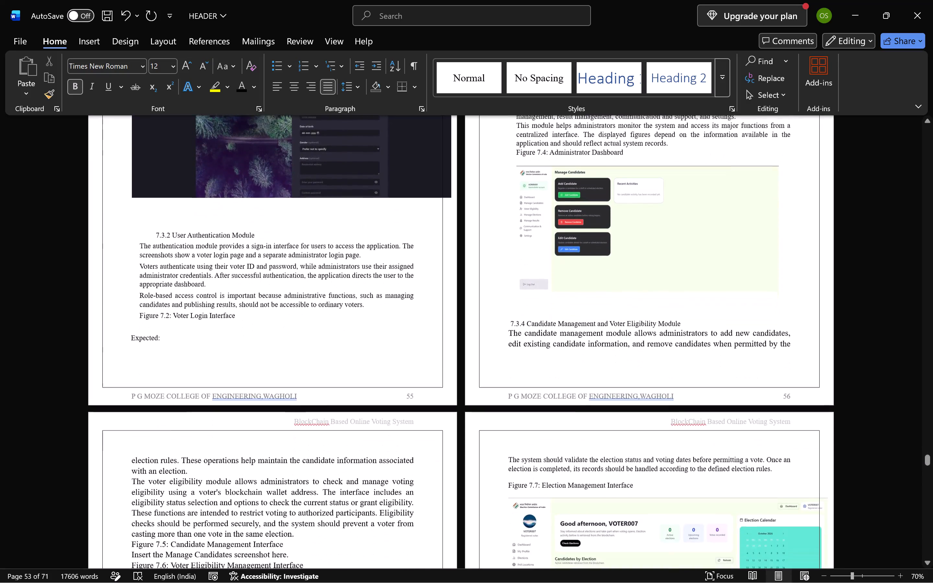
pyautogui.scroll(-4, 148, 334)
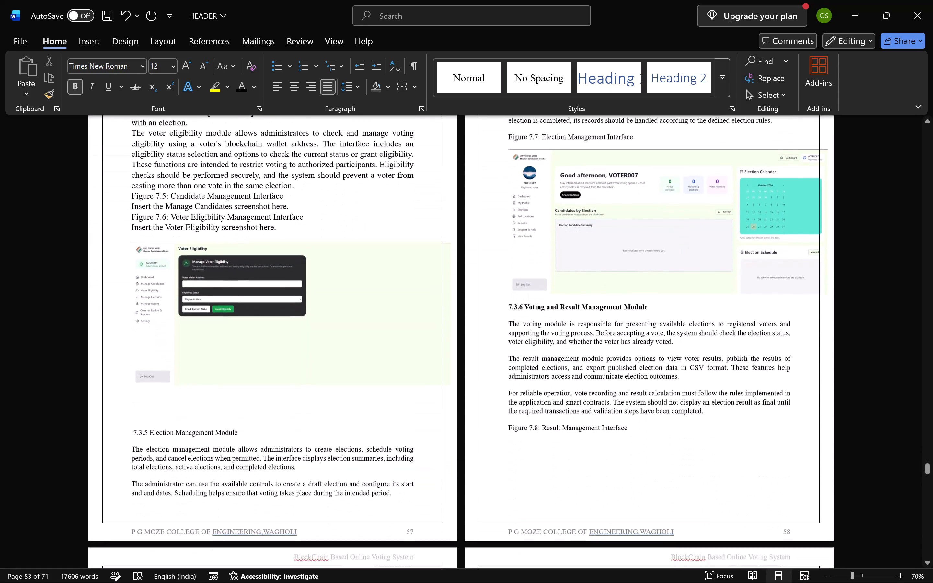
pyautogui.scroll(-3, 148, 334)
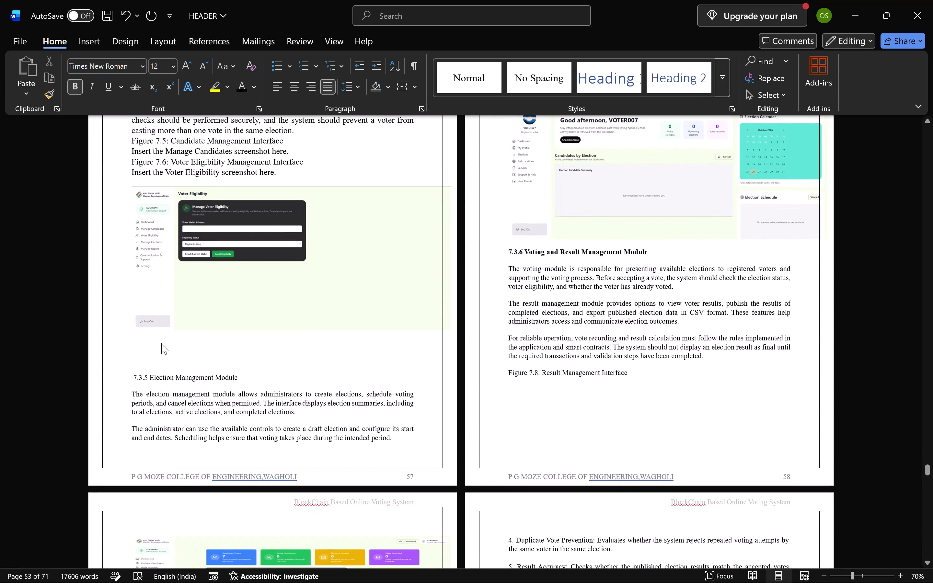
pyautogui.moveTo(244, 375); pyautogui.dragTo(127, 373)
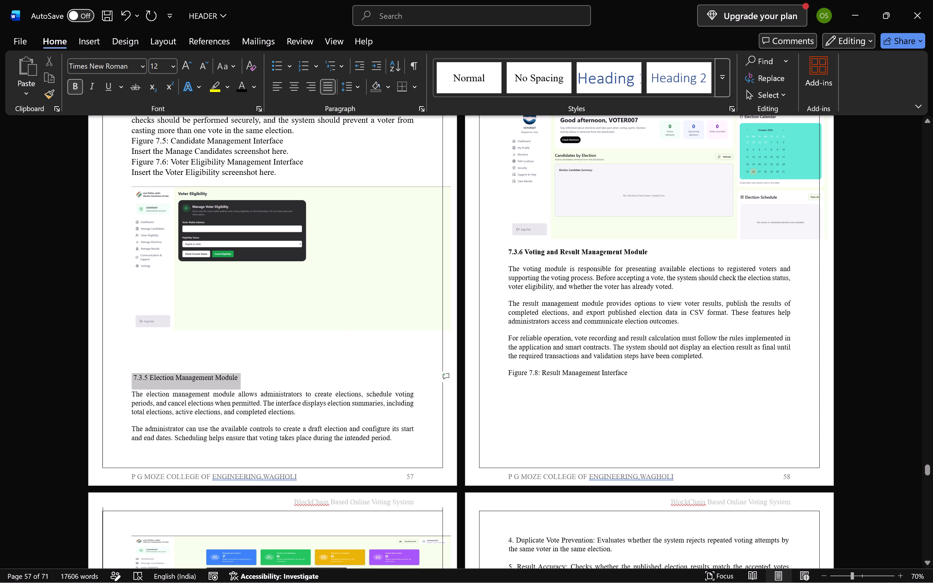
pyautogui.moveTo(127, 373); pyautogui.dragTo(126, 373)
pyautogui.click(134, 352)
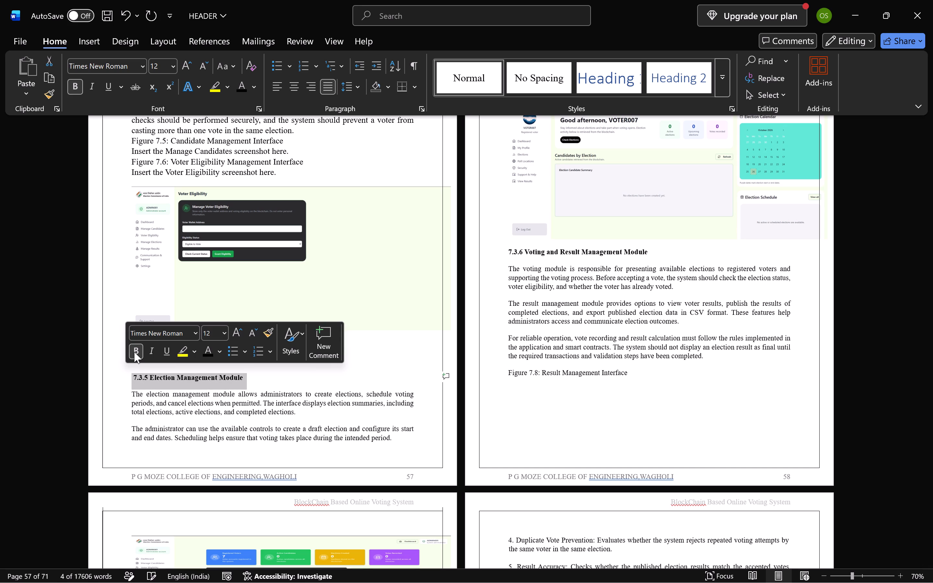
pyautogui.click(271, 379)
# Make the "7.6.1 Functional Testing" heading on page 59 bold and black, and try to set its font to Times New Roman.
pyautogui.scroll(-1, 271, 379)
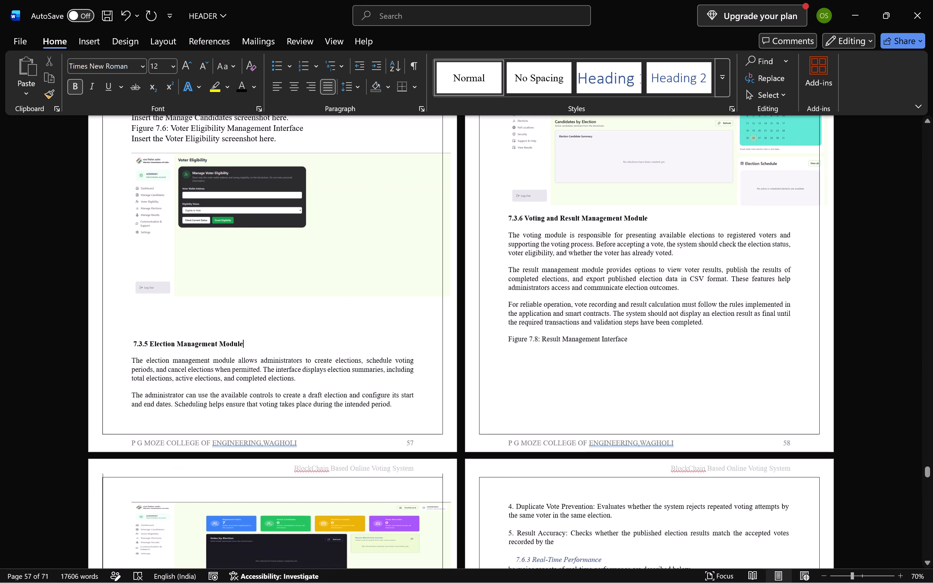
pyautogui.scroll(-2, 271, 379)
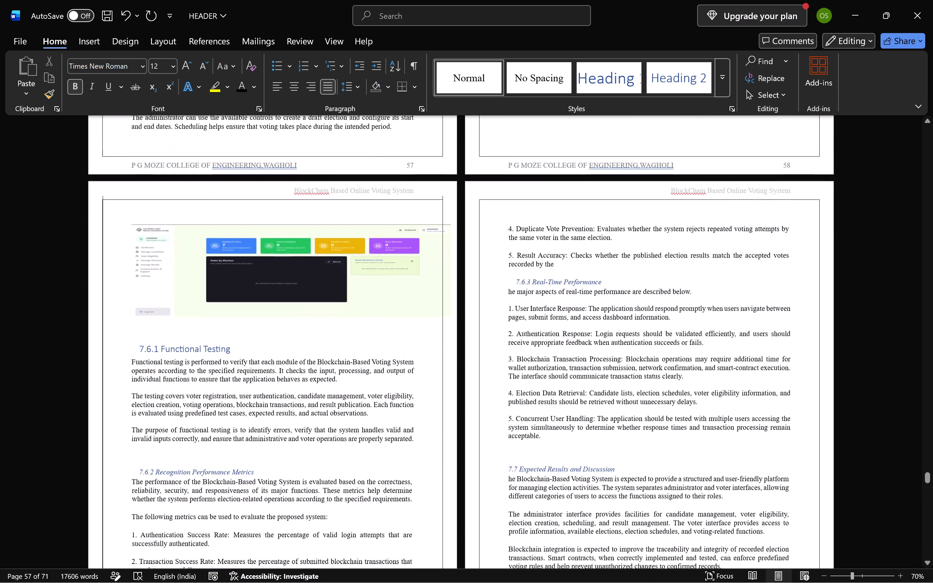
pyautogui.scroll(-1, 271, 379)
pyautogui.moveTo(239, 365); pyautogui.dragTo(133, 362)
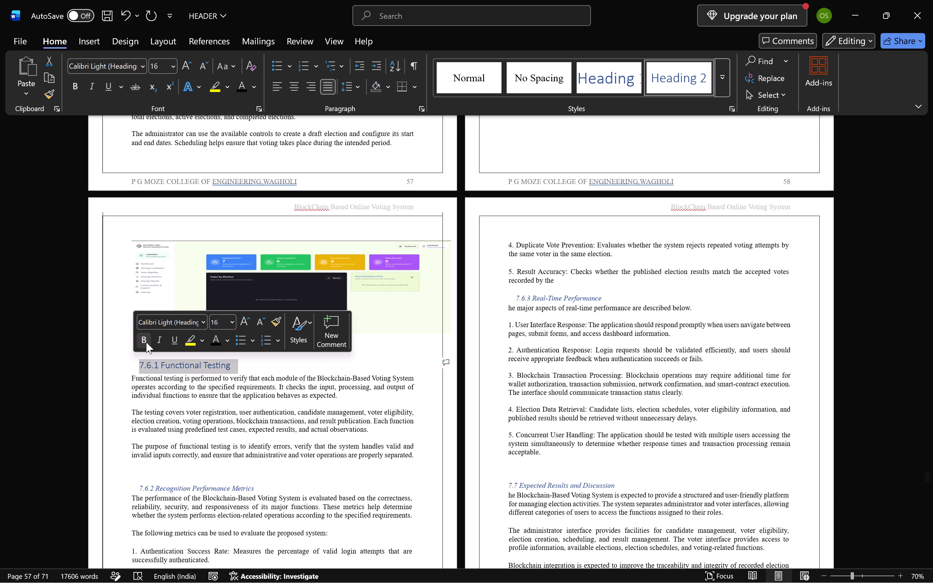
pyautogui.click(146, 342)
pyautogui.click(159, 323)
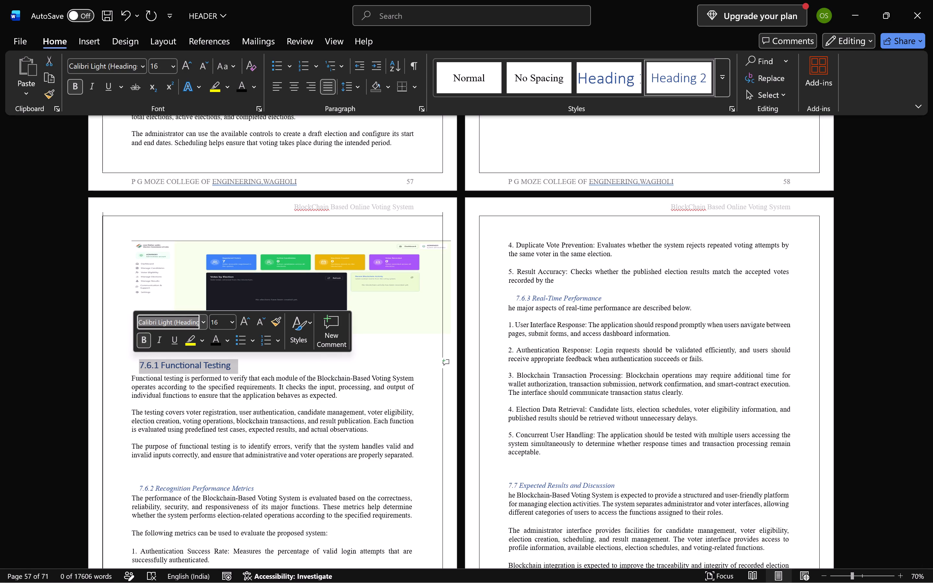
pyautogui.write('ti')
pyautogui.click(215, 337)
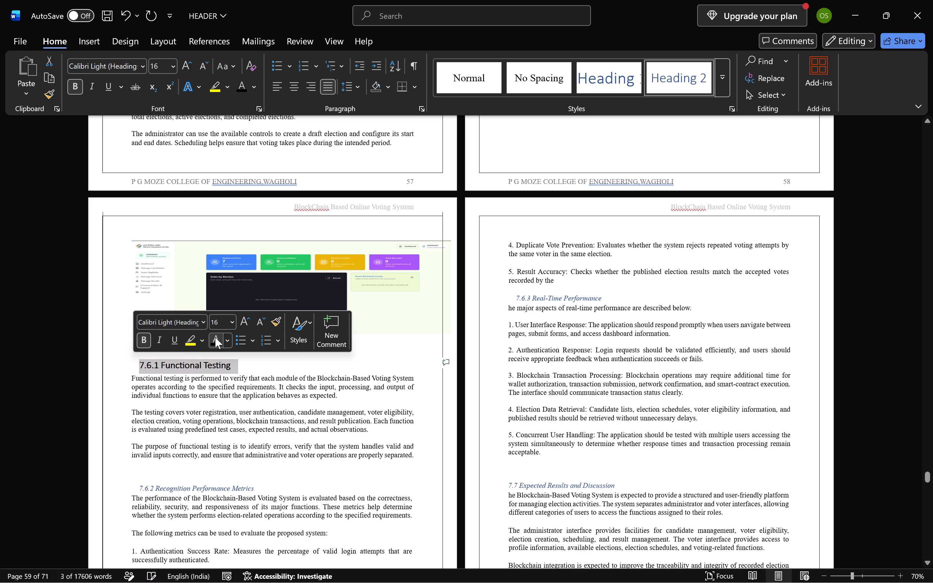
pyautogui.press('Return')
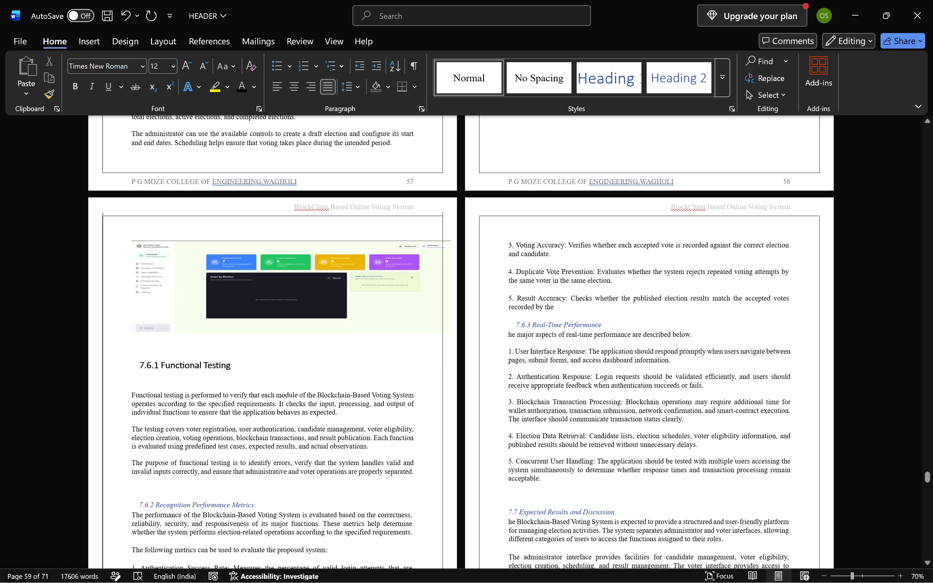
pyautogui.press('BackSpace')
# Make the "7.6.2 Recognition Performance Metrics" heading on page 59 bold and black.
pyautogui.scroll(-1, 223, 346)
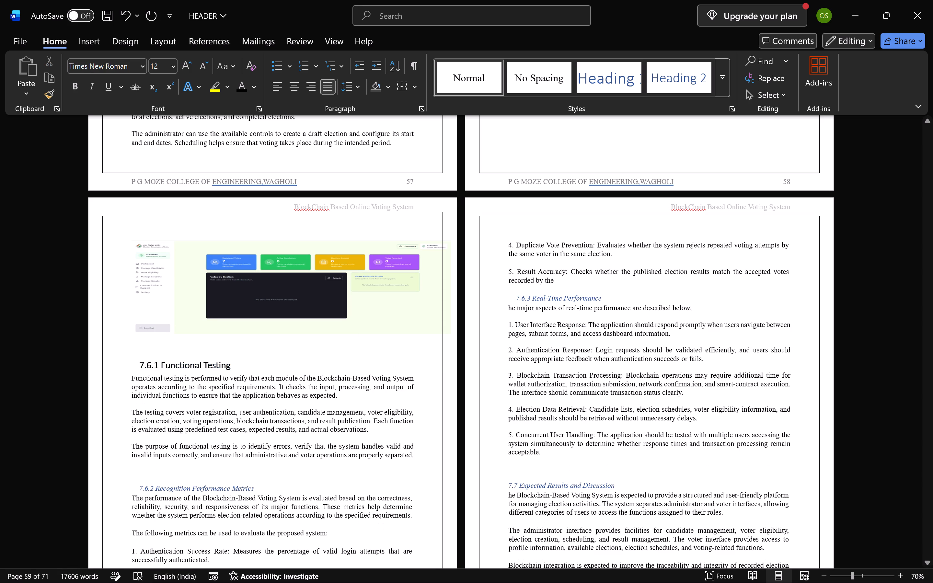
pyautogui.scroll(-1, 223, 346)
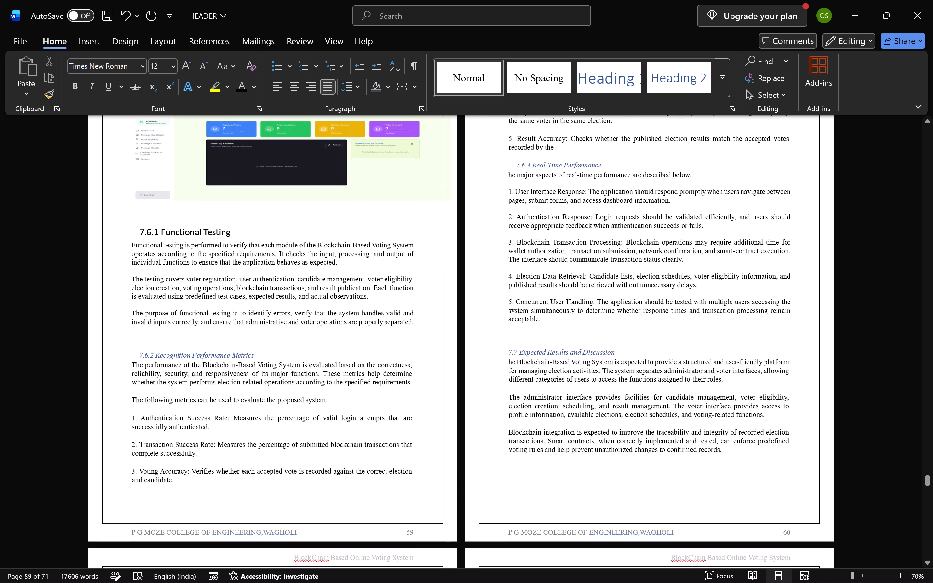
pyautogui.moveTo(257, 357); pyautogui.dragTo(136, 355)
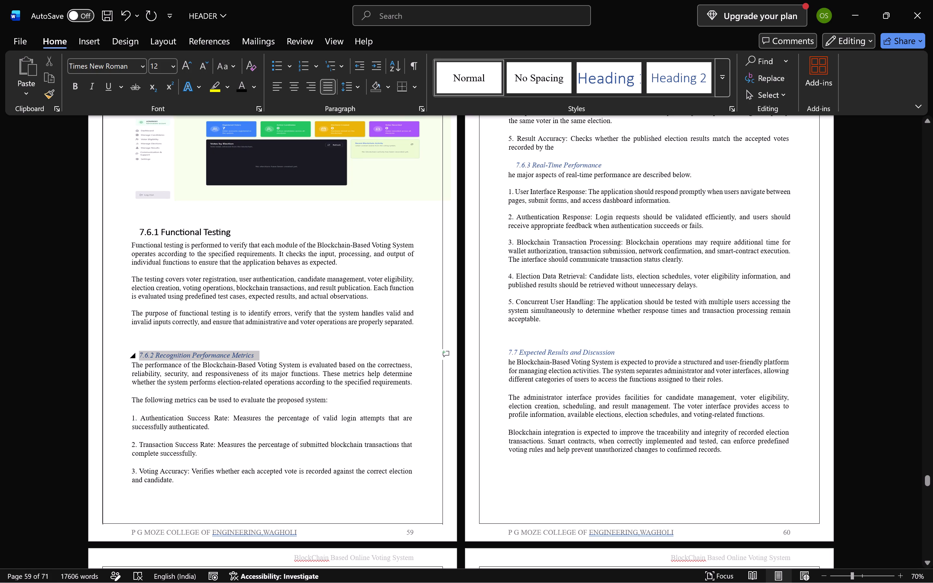
pyautogui.moveTo(136, 355); pyautogui.dragTo(136, 355)
pyautogui.click(146, 333)
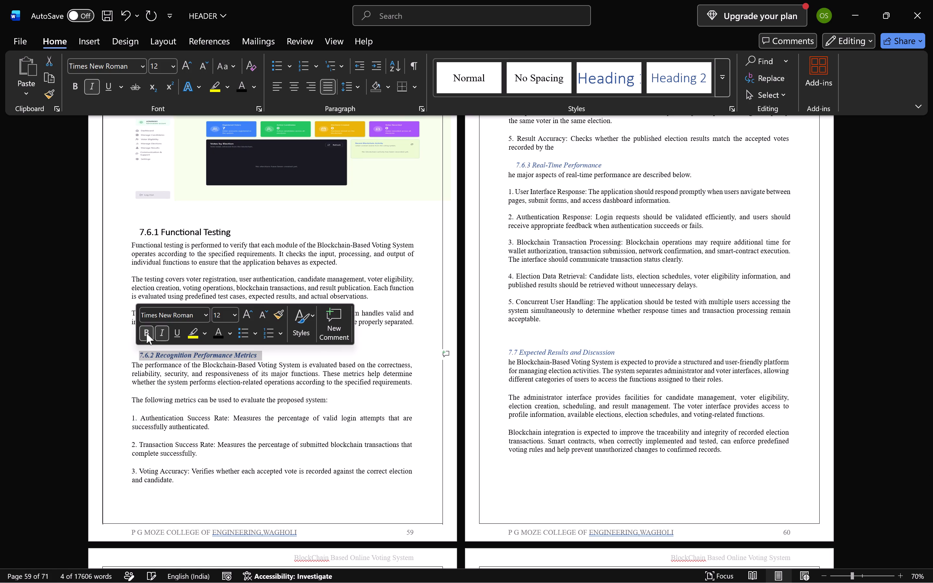
pyautogui.click(217, 333)
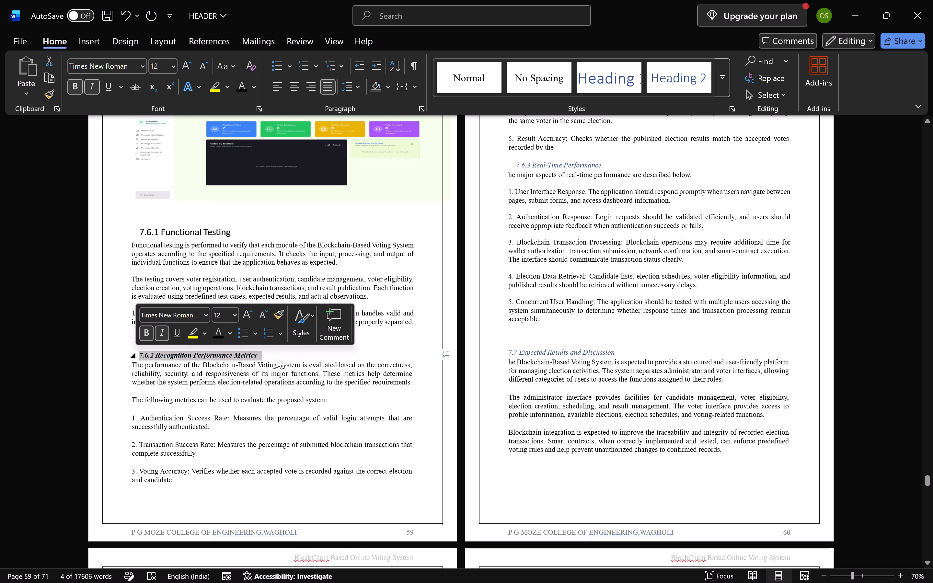
pyautogui.click(277, 357)
# Make the "7.6.3 Real-Time Performance" heading on page 60 bold and black.
pyautogui.scroll(2, 407, 345)
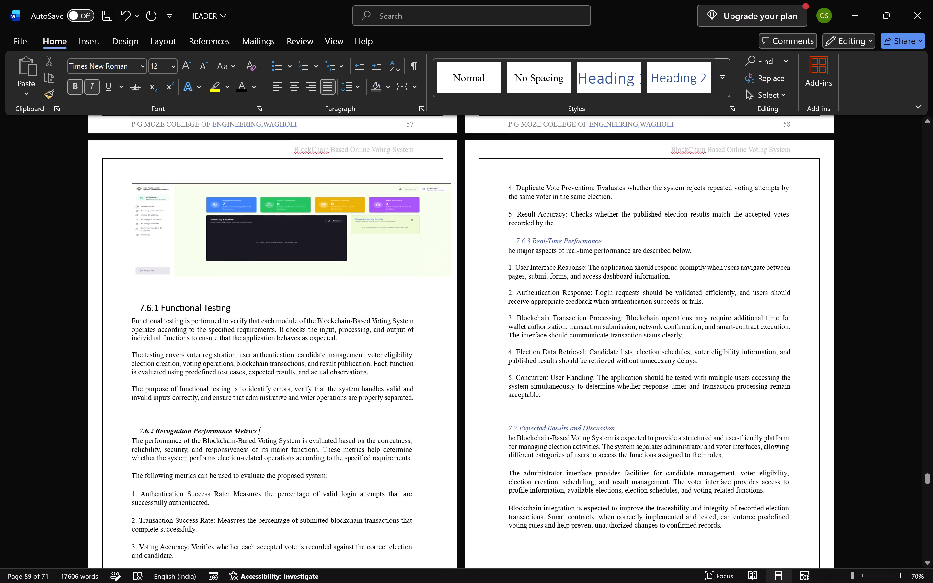
pyautogui.moveTo(605, 245); pyautogui.dragTo(514, 242)
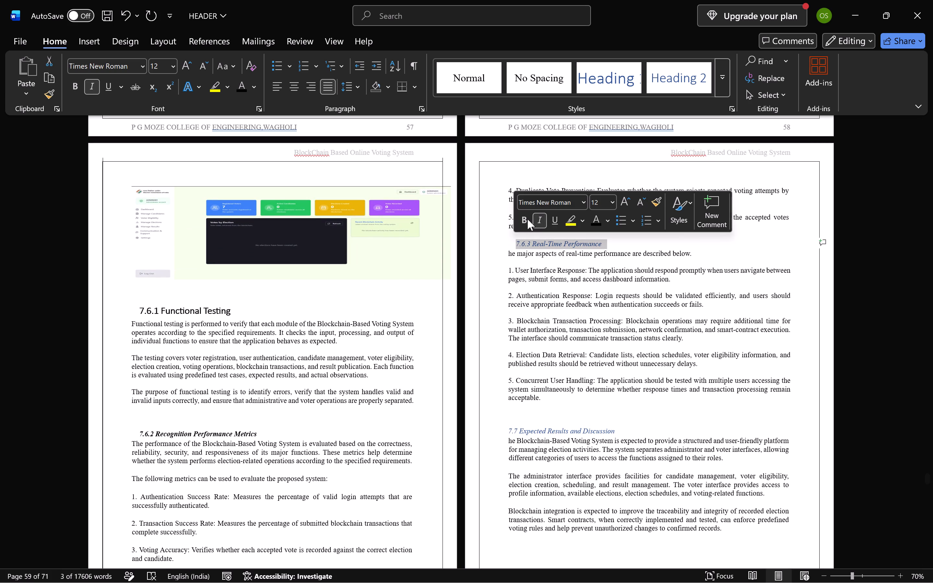
pyautogui.click(527, 219)
pyautogui.click(593, 219)
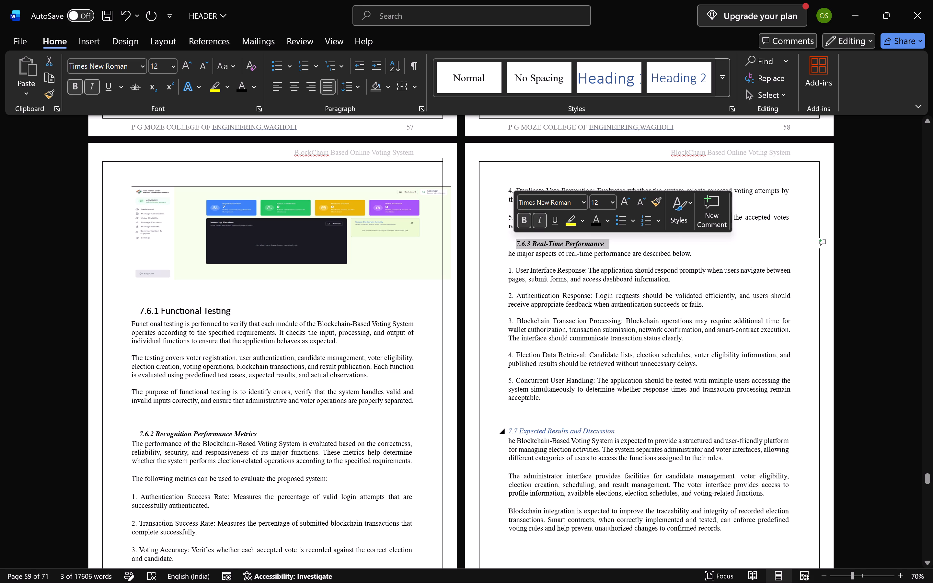
# Make the "7.7 Expected Results and Discussion" heading on page 60 bold and black.
pyautogui.moveTo(616, 430); pyautogui.dragTo(508, 433)
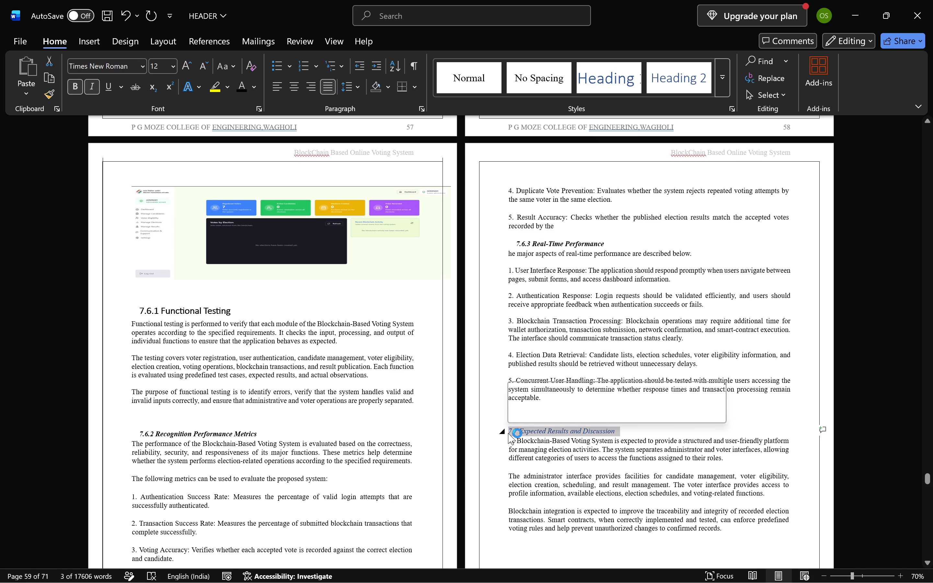
pyautogui.click(515, 416)
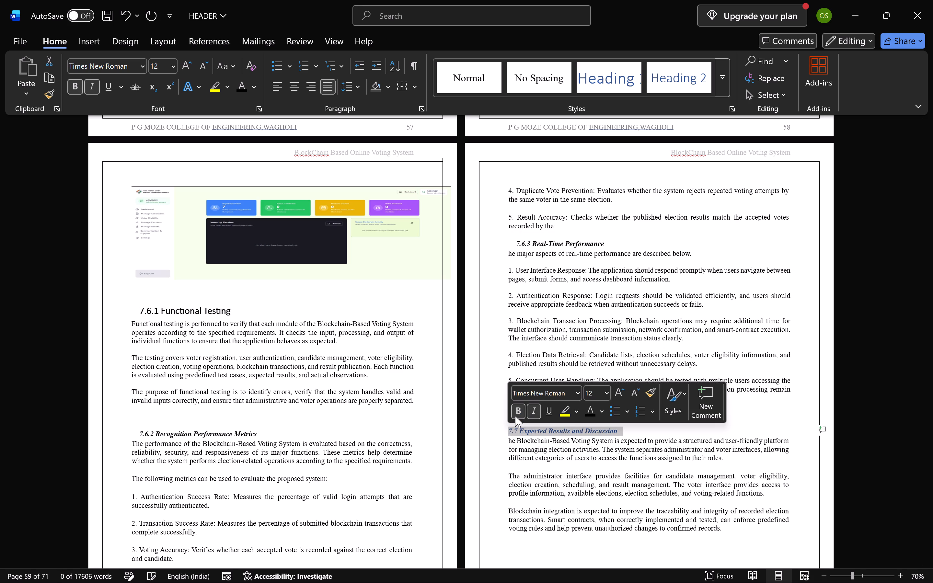
pyautogui.click(588, 410)
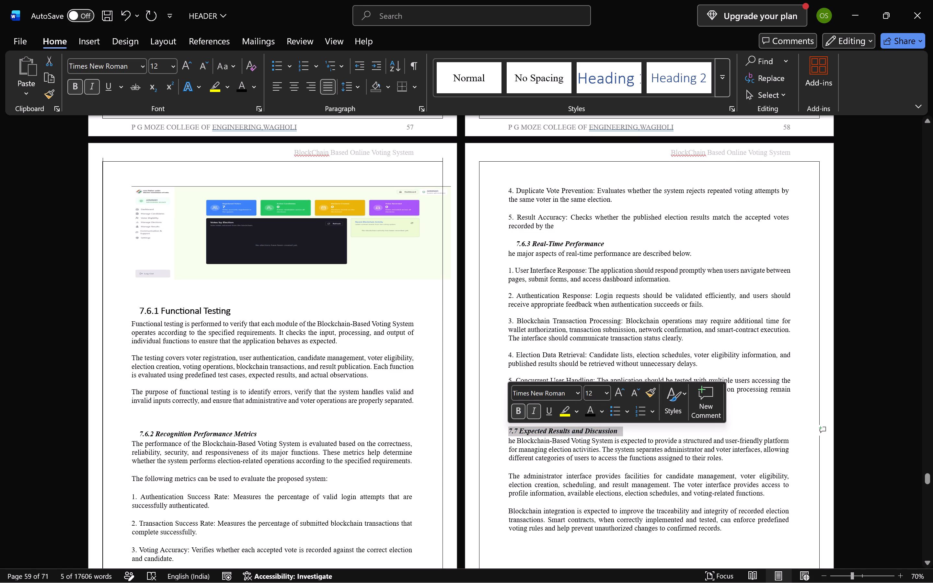
pyautogui.click(639, 430)
pyautogui.scroll(-2, 639, 430)
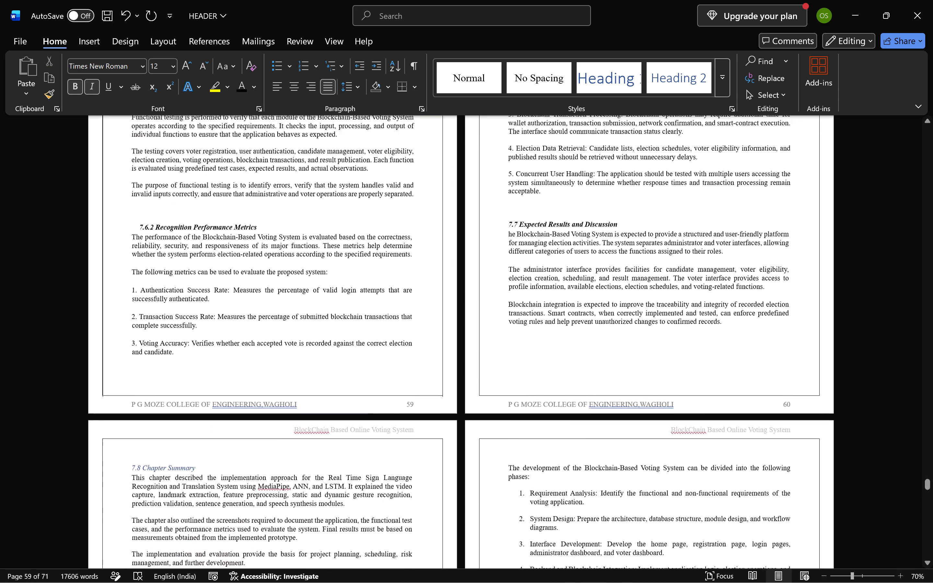
# Make the "7.8 Chapter Summary" heading on page 61 bold, black and non-italic, with font size 14.
pyautogui.scroll(-4, 639, 430)
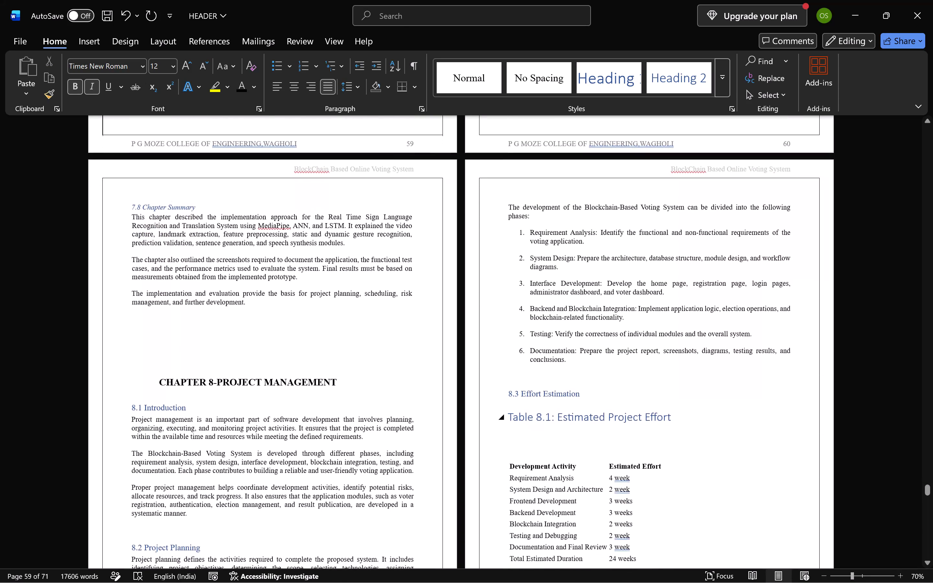
pyautogui.click(219, 360)
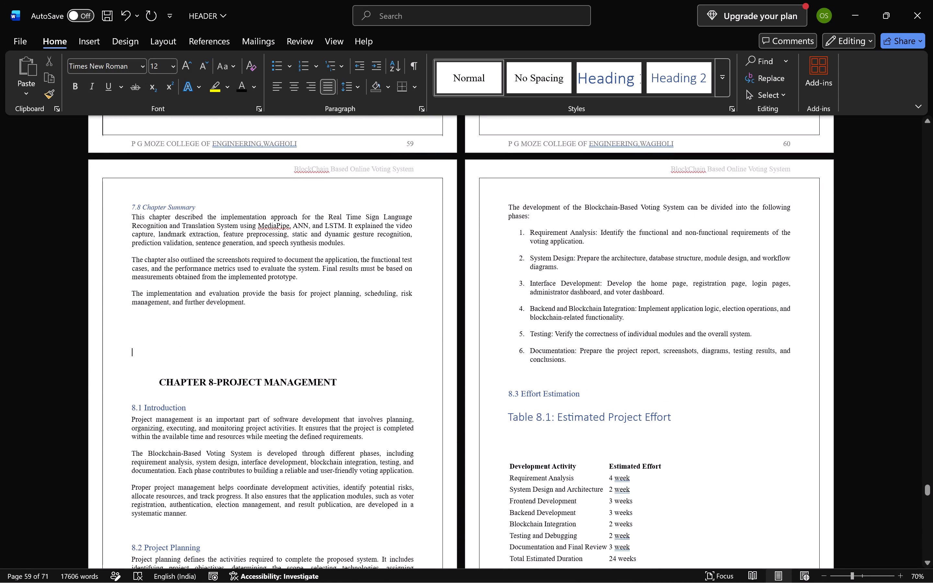
pyautogui.moveTo(206, 204); pyautogui.dragTo(135, 205)
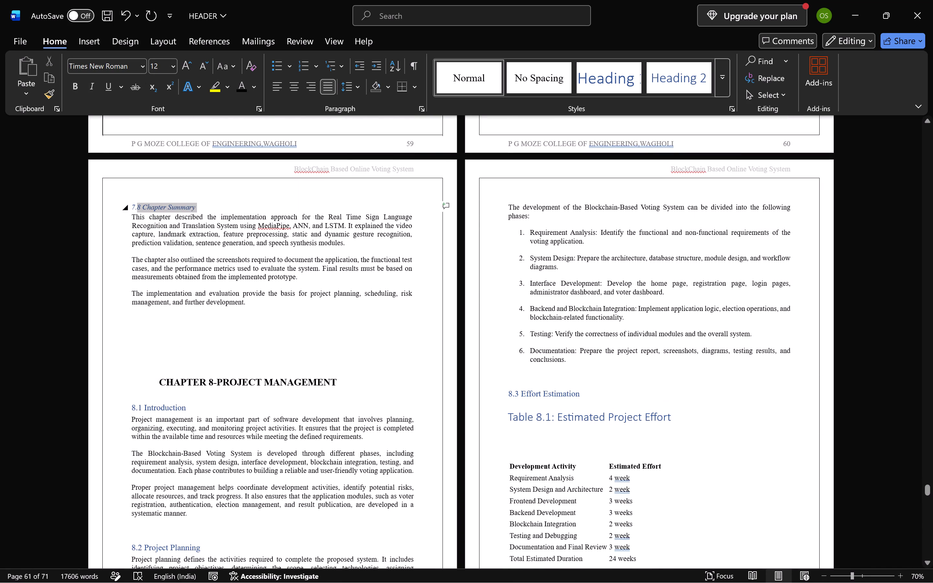
pyautogui.moveTo(135, 205); pyautogui.dragTo(127, 205)
pyautogui.click(138, 184)
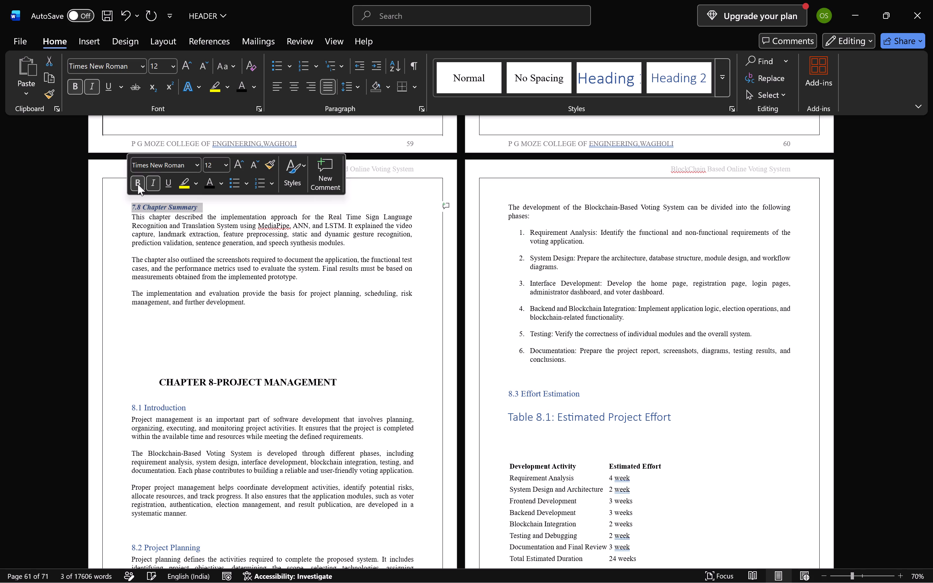
pyautogui.click(210, 180)
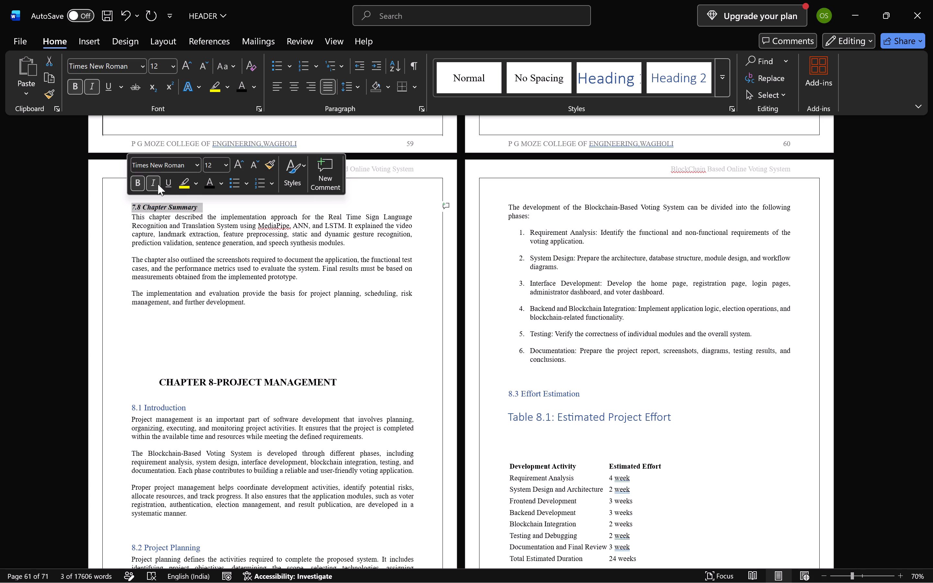
pyautogui.click(152, 181)
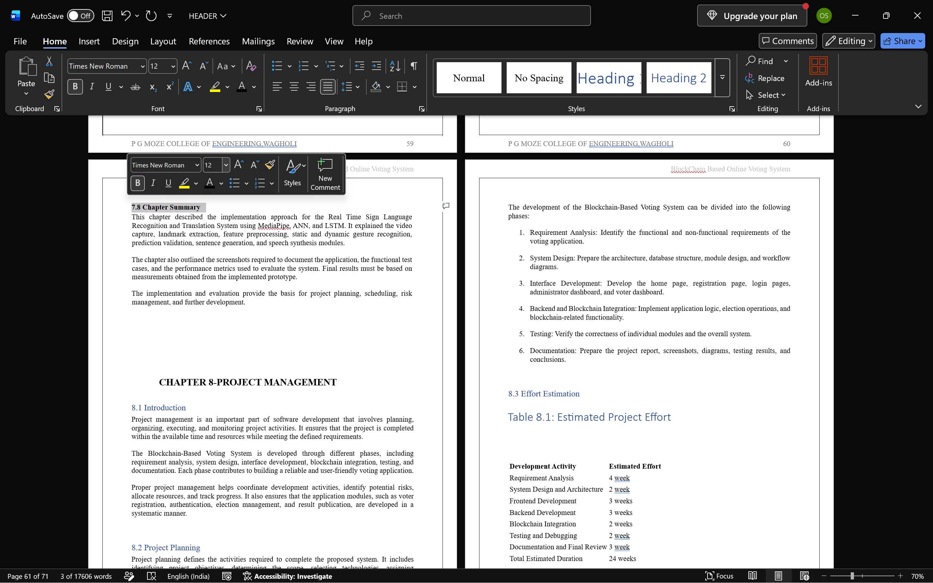
pyautogui.click(210, 168)
pyautogui.write('14')
pyautogui.press('Return')
pyautogui.click(237, 203)
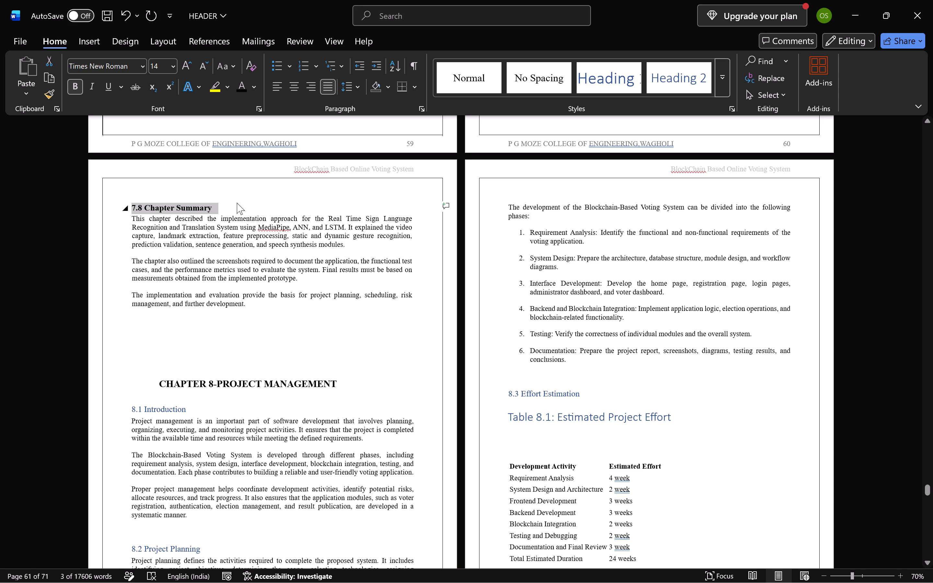
# Insert blank lines above the Chapter 8 title so that the chapter starts on a new page.
pyautogui.click(167, 359)
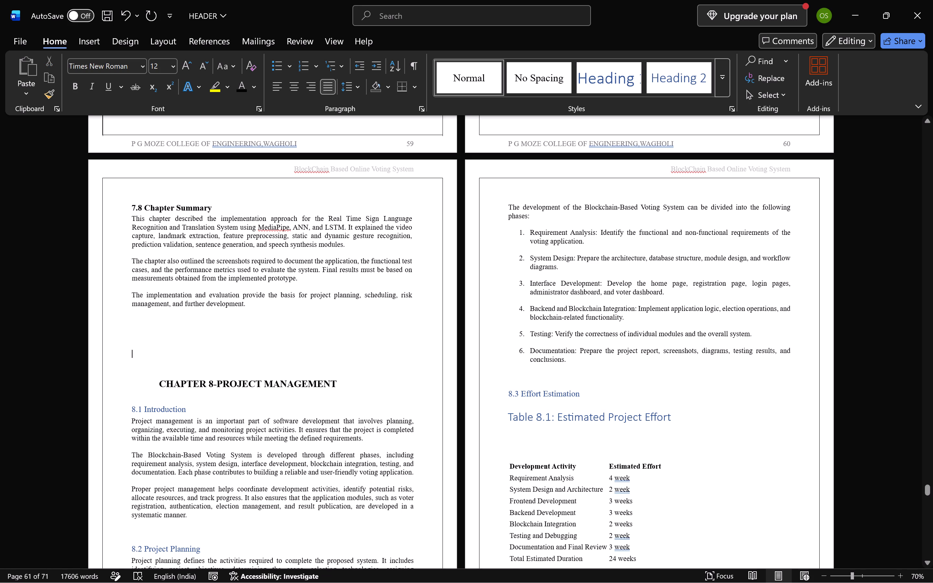
pyautogui.press('Return')
pyautogui.press('Return')
pyautogui.press('Return')
pyautogui.press('Return')
pyautogui.press('Return')
pyautogui.press('Return')
pyautogui.press('Return')
pyautogui.press('Return')
pyautogui.press('Return')
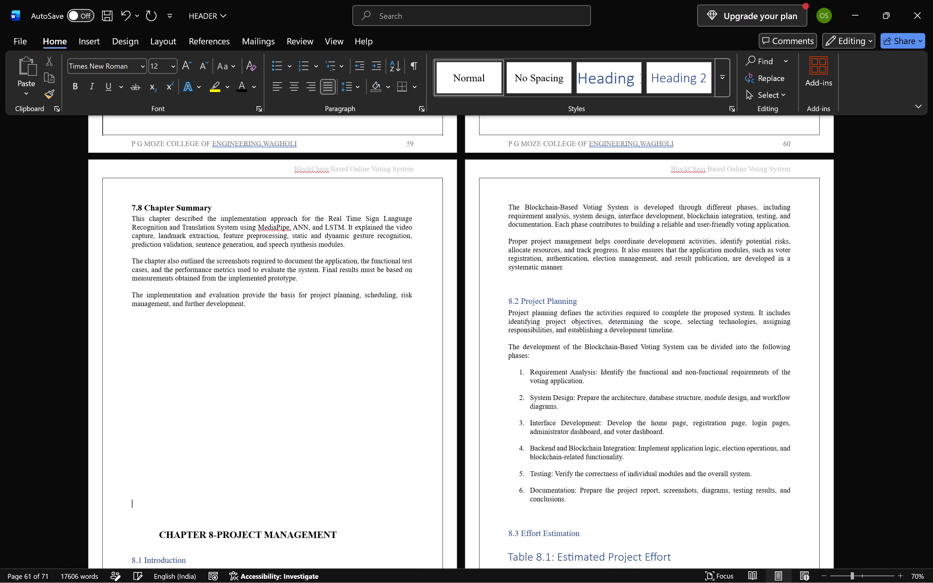
pyautogui.press('Return')
pyautogui.press('Return')
pyautogui.press('Return')
pyautogui.press('Return')
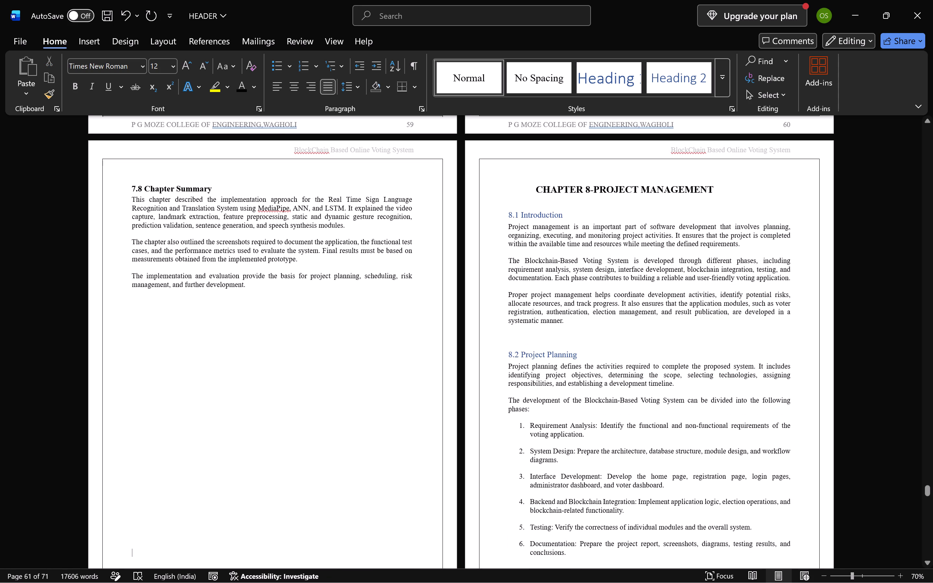
# Replace the hyphen in the Chapter 8 title with a colon, split it into "CHAPTER 8:" and "PROJECT MANAGEMENT" lines, and centre both.
pyautogui.click(594, 188)
pyautogui.press('BackSpace')
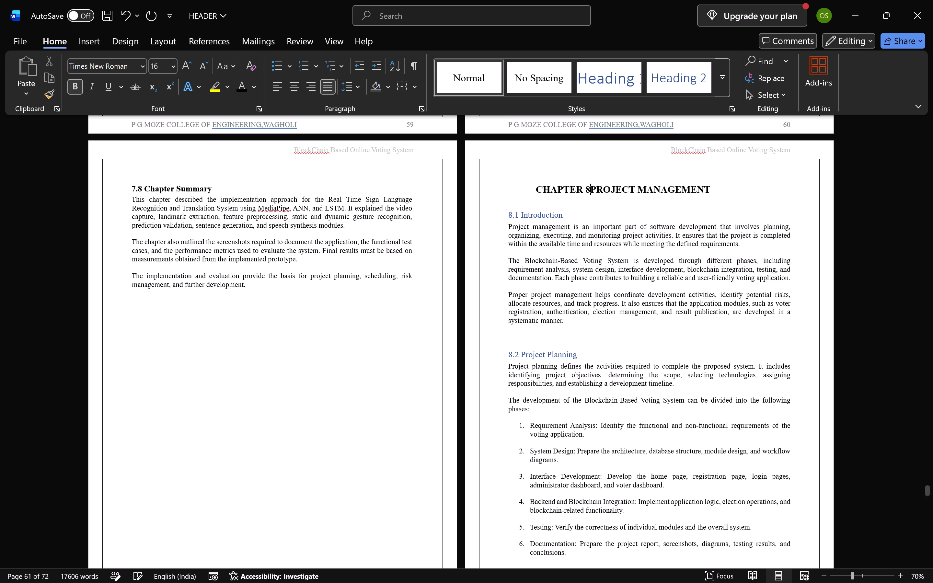
pyautogui.hotkey('shift', ':')
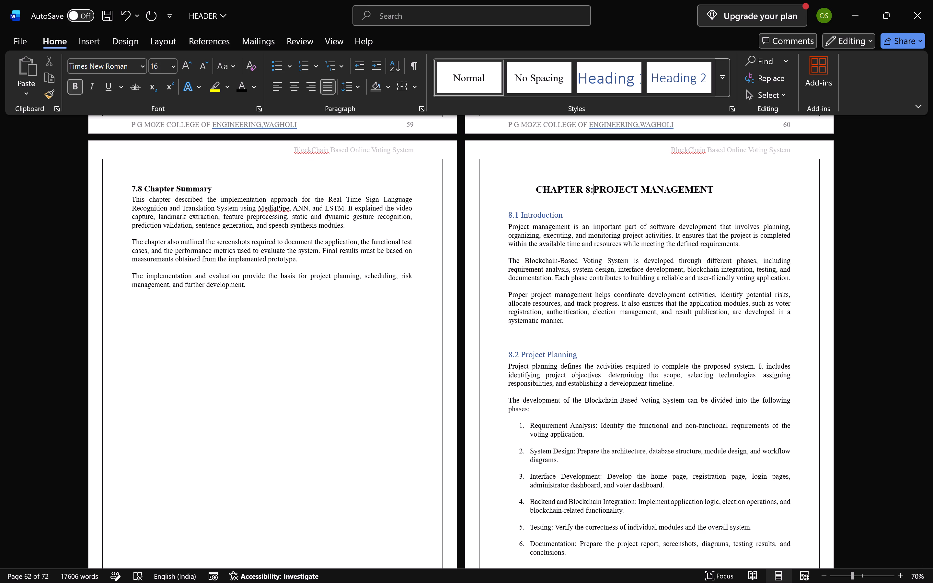
pyautogui.press('Return')
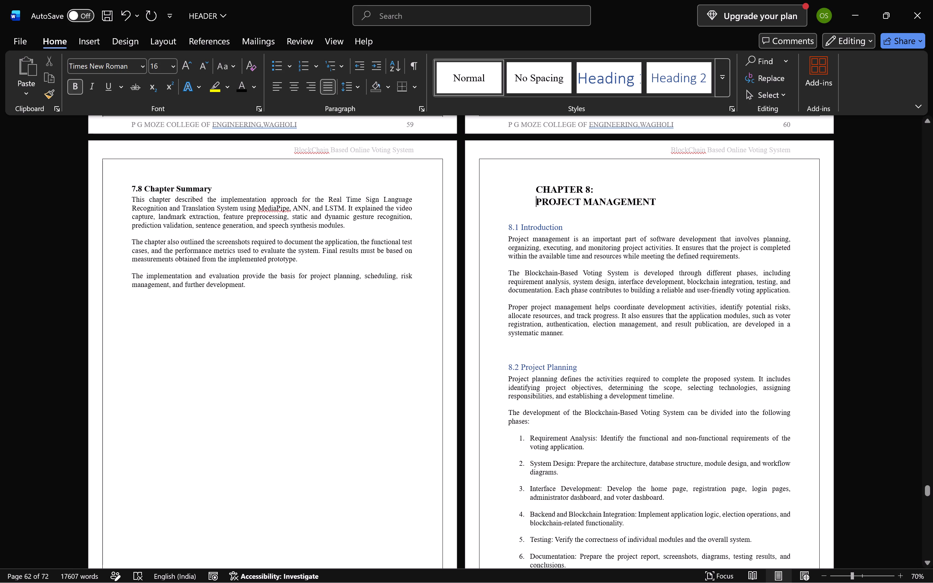
pyautogui.moveTo(537, 185); pyautogui.dragTo(657, 205)
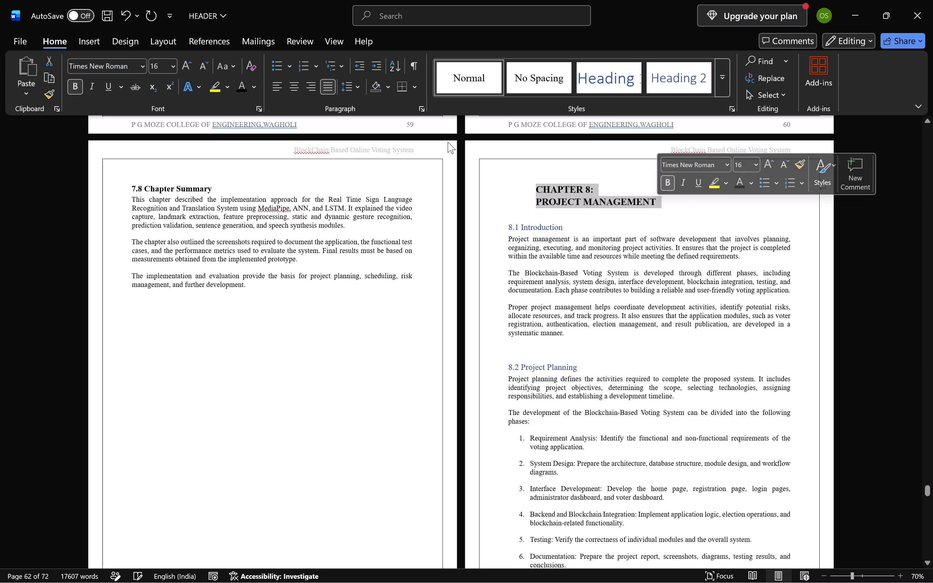
pyautogui.click(295, 84)
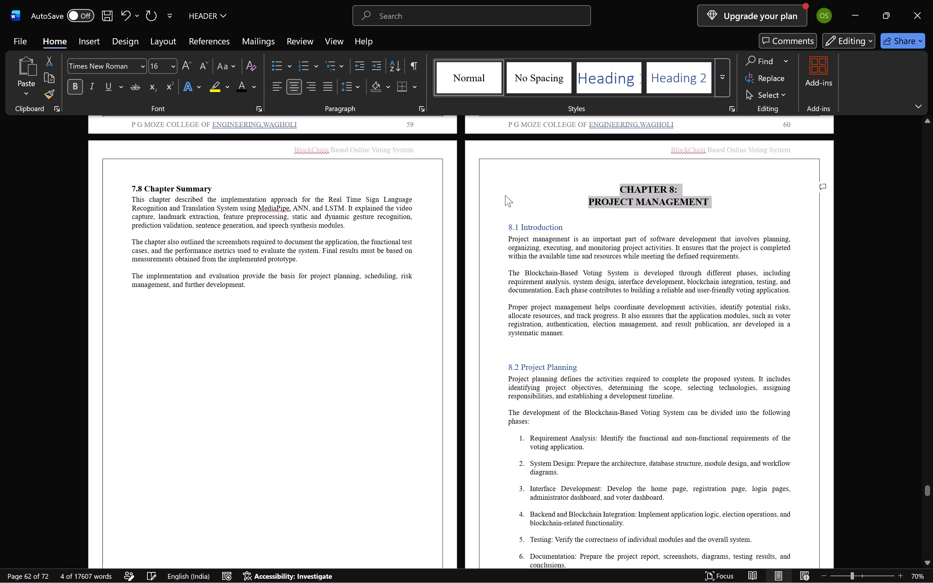
# Make the "8.1 Introduction" heading bold and black.
pyautogui.moveTo(562, 228); pyautogui.dragTo(502, 226)
pyautogui.click(512, 204)
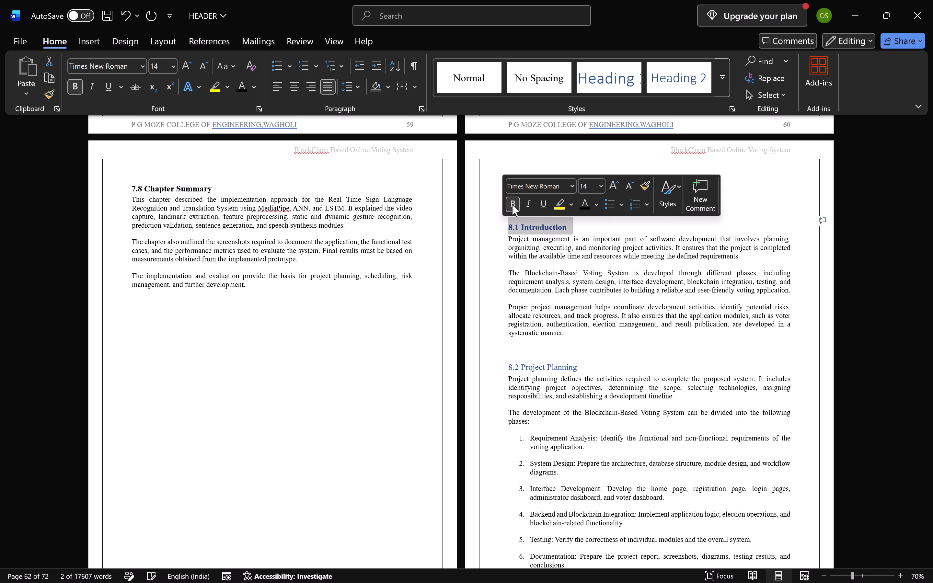
pyautogui.click(588, 207)
# Make the "8.2 Project Planning" heading bold and black.
pyautogui.moveTo(586, 366); pyautogui.dragTo(507, 367)
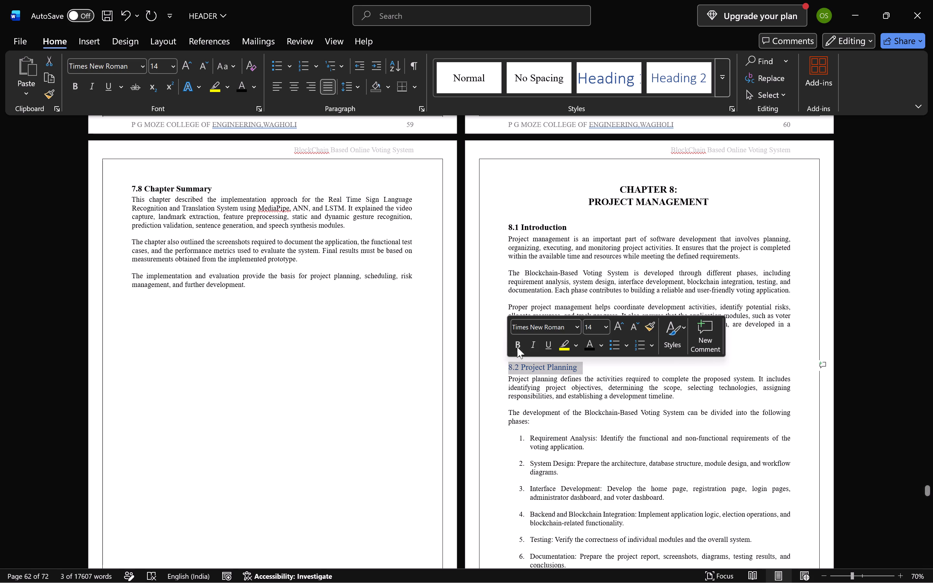
pyautogui.click(517, 345)
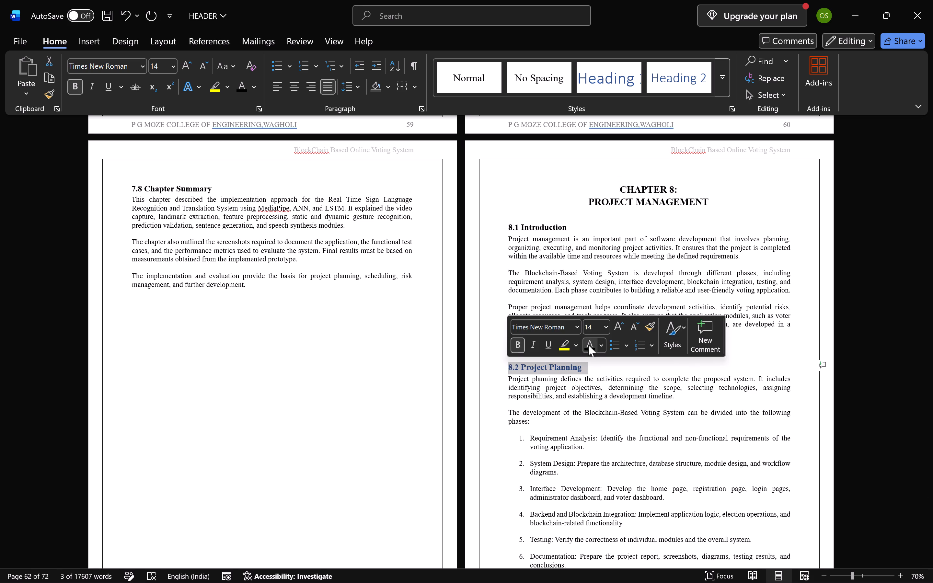
pyautogui.click(588, 346)
pyautogui.click(600, 363)
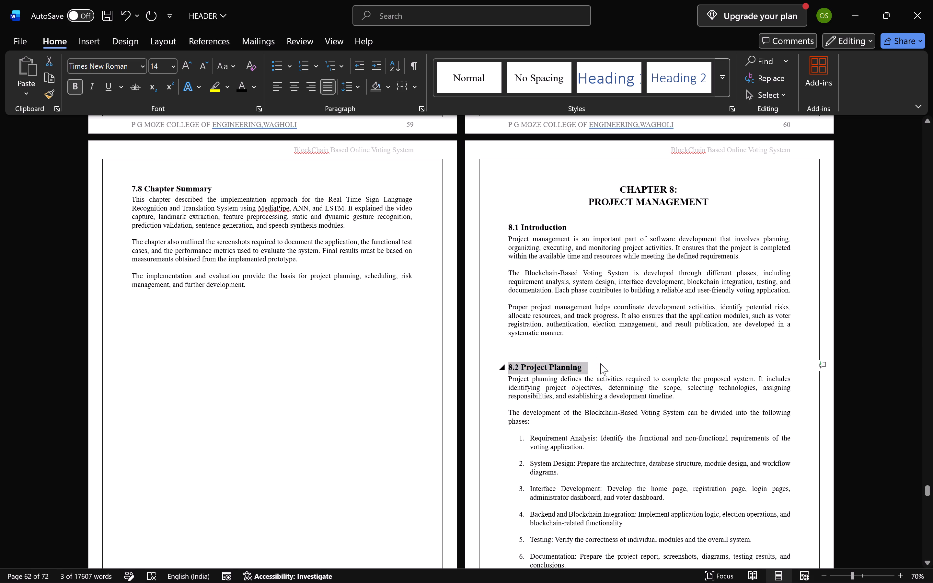
# Make the "8.3 Effort Estimation" heading on page 63 bold and black.
pyautogui.scroll(-3, 600, 363)
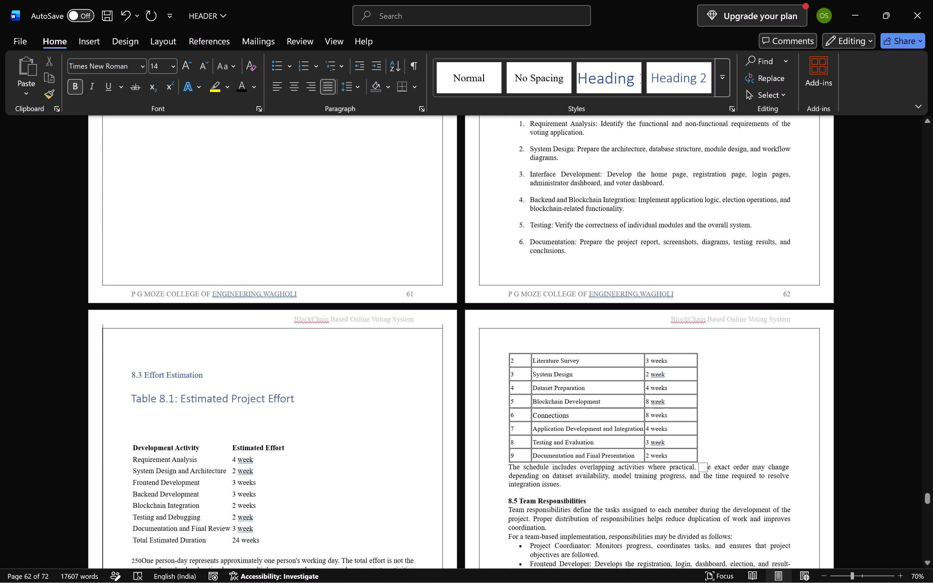
pyautogui.scroll(-1, 600, 363)
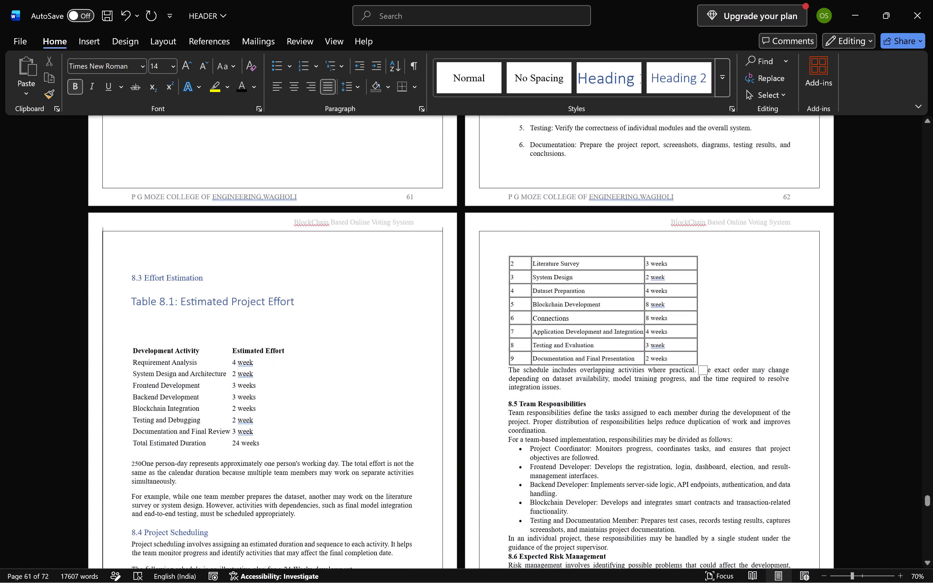
pyautogui.moveTo(219, 278); pyautogui.dragTo(203, 279)
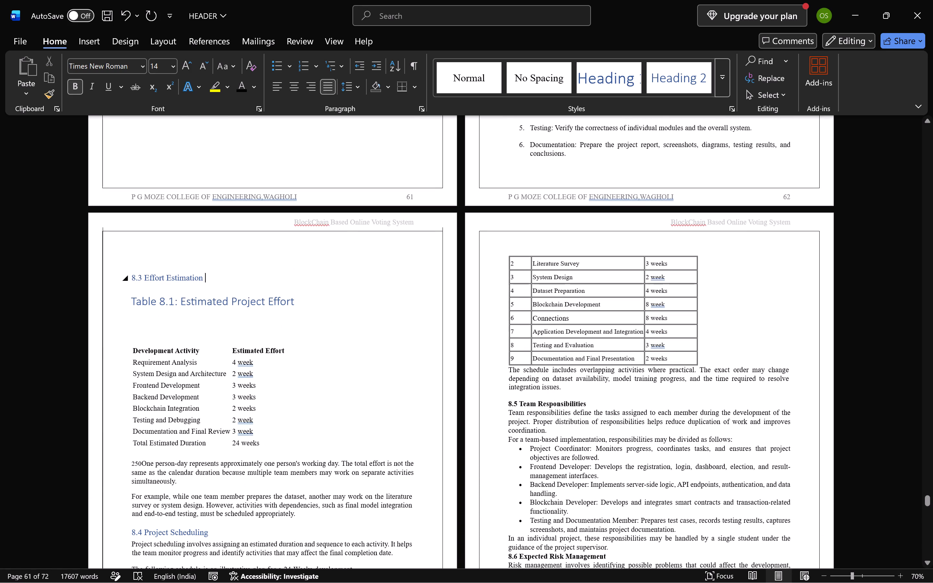
pyautogui.moveTo(203, 279); pyautogui.dragTo(128, 277)
pyautogui.click(137, 254)
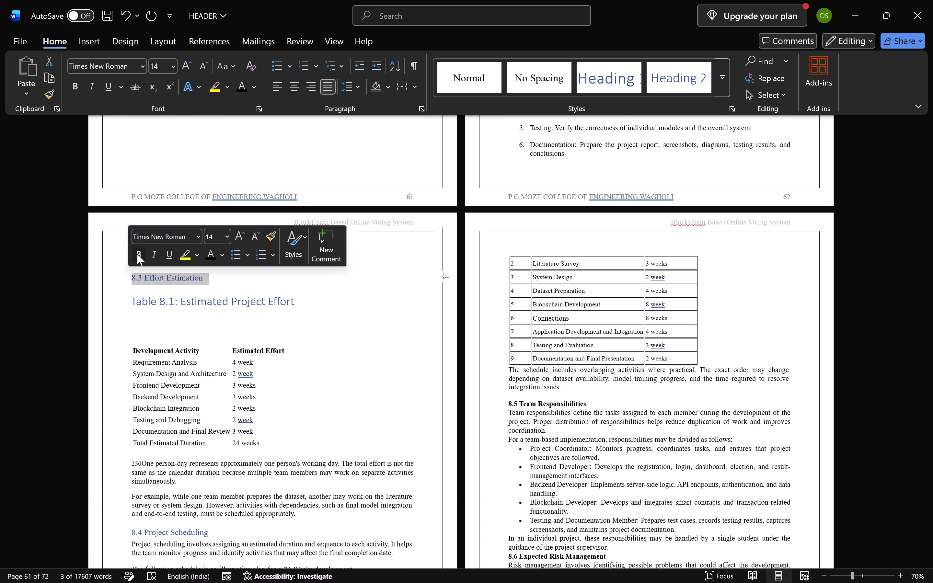
pyautogui.click(209, 255)
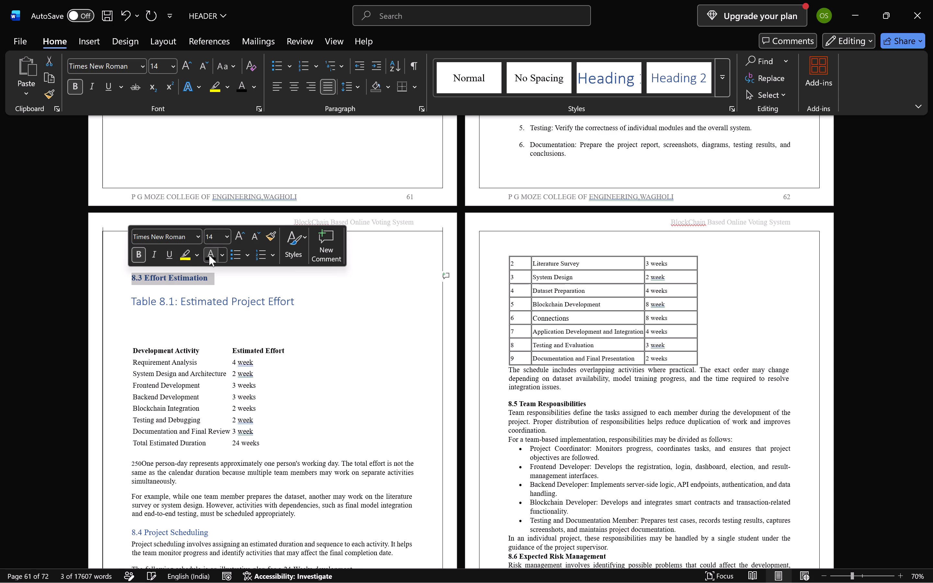
pyautogui.click(212, 251)
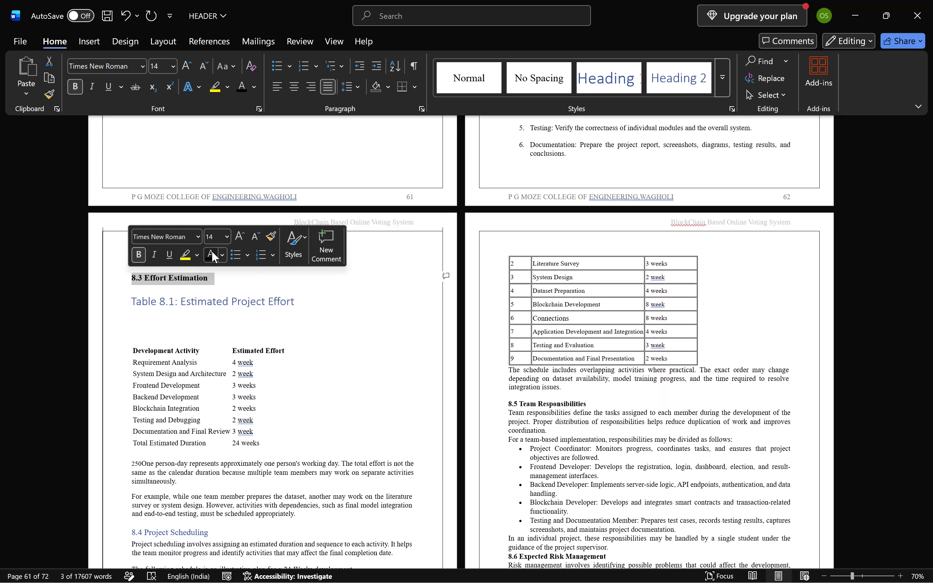
# Format the "Table 8.1: Estimated Project Effort" heading as bold, black, size 14 Times New Roman.
pyautogui.click(302, 301)
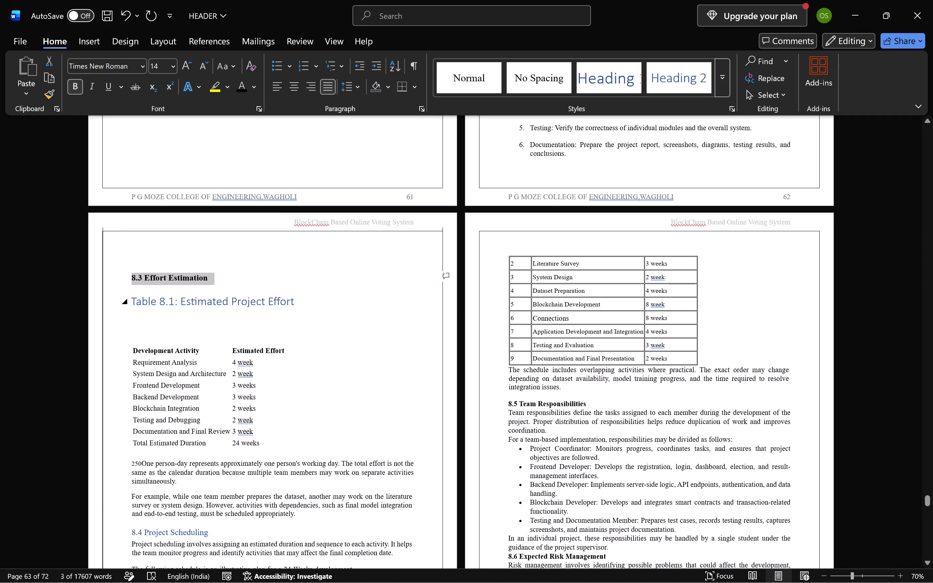
pyautogui.moveTo(302, 301); pyautogui.dragTo(135, 302)
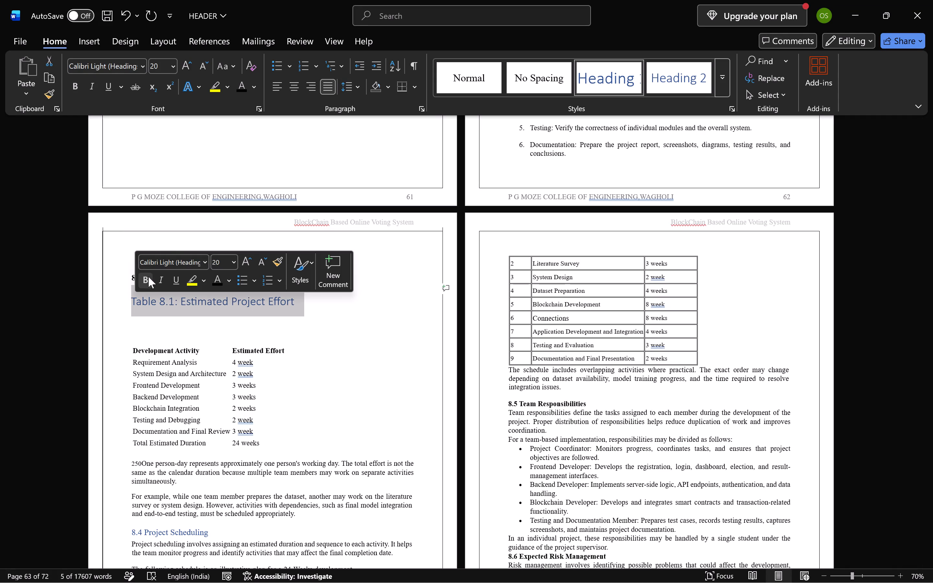
pyautogui.click(146, 277)
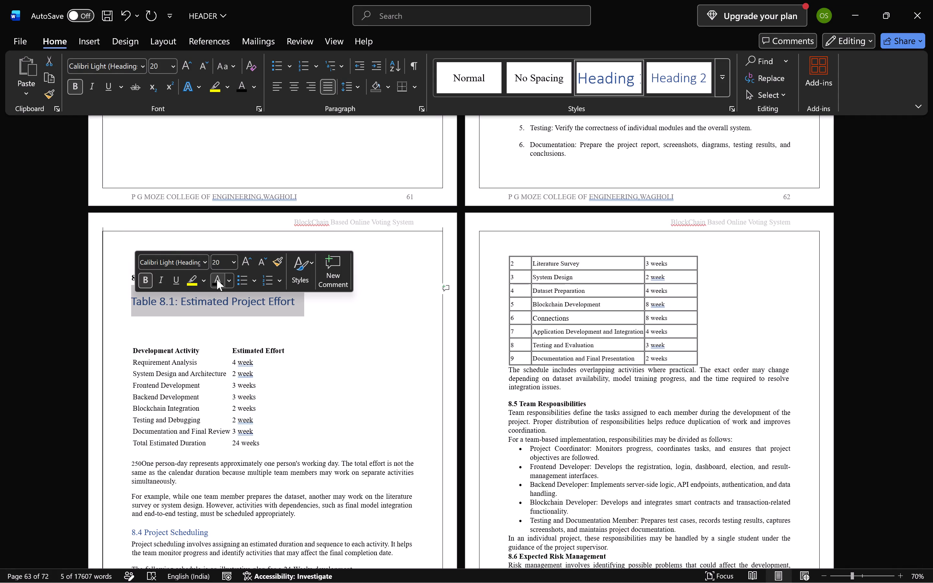
pyautogui.click(219, 278)
pyautogui.click(217, 263)
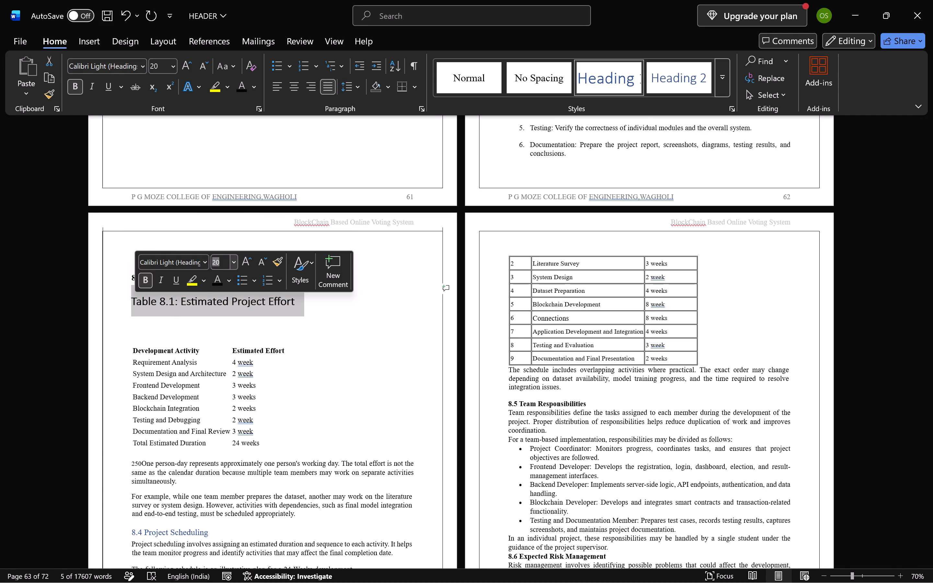
pyautogui.write('14')
pyautogui.click(163, 263)
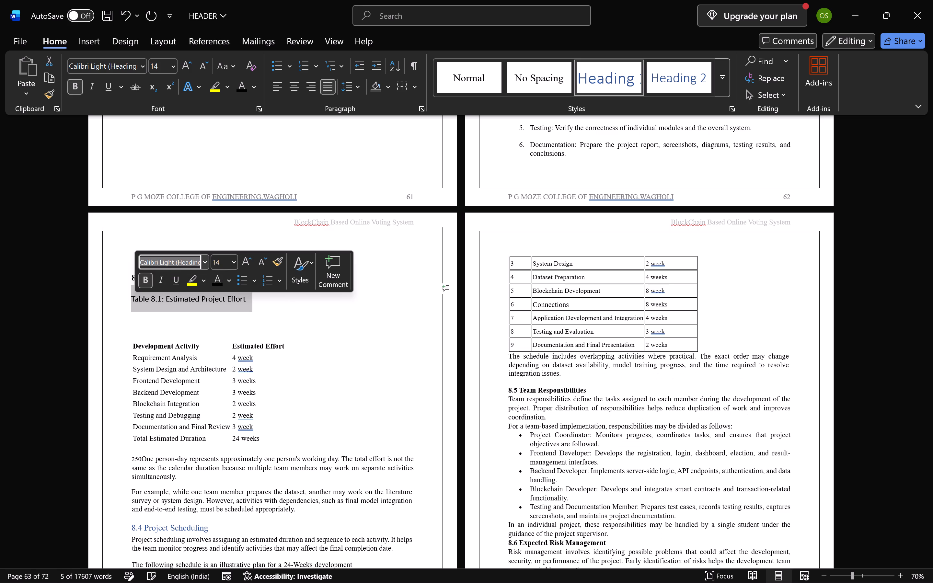
pyautogui.write('times')
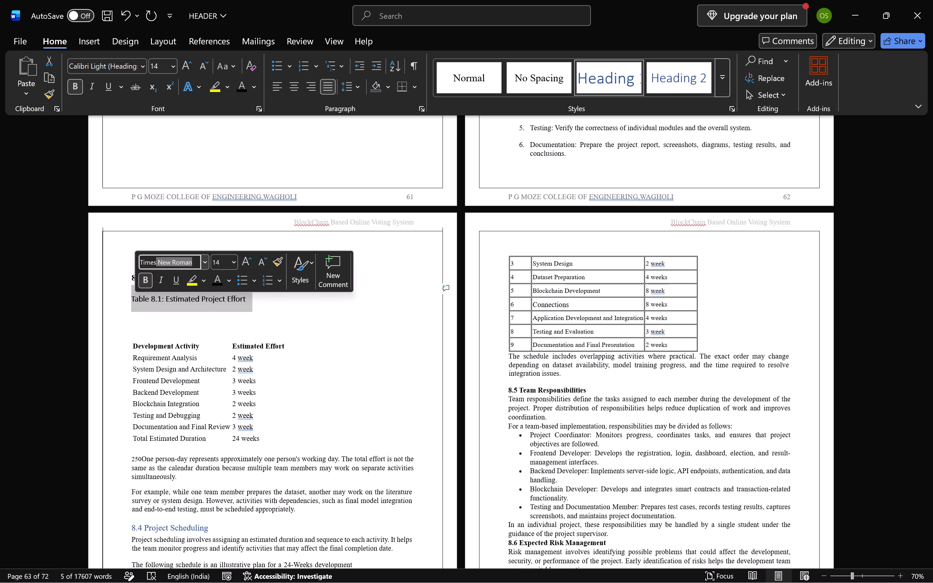
pyautogui.press('Return')
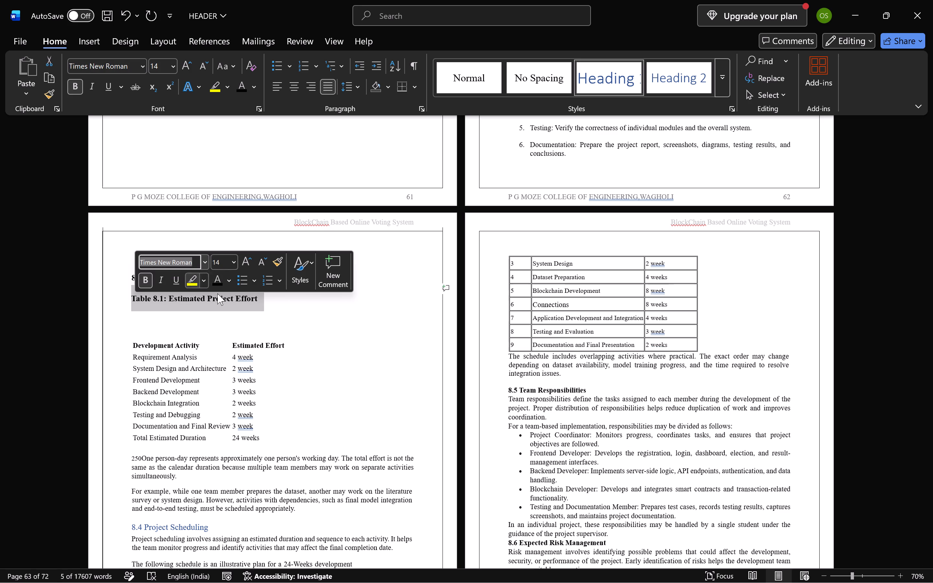
pyautogui.click(295, 305)
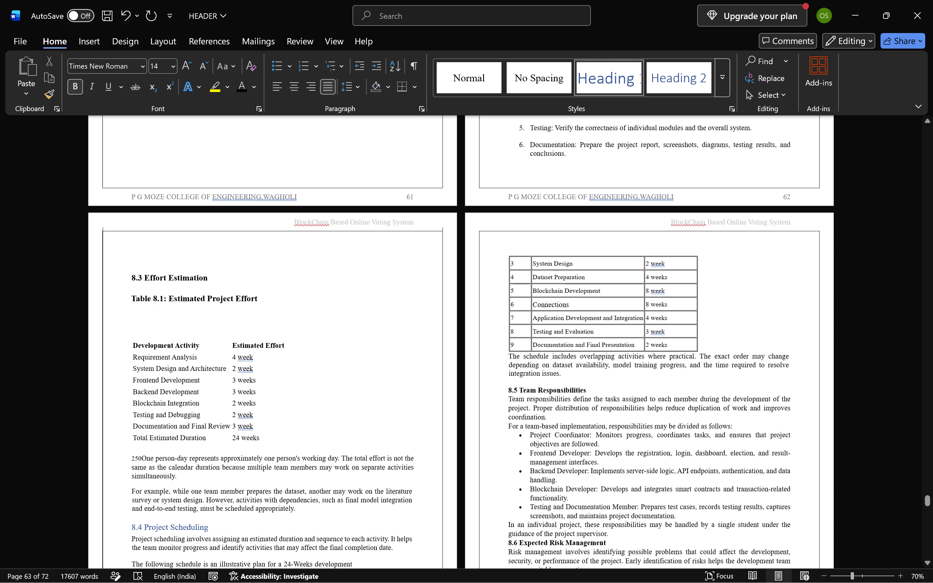
# Remove the empty lines between the "Table 8.1: Estimated Project Effort" heading and its table.
pyautogui.click(206, 334)
pyautogui.press('BackSpace')
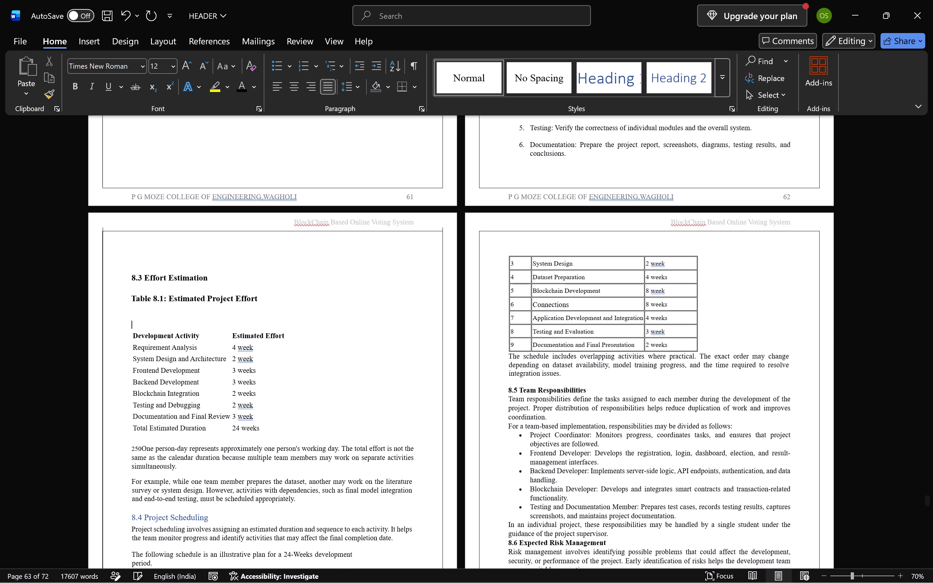
pyautogui.press('BackSpace')
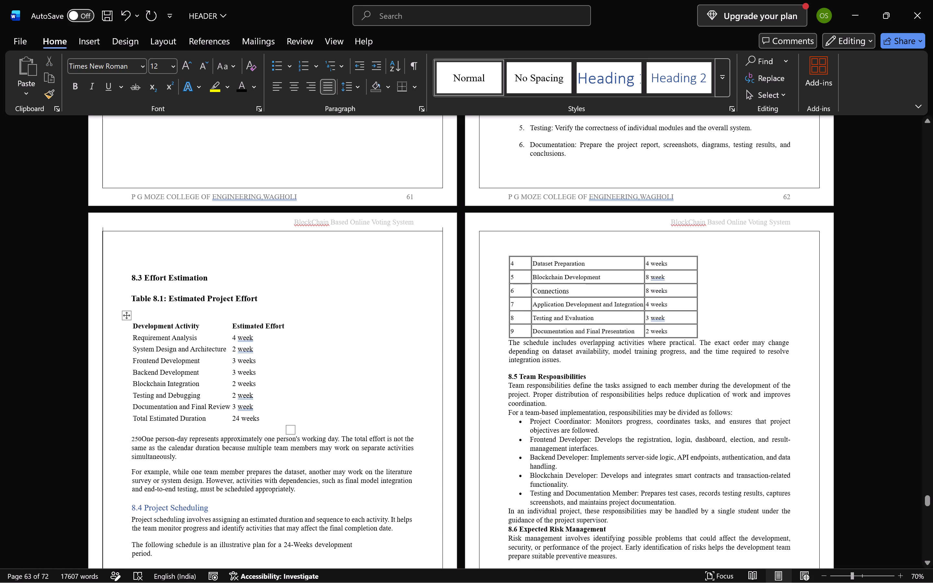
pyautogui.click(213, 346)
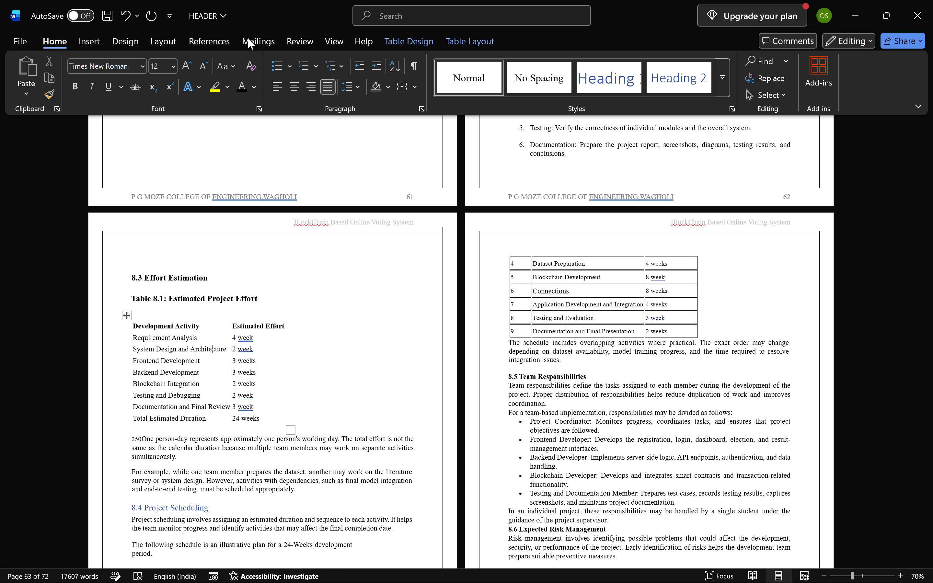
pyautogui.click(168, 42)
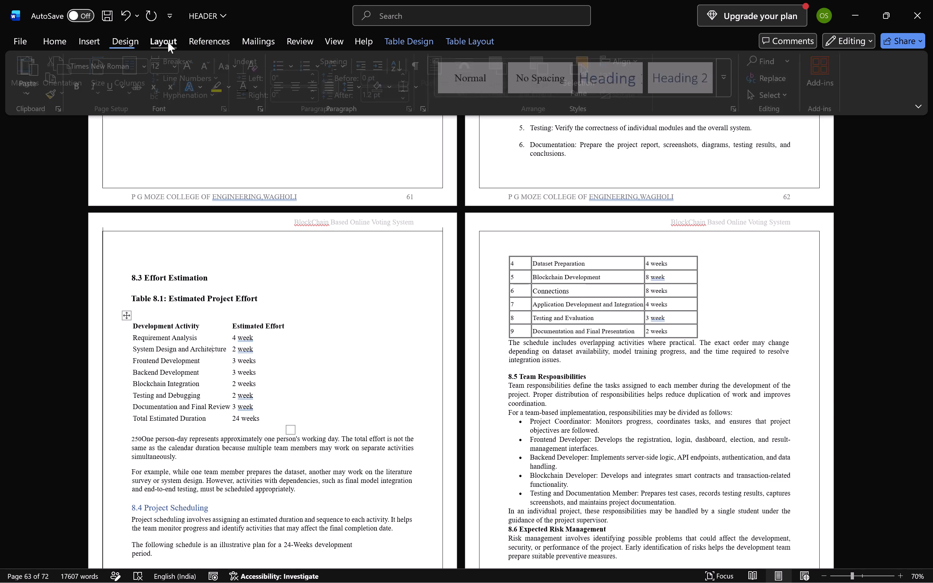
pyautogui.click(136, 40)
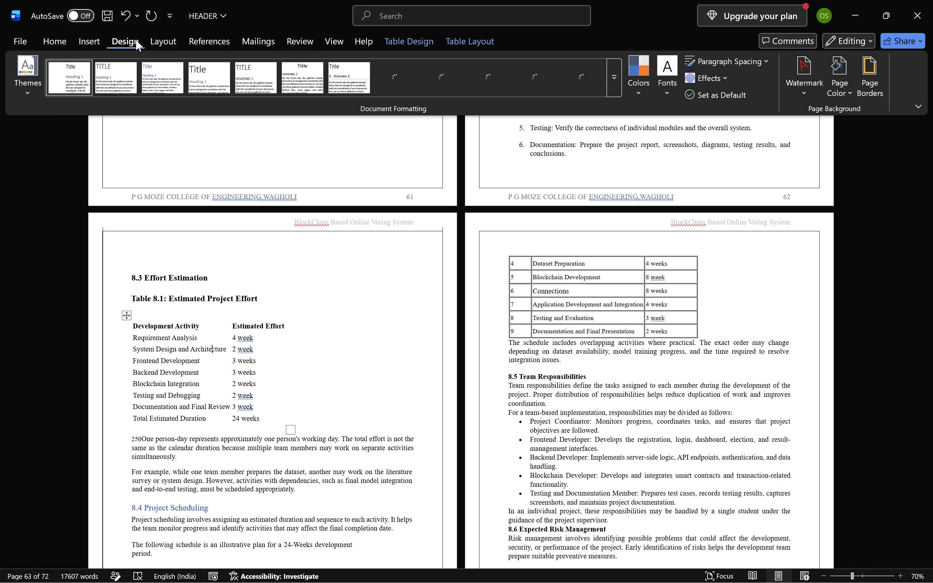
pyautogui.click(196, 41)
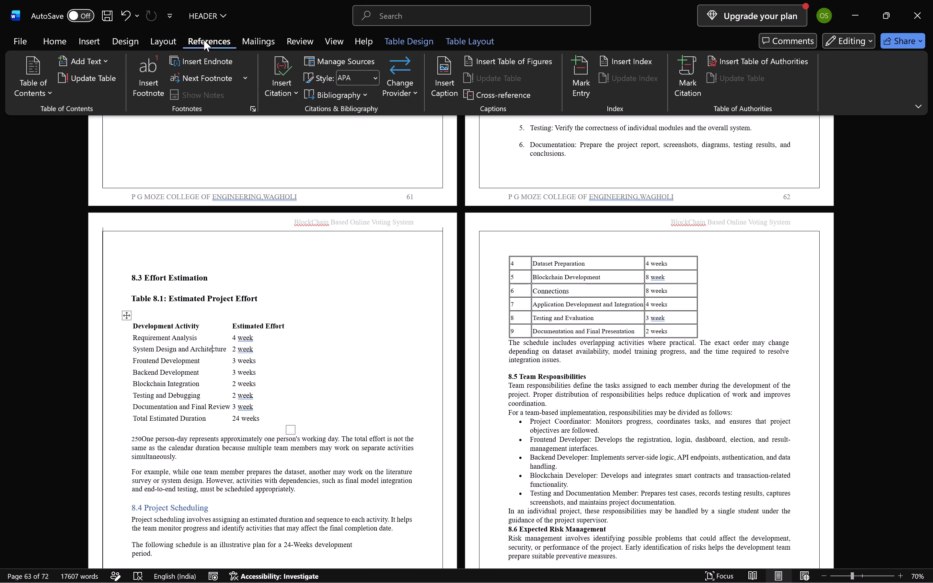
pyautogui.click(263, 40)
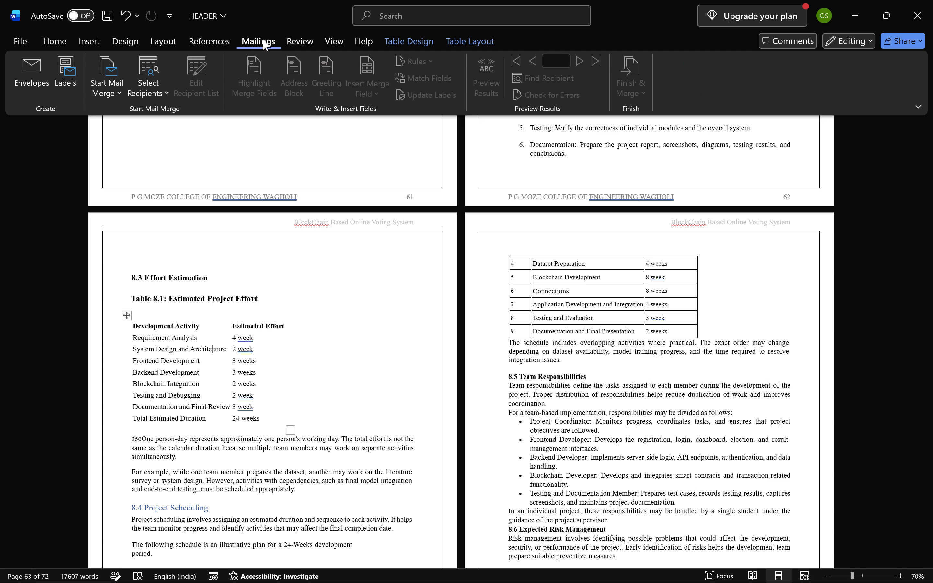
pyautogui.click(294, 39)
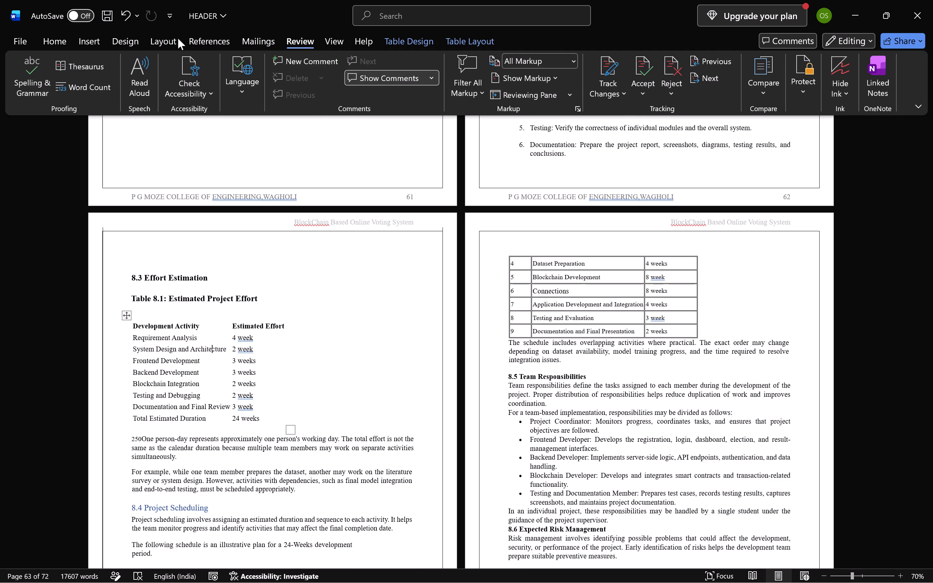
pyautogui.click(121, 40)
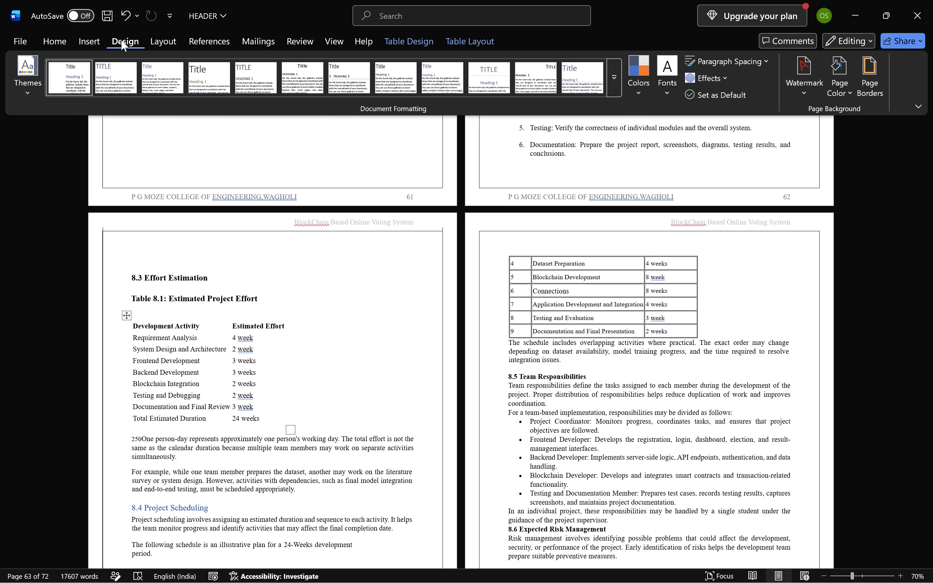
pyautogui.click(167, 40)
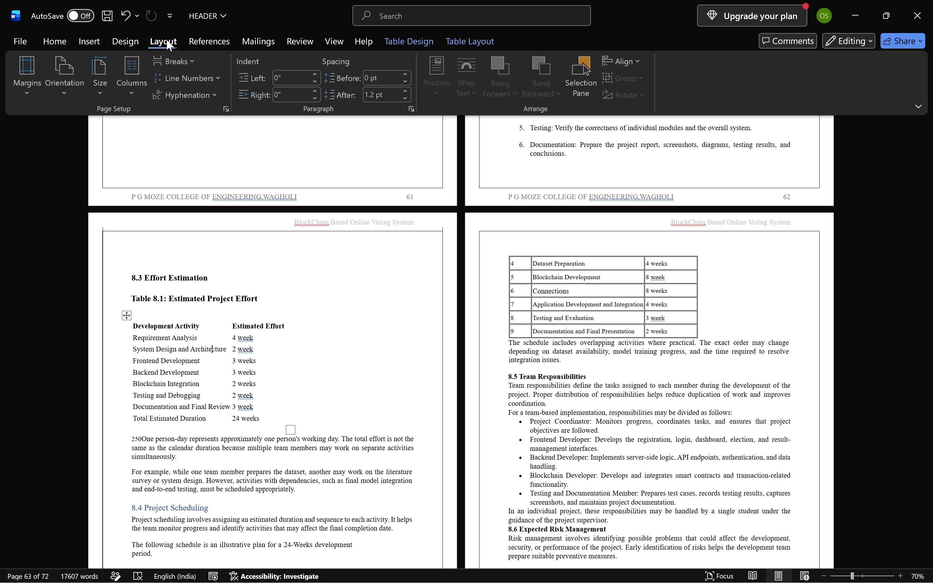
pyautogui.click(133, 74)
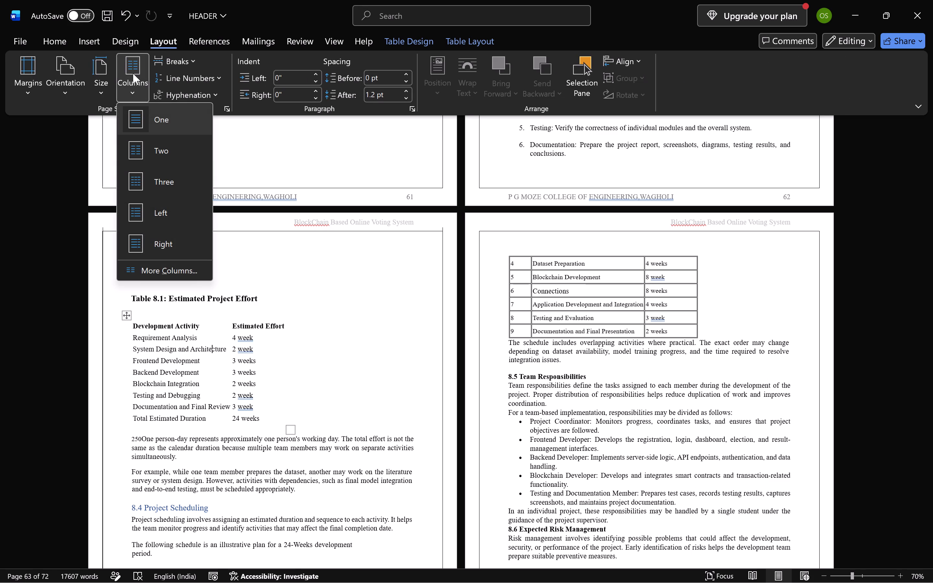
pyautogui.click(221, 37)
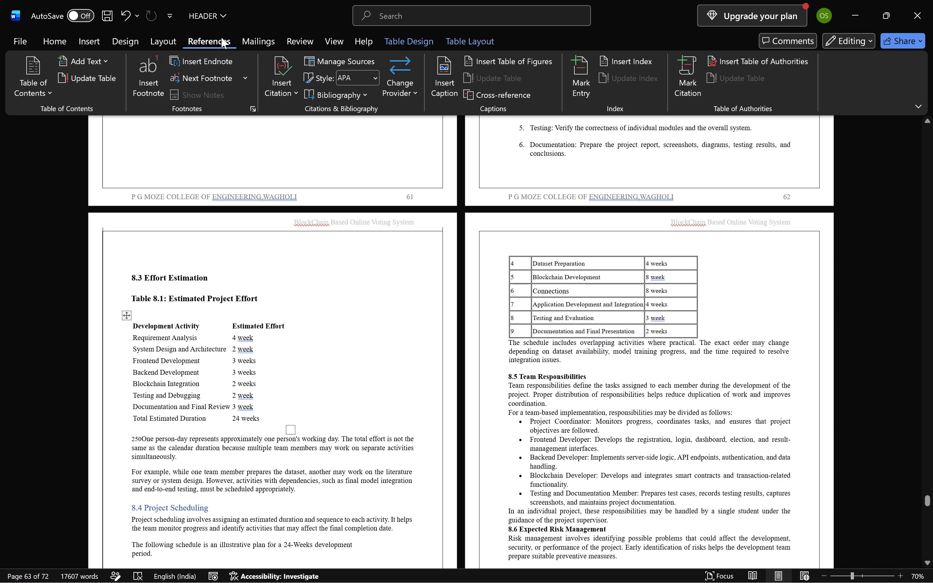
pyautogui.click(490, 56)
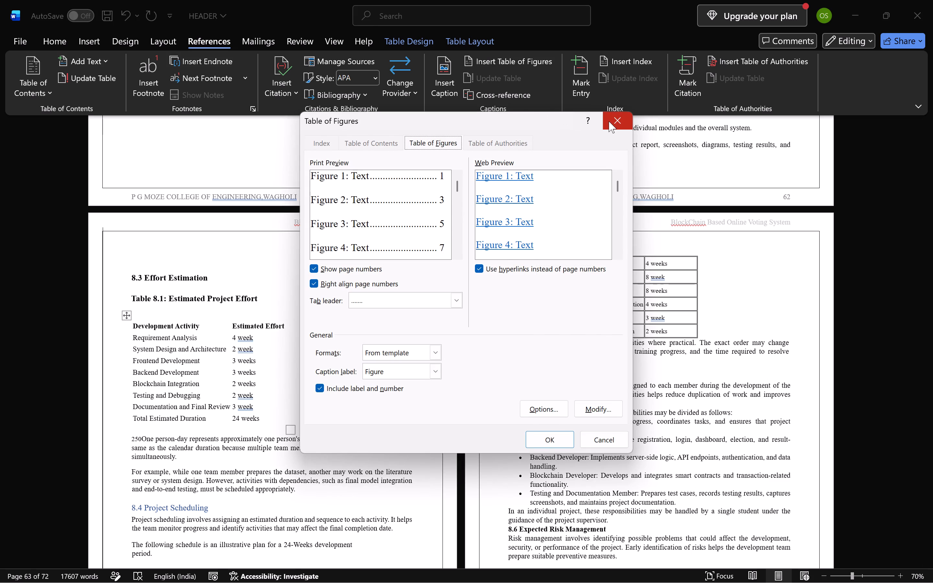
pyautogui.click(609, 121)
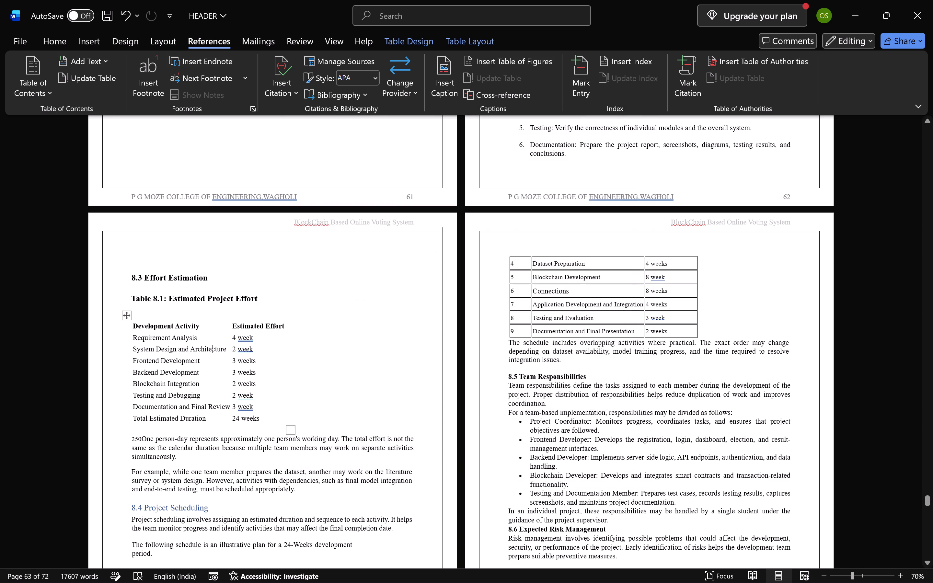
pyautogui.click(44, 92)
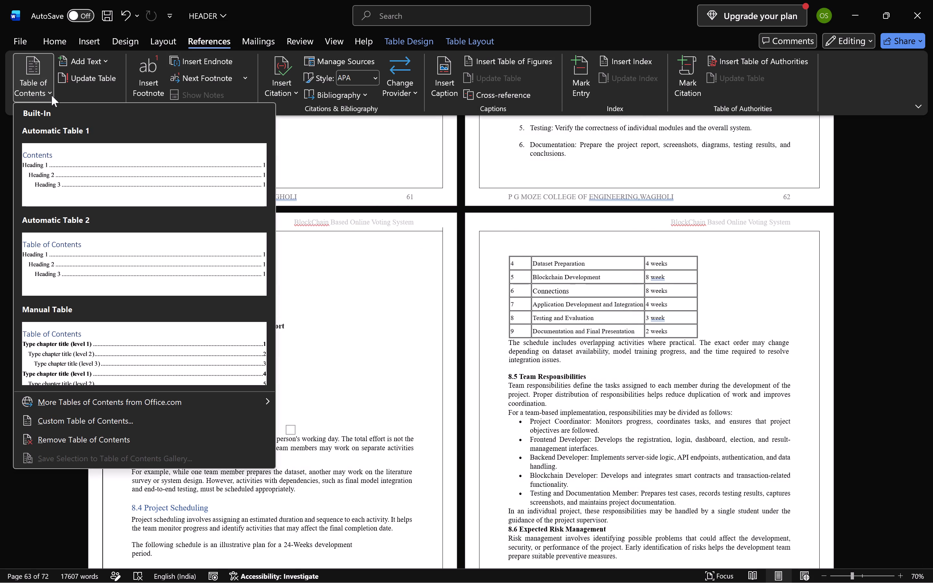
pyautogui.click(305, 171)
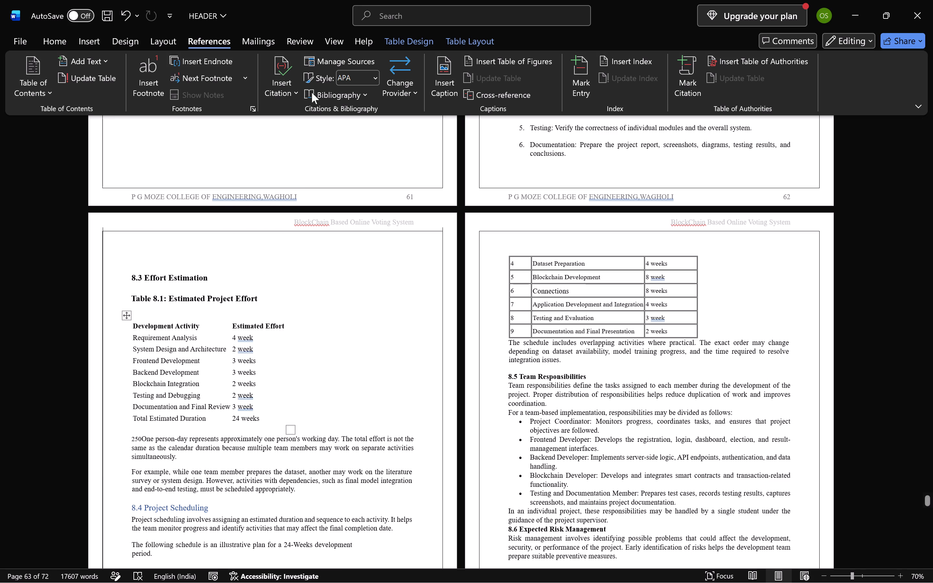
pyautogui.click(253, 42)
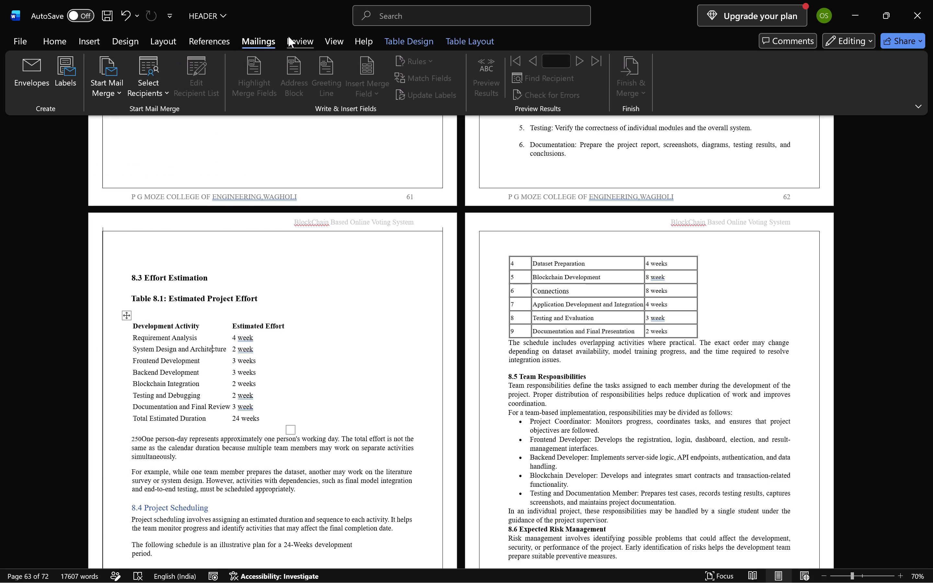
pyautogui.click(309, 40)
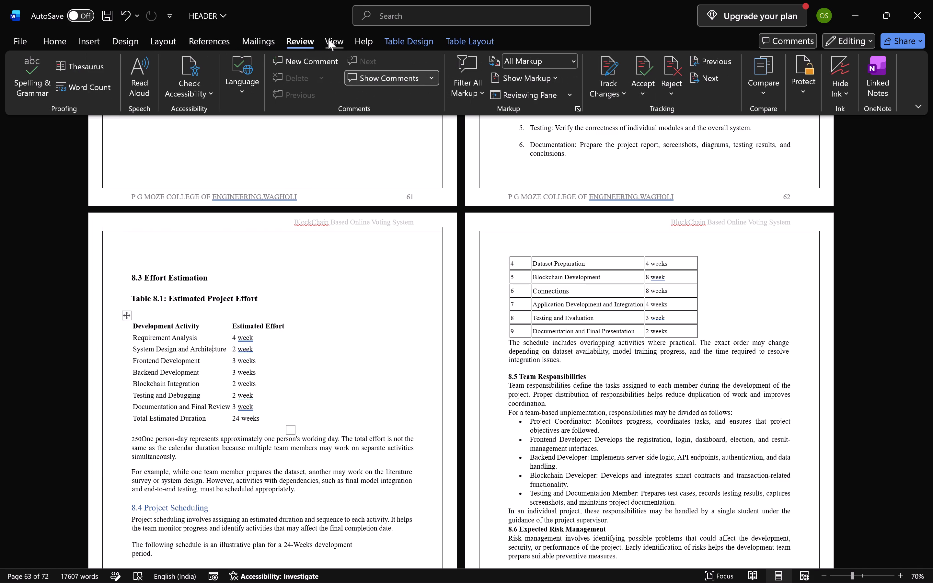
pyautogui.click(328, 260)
# Make the "8.4 Project Scheduling" heading on page 63 bold and black.
pyautogui.scroll(-1, 328, 260)
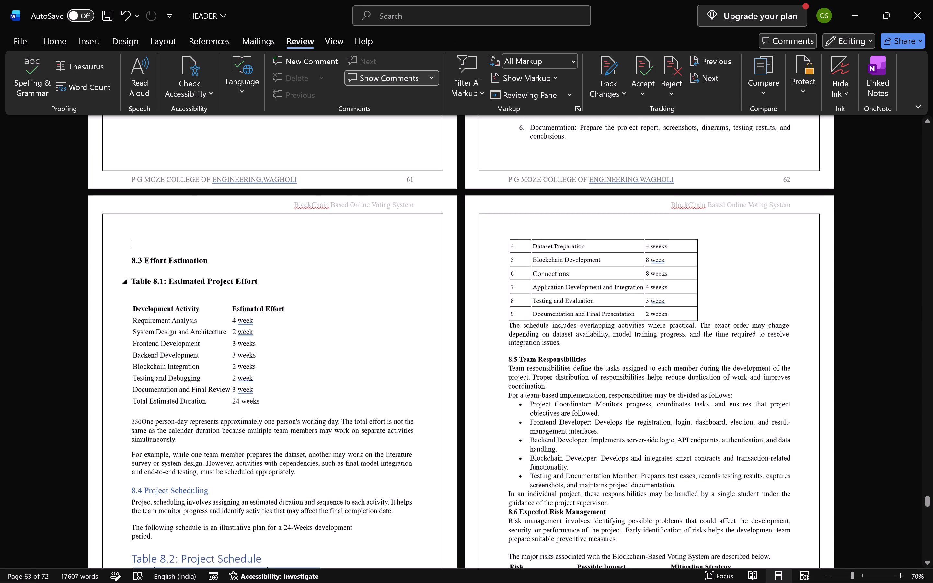
pyautogui.scroll(-3, 328, 260)
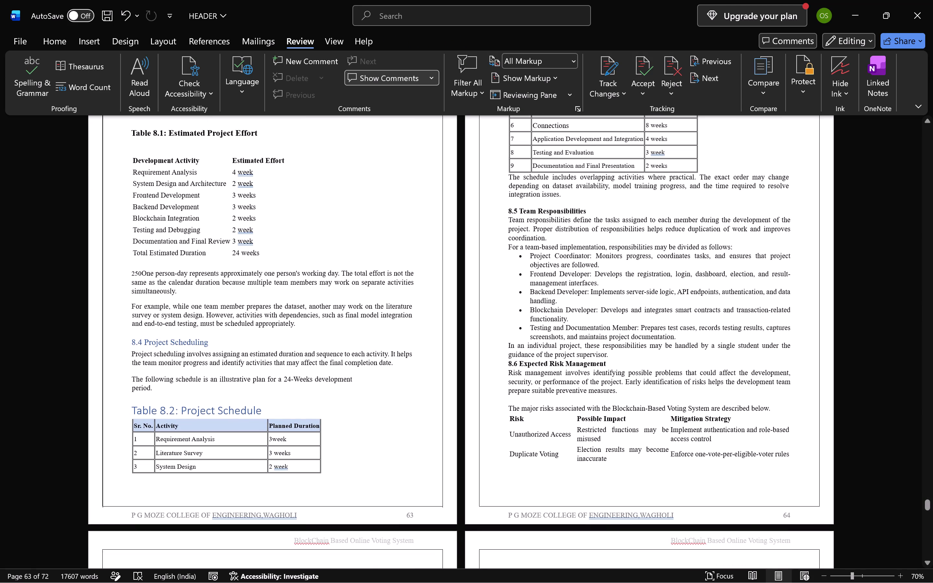
pyautogui.moveTo(214, 340); pyautogui.dragTo(155, 345)
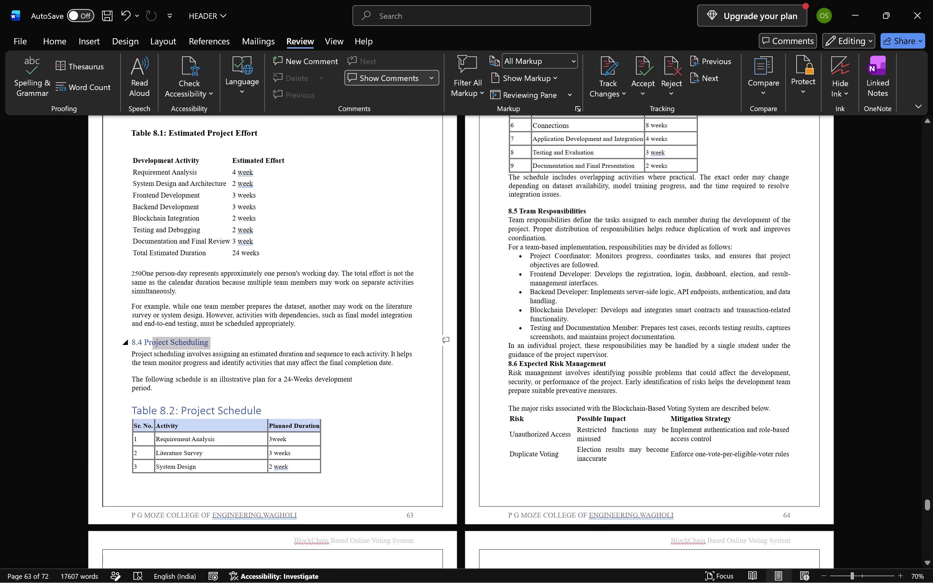
pyautogui.moveTo(155, 345); pyautogui.dragTo(126, 342)
pyautogui.click(137, 317)
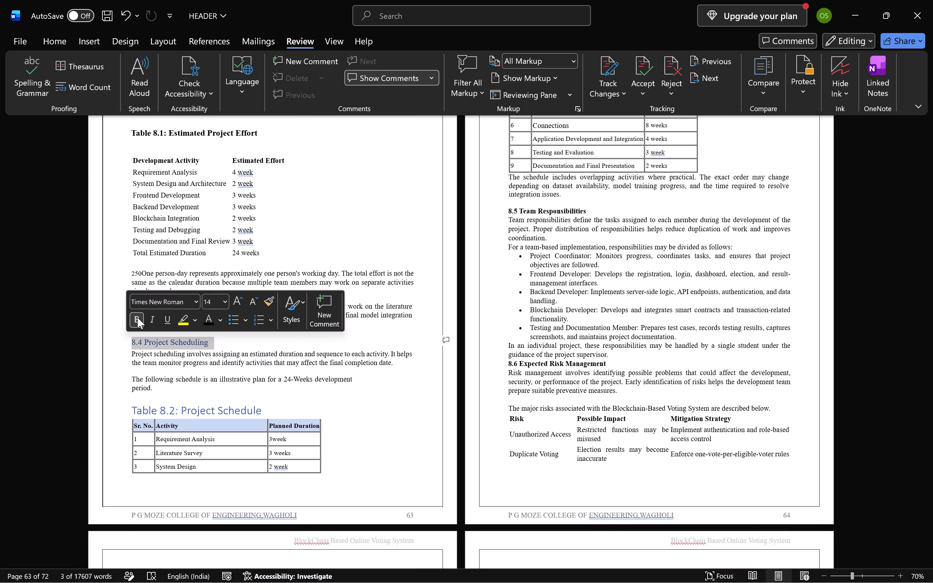
pyautogui.click(205, 322)
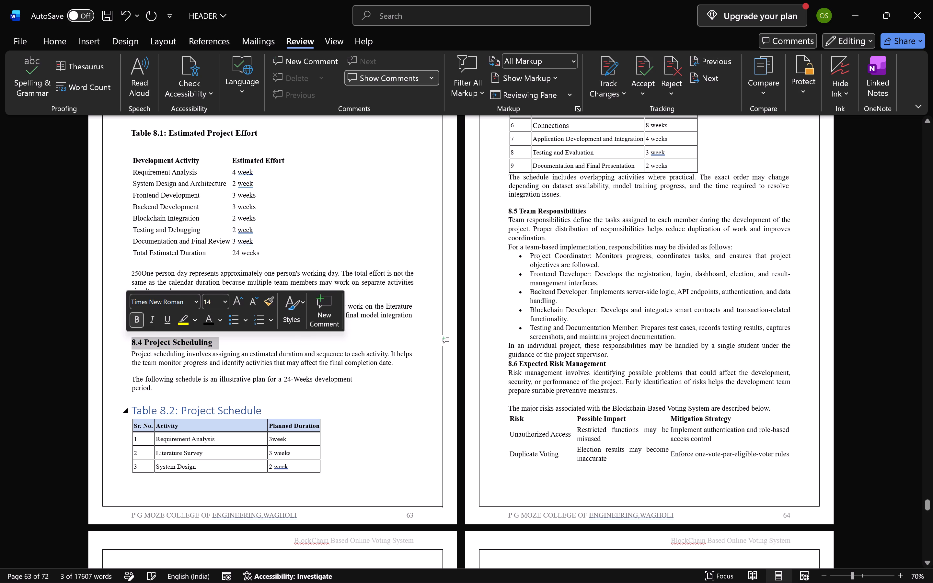
# Format the "Table 8.2: Project Schedule" heading as bold, black and size 16.
pyautogui.moveTo(264, 414); pyautogui.dragTo(125, 406)
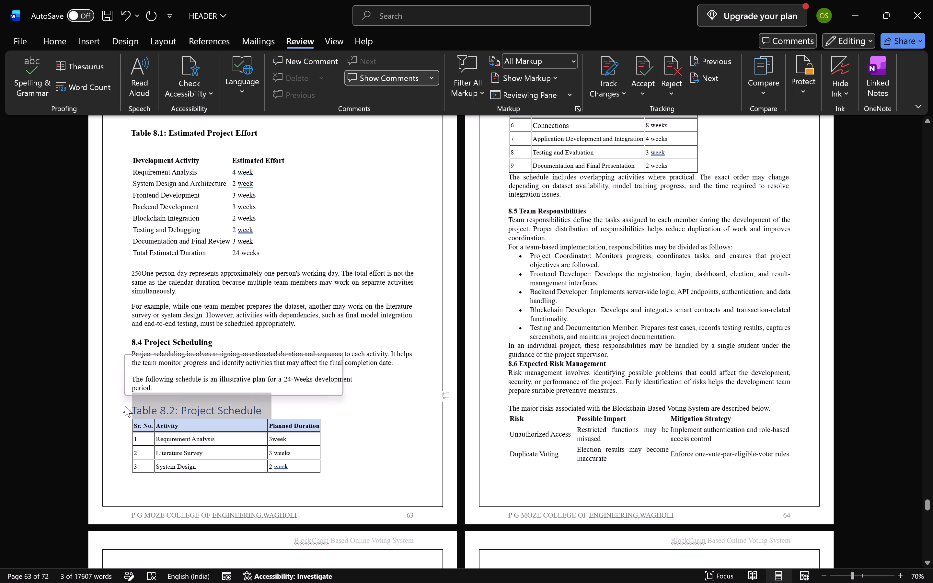
pyautogui.click(137, 383)
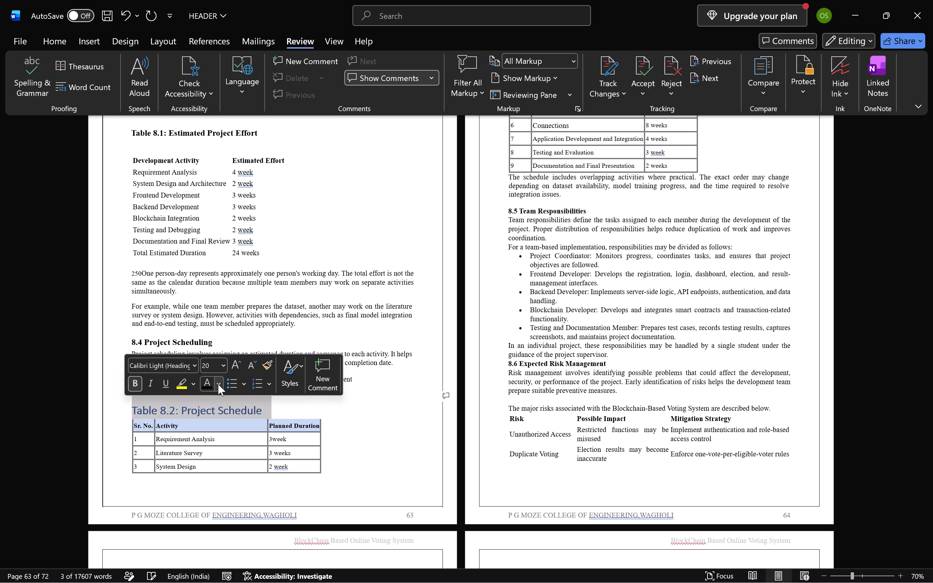
pyautogui.click(206, 383)
pyautogui.click(213, 368)
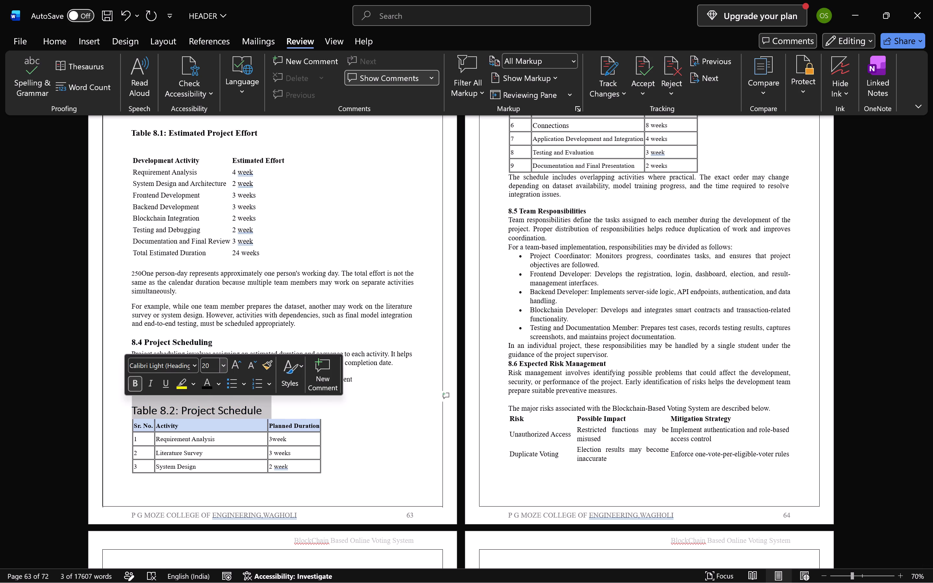
pyautogui.press('BackSpace')
pyautogui.write('16')
pyautogui.press('Return')
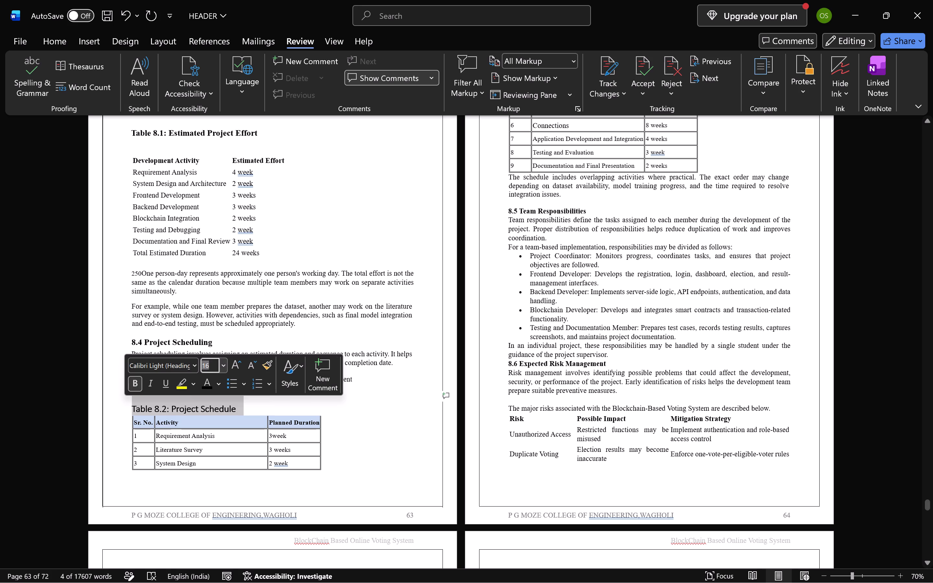
pyautogui.click(343, 404)
# Delete the "8.3 Effort Estimation" heading above Table 8.1, including its empty line.
pyautogui.scroll(1, 343, 404)
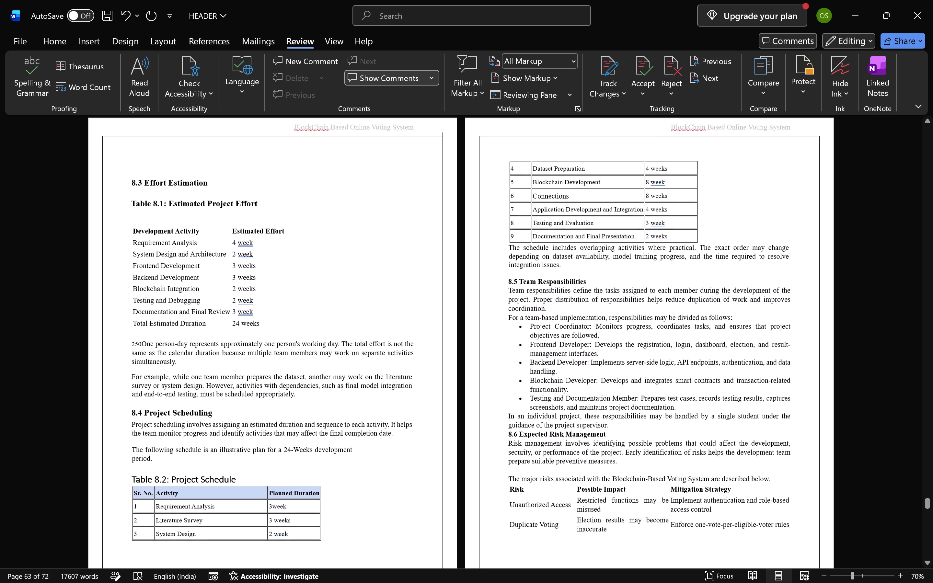
pyautogui.click(216, 185)
pyautogui.moveTo(216, 185); pyautogui.dragTo(131, 184)
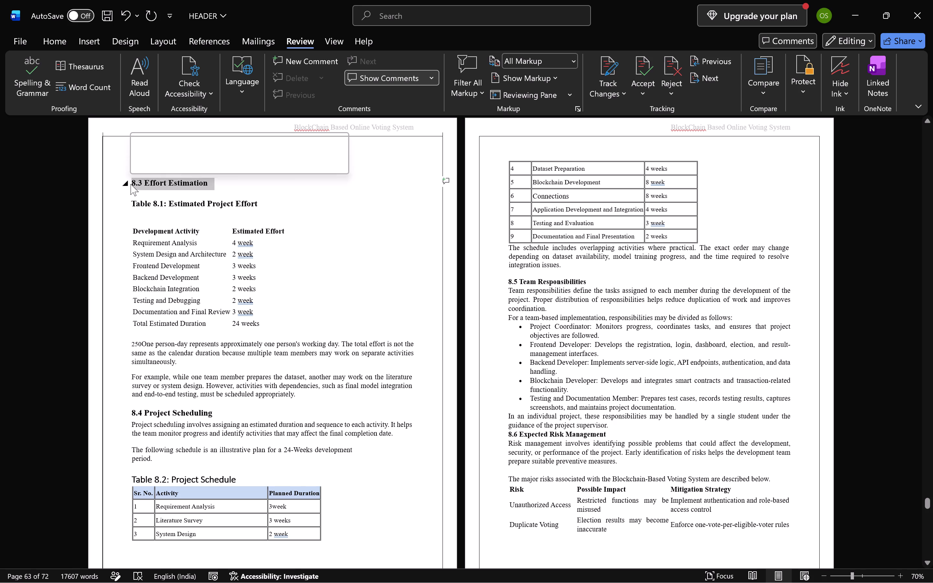
pyautogui.press('BackSpace')
pyautogui.press('BackSpace')
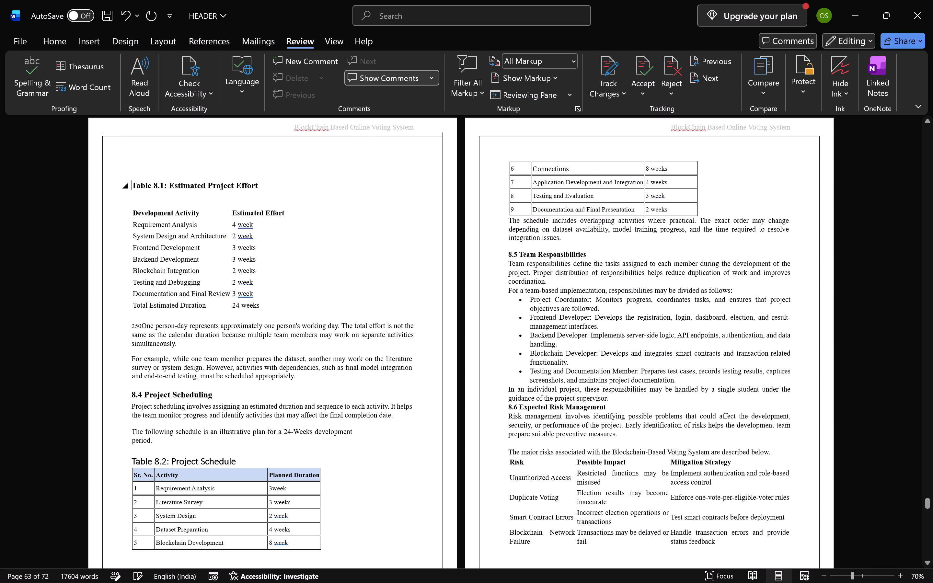
# Renumber the "8.4 Project Scheduling" heading on page 63 as 8.2.
pyautogui.scroll(-1, 131, 184)
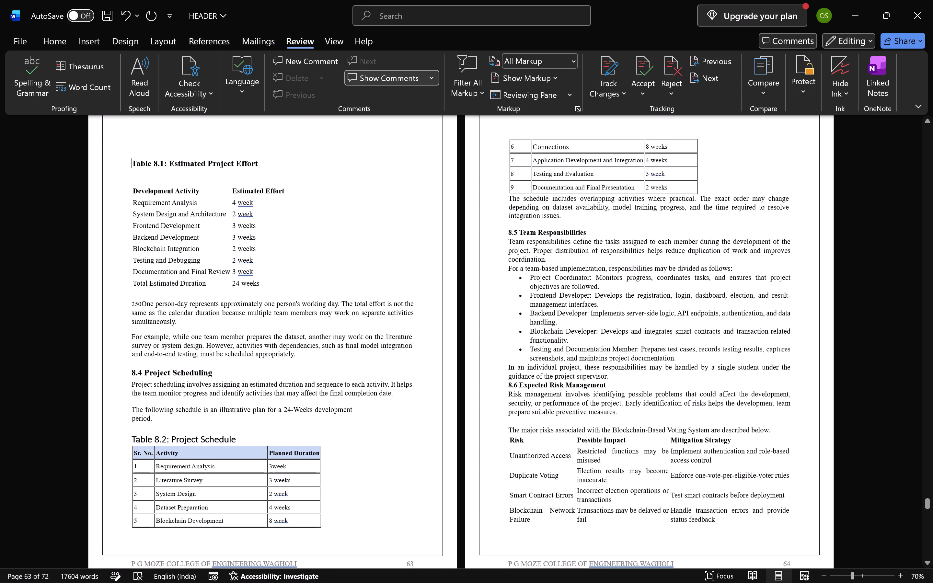
pyautogui.scroll(-1, 131, 184)
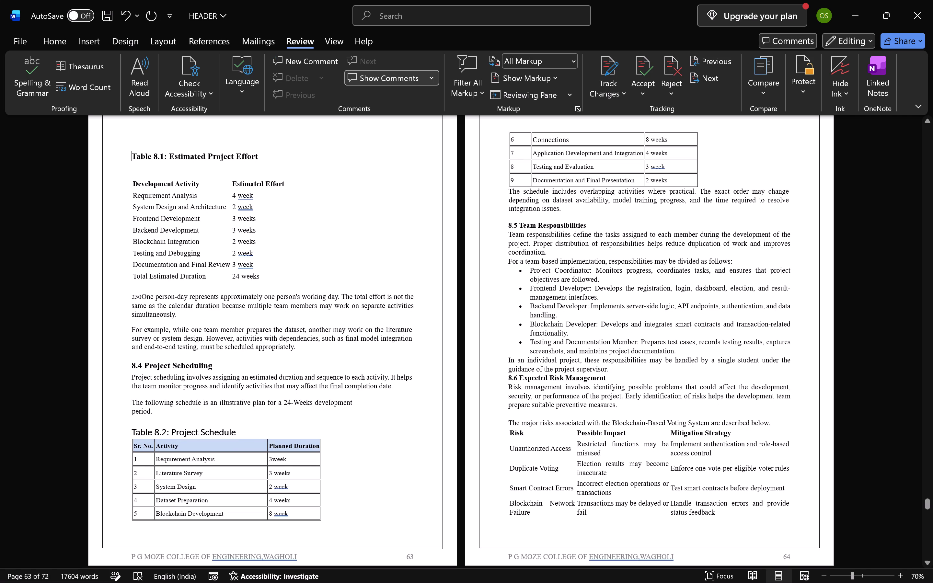
pyautogui.scroll(-1, 131, 184)
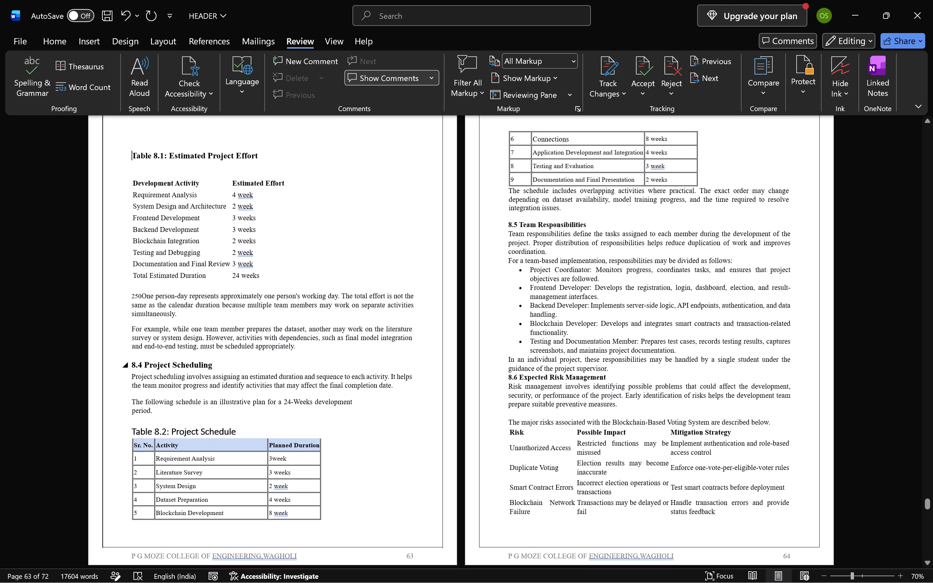
pyautogui.click(143, 365)
pyautogui.press('BackSpace')
pyautogui.press('BackSpace')
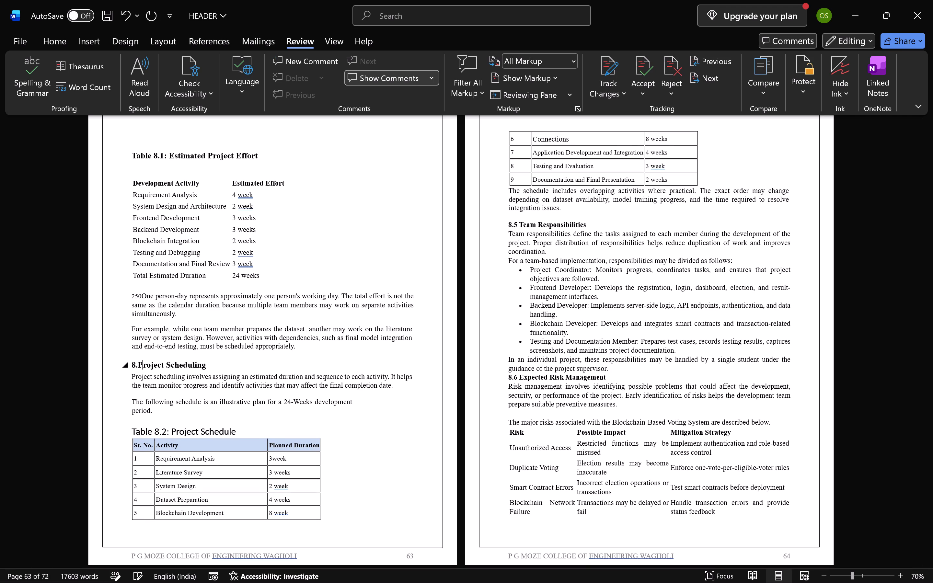
pyautogui.press('2')
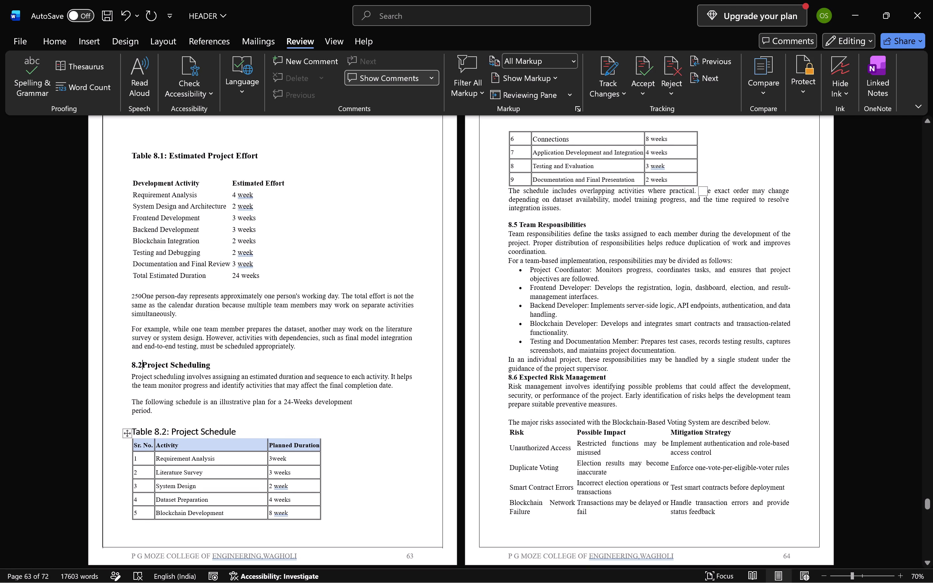
# Renumber the "Project Schedule" table heading on page 63 as Table 8.3.
pyautogui.click(165, 431)
pyautogui.press('BackSpace')
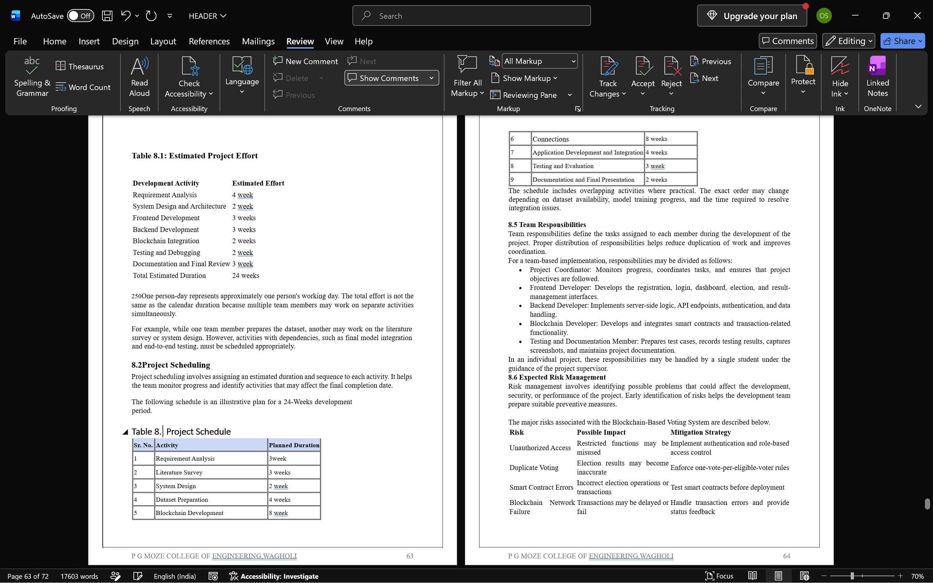
pyautogui.press('3')
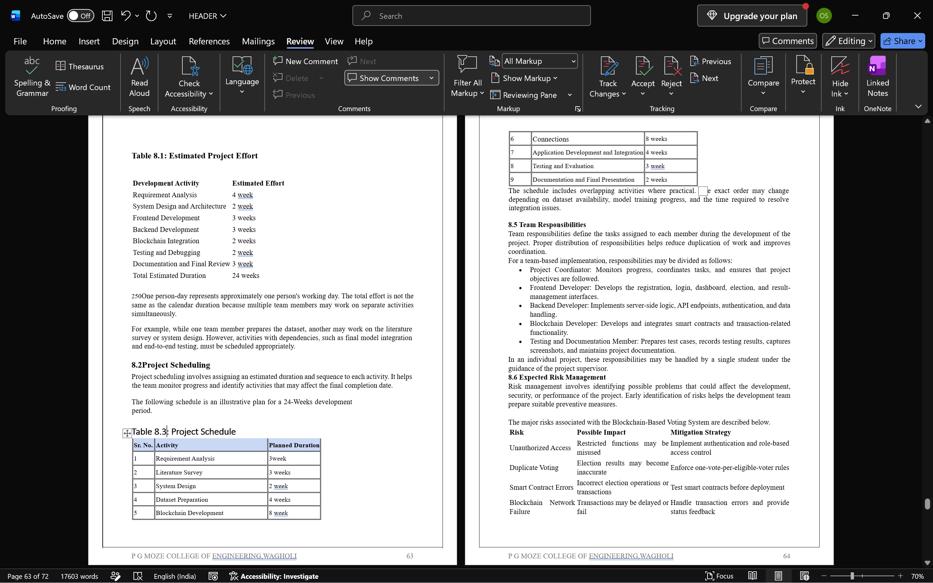
# Set the "Table 8.3: Project Schedule" heading to font size 14 in black.
pyautogui.moveTo(246, 430); pyautogui.dragTo(169, 443)
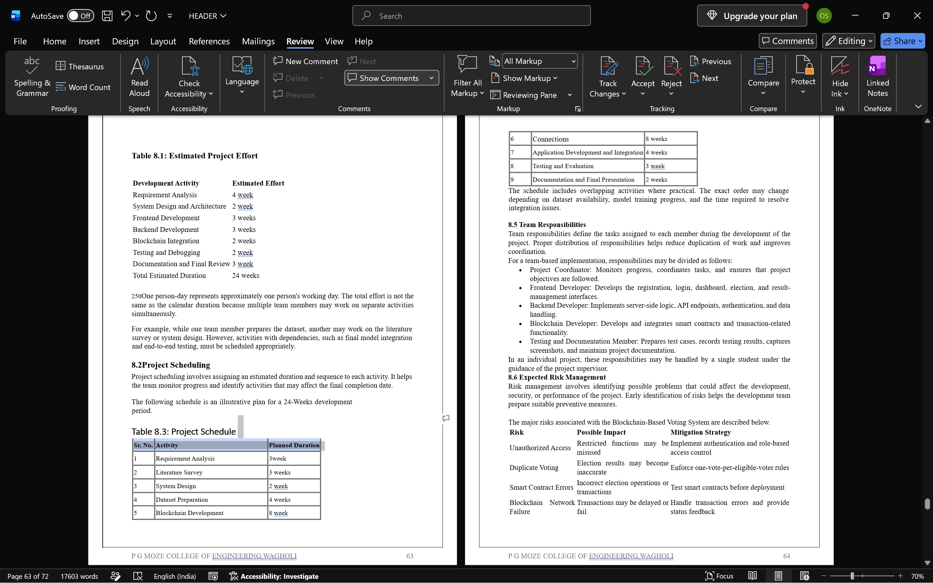
pyautogui.moveTo(169, 443); pyautogui.dragTo(127, 431)
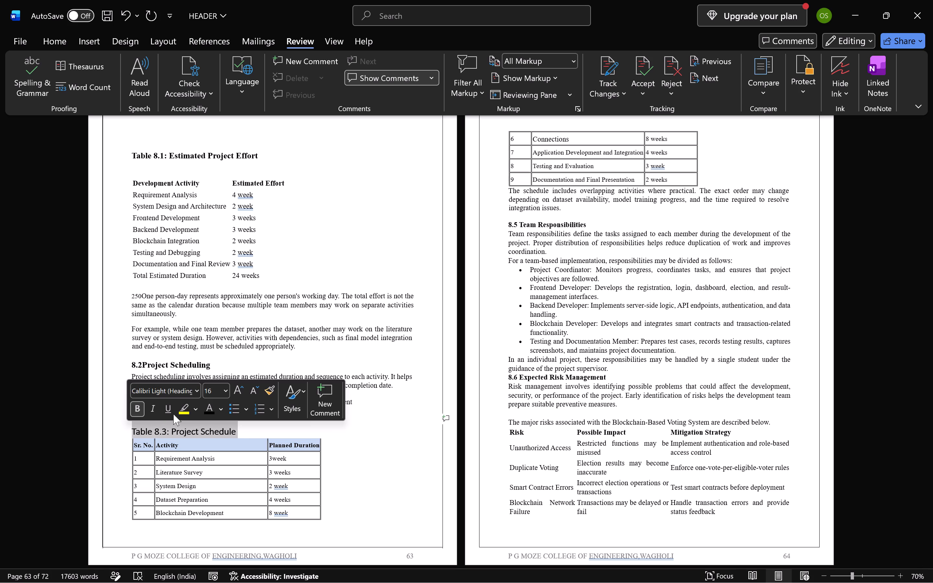
pyautogui.click(216, 392)
pyautogui.press('BackSpace')
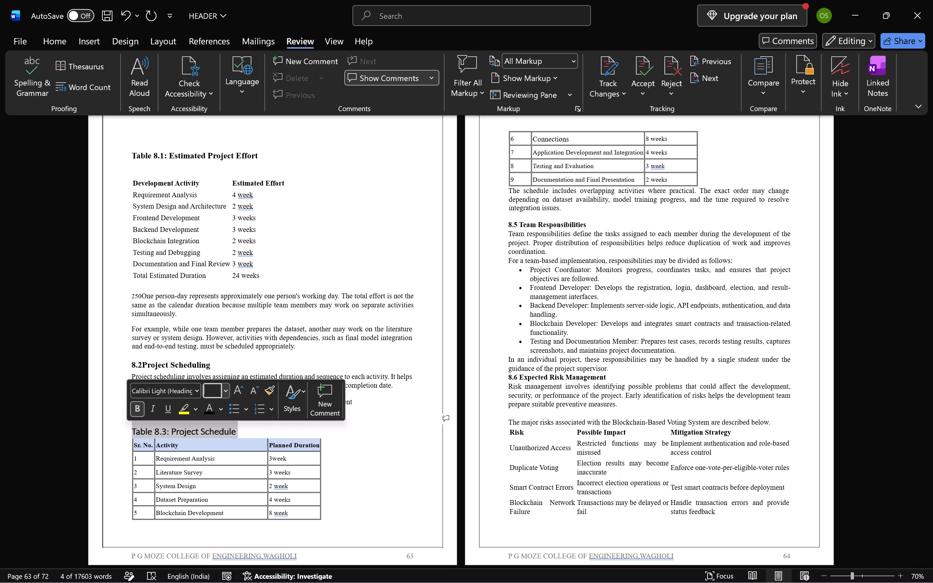
pyautogui.write('14')
pyautogui.press('Return')
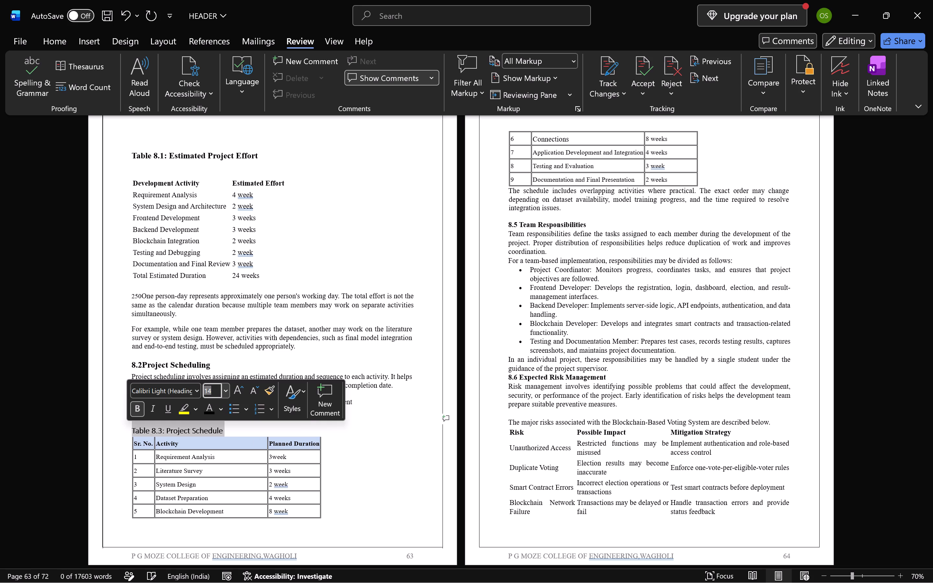
pyautogui.click(211, 407)
pyautogui.click(358, 425)
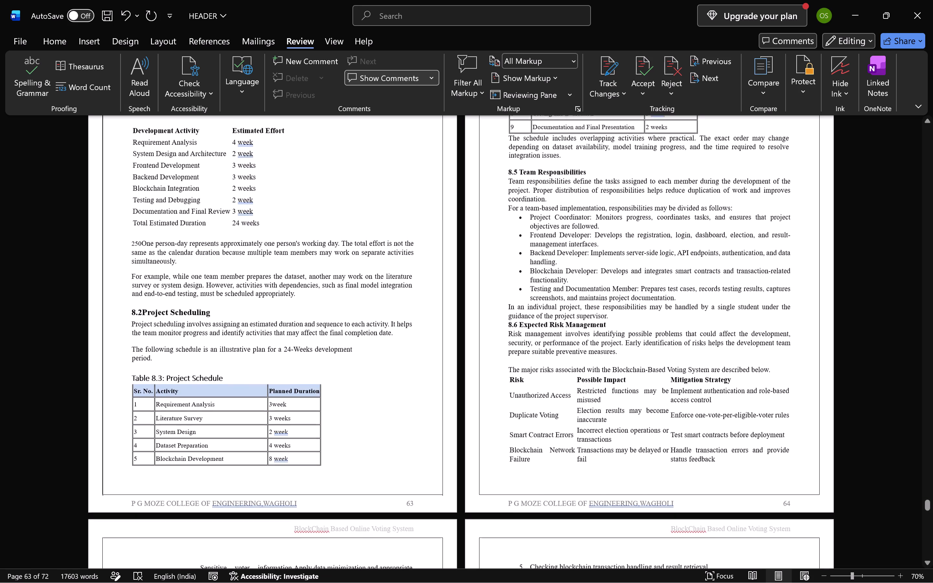
# Insert empty lines before the "CHAPTER 9 - CONCLUSION AND FUTURE SCOPE" title so the chapter starts on a new page.
pyautogui.scroll(1, 358, 425)
pyautogui.scroll(-1, 358, 425)
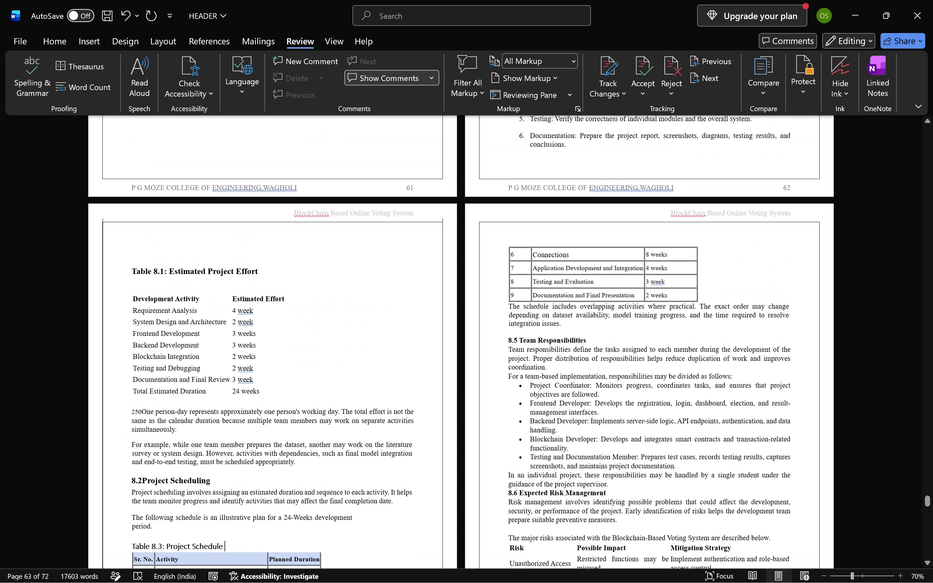
pyautogui.scroll(-3, 358, 425)
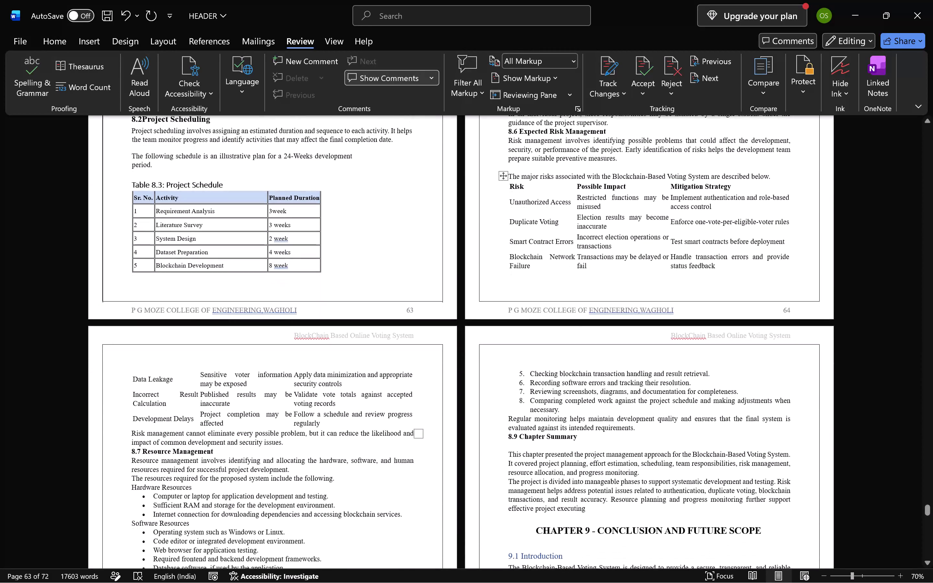
pyautogui.scroll(-2, 333, 404)
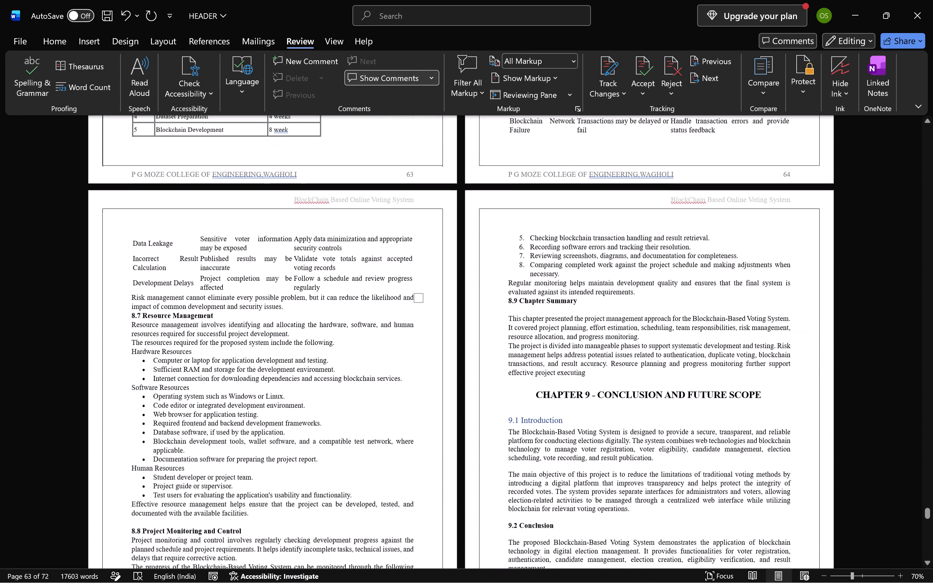
pyautogui.scroll(-3, 333, 404)
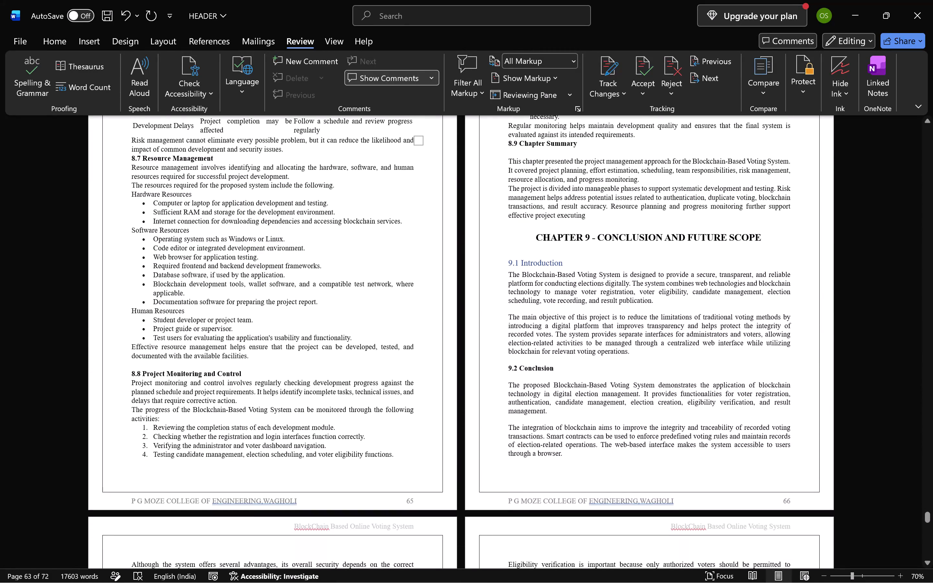
pyautogui.doubleClick(515, 234)
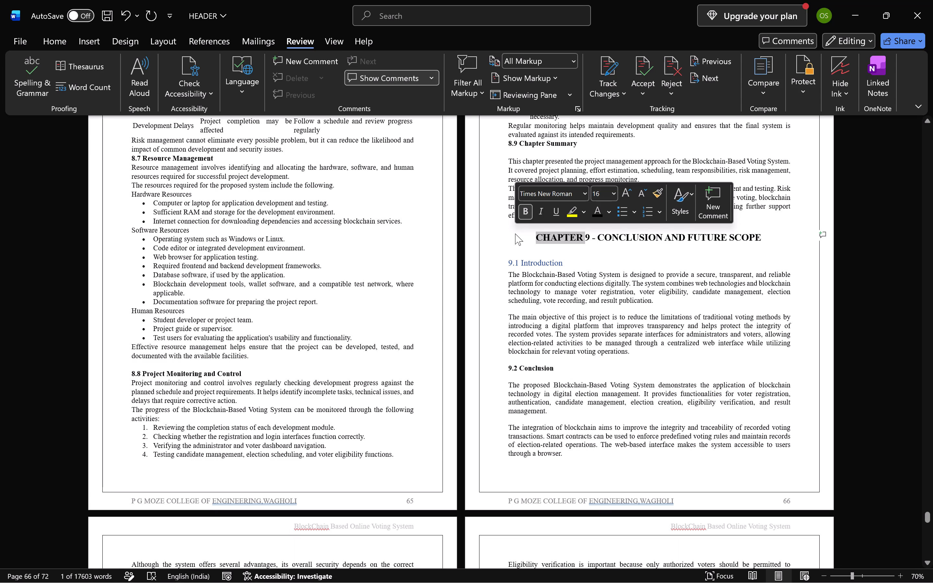
pyautogui.moveTo(515, 234); pyautogui.dragTo(519, 238)
pyautogui.click(519, 238)
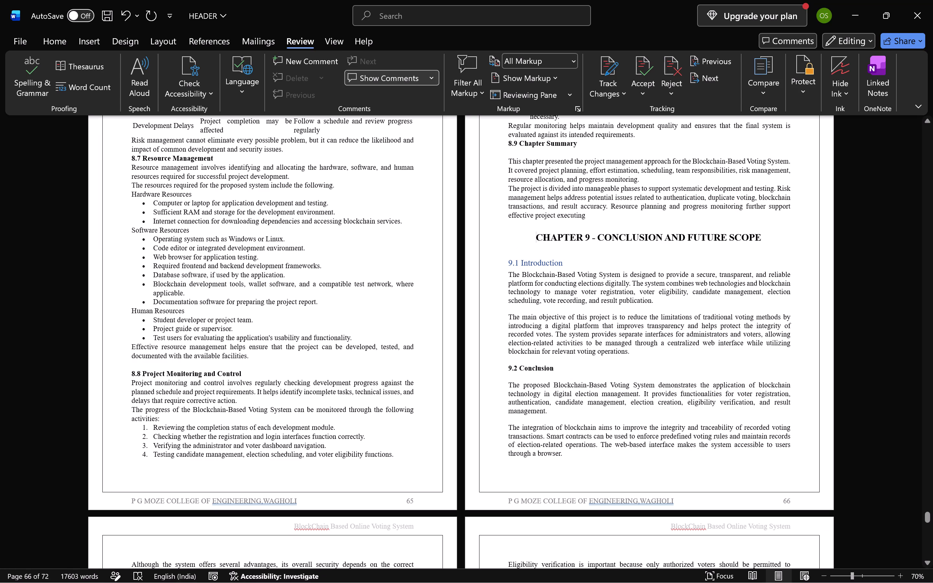
pyautogui.press('Return')
pyautogui.press('Return')
pyautogui.press('Return')
pyautogui.press('Return')
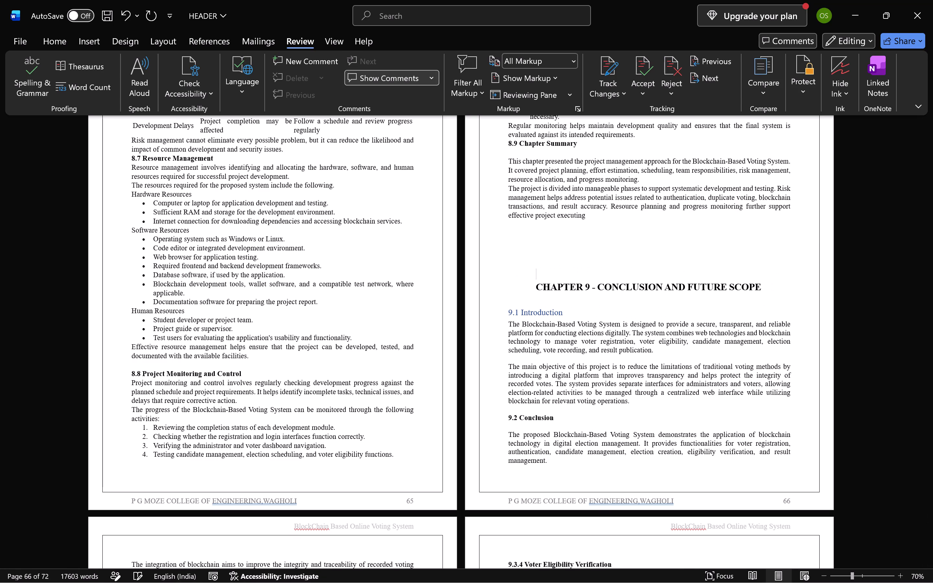
pyautogui.press('Return')
pyautogui.press('Return')
pyautogui.press('Return')
pyautogui.press('Return')
pyautogui.press('Return')
pyautogui.press('Return')
pyautogui.press('Return')
pyautogui.press('Return')
pyautogui.press('Return')
pyautogui.press('Return')
pyautogui.press('Return')
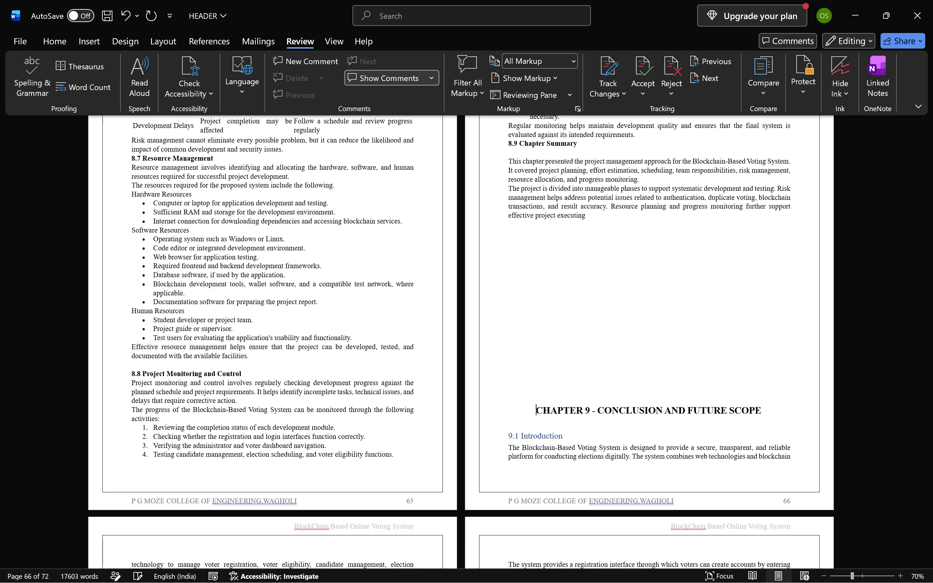
pyautogui.press('Return')
pyautogui.press('Return')
pyautogui.press('Return')
pyautogui.press('Return')
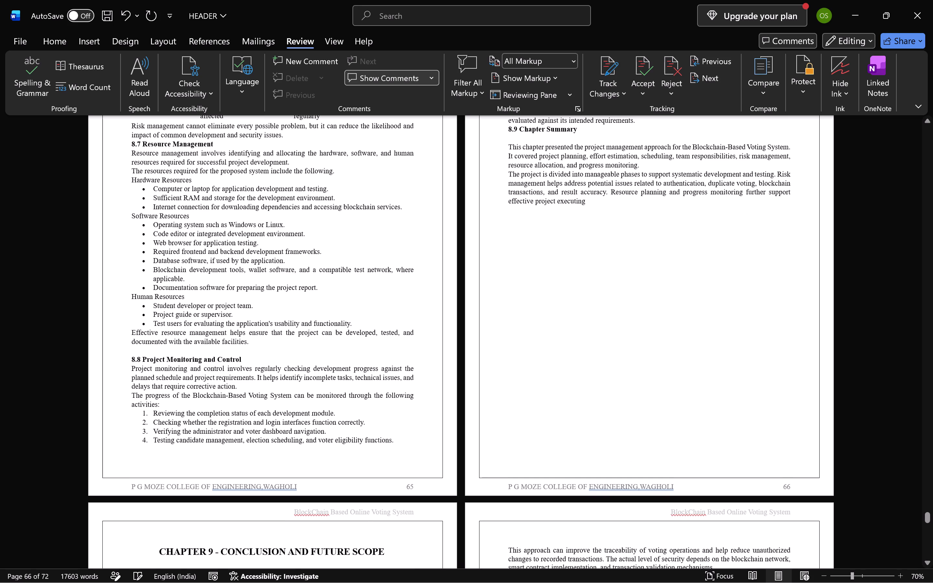
# Make the "9.1 Introduction" heading bold and black.
pyautogui.scroll(-4, 519, 238)
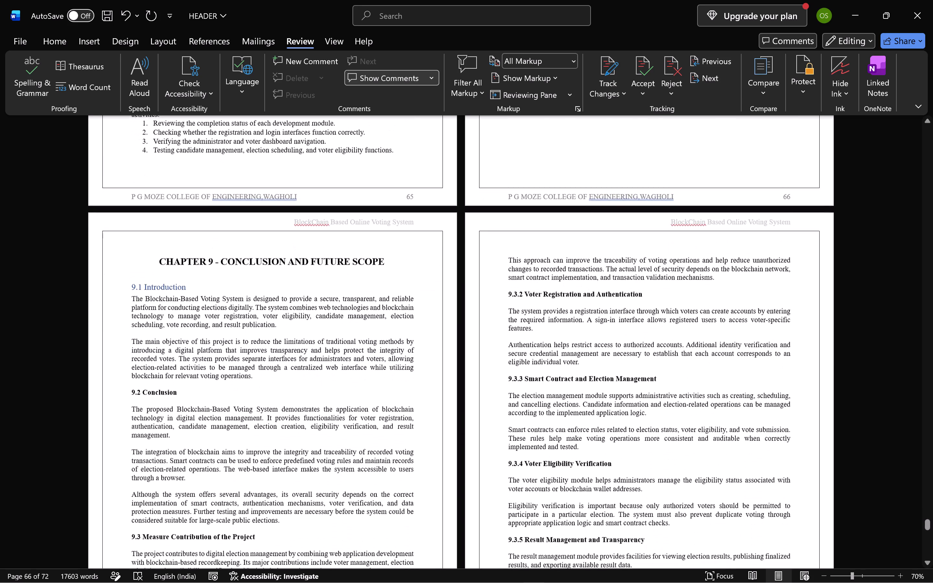
pyautogui.scroll(-1, 519, 238)
pyautogui.moveTo(190, 260); pyautogui.dragTo(126, 258)
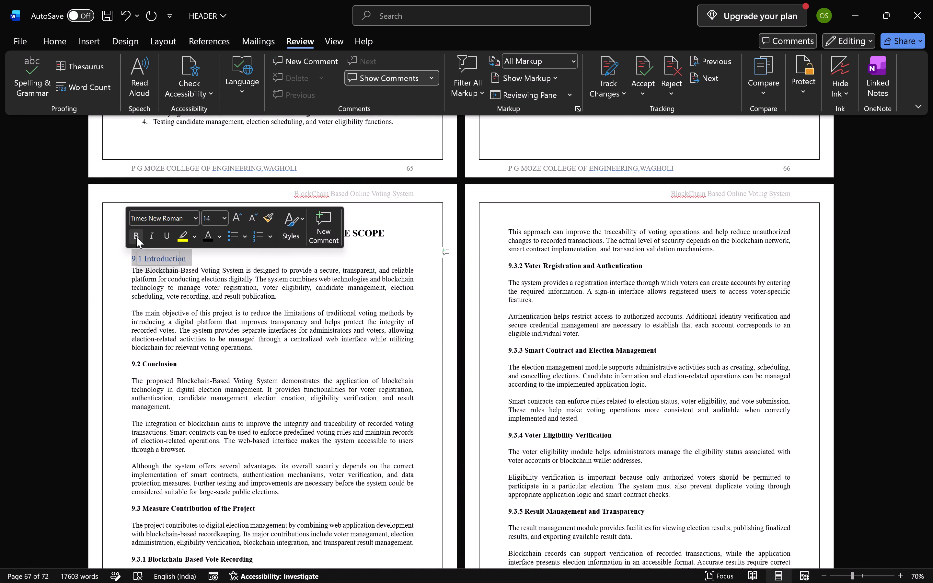
pyautogui.click(139, 238)
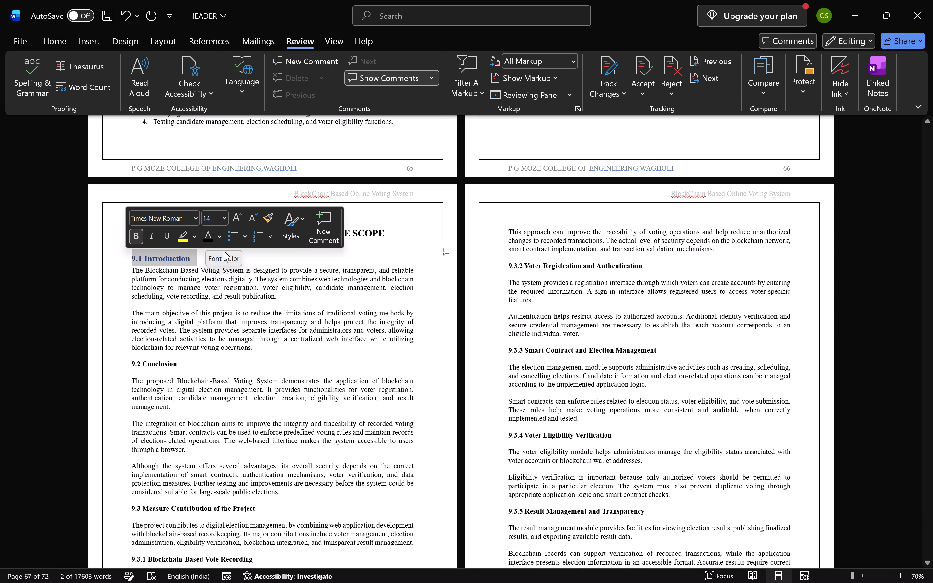
pyautogui.click(210, 233)
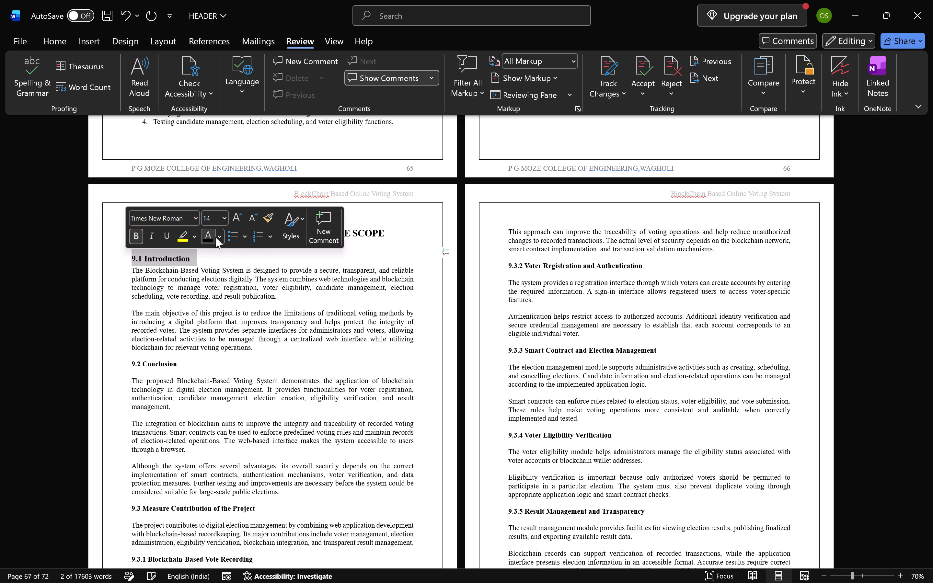
pyautogui.click(234, 258)
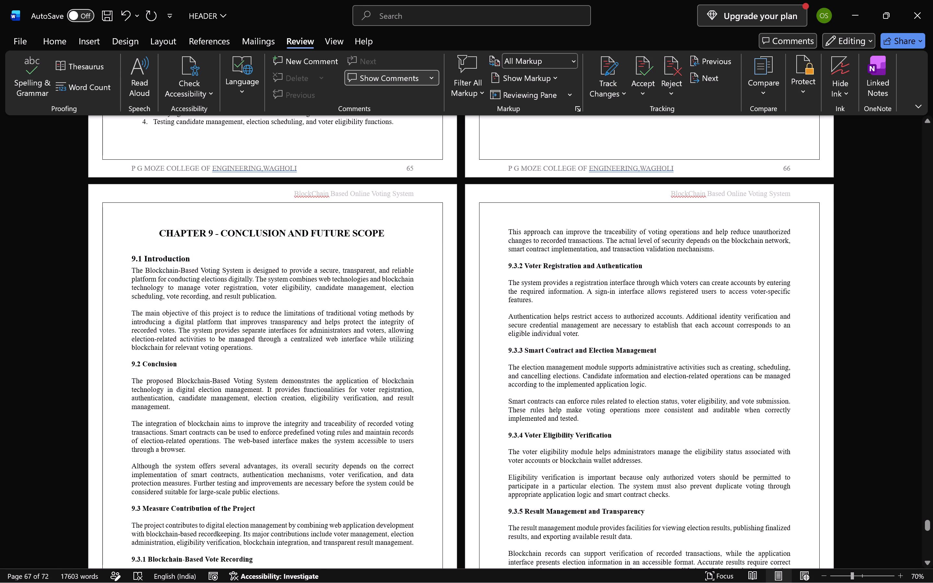
# Replace the dash in the Chapter 9 title with a colon and put "CONCLUSION AND FUTURE SCOPE" on its own line.
pyautogui.click(222, 237)
pyautogui.press('BackSpace')
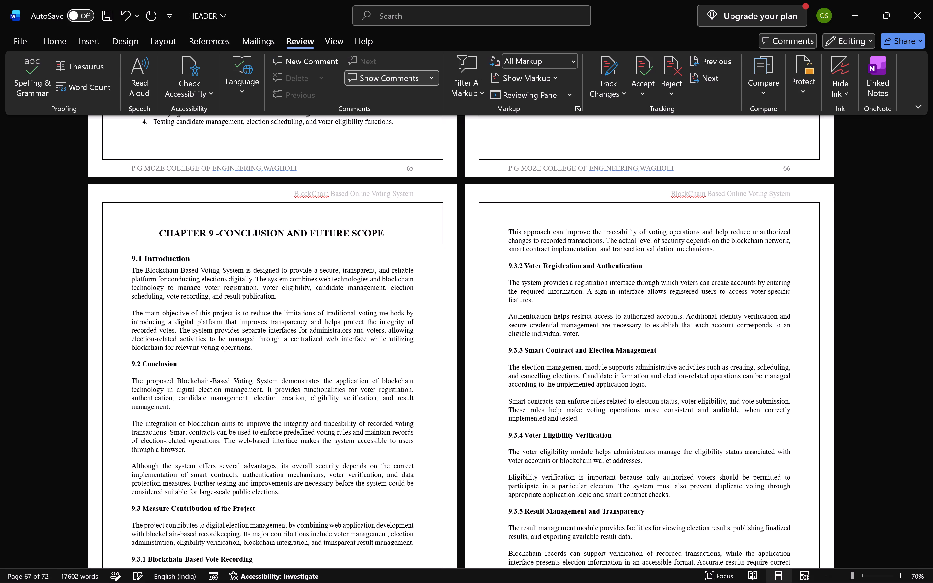
pyautogui.hotkey('shift', ':')
pyautogui.press('BackSpace')
pyautogui.press('BackSpace')
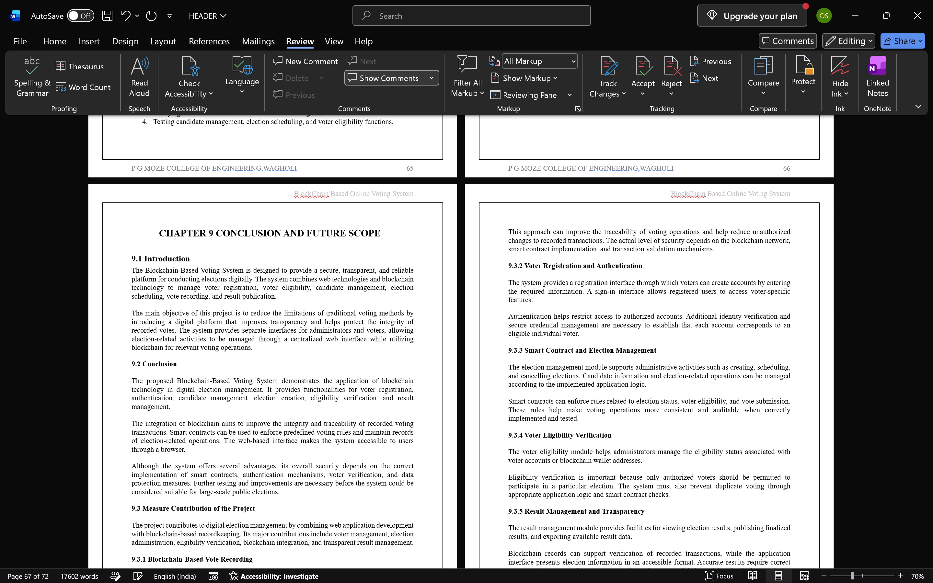
pyautogui.hotkey('shift', ':')
pyautogui.press('Return')
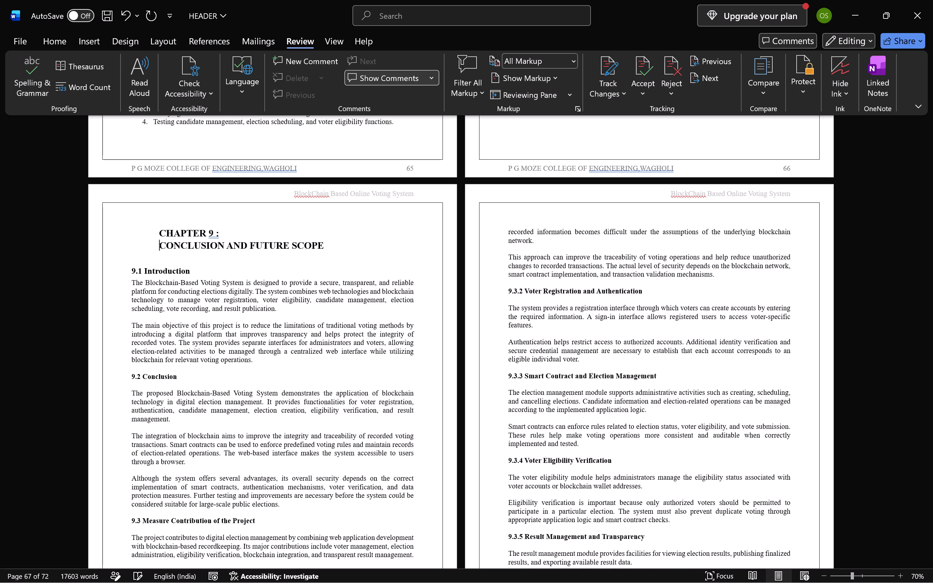
# Center both lines of the "CHAPTER 9 : CONCLUSION AND FUTURE SCOPE" title.
pyautogui.moveTo(156, 232); pyautogui.dragTo(340, 249)
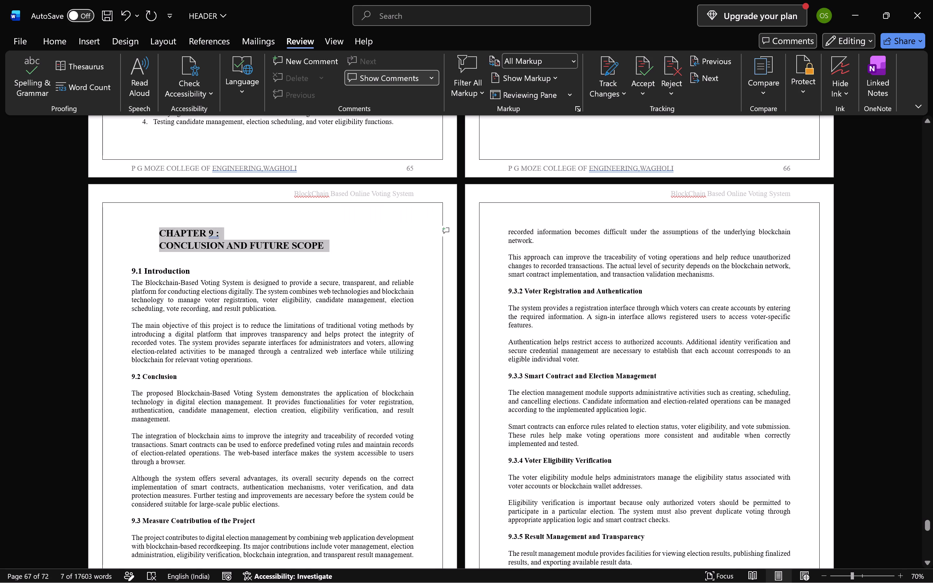
pyautogui.click(134, 39)
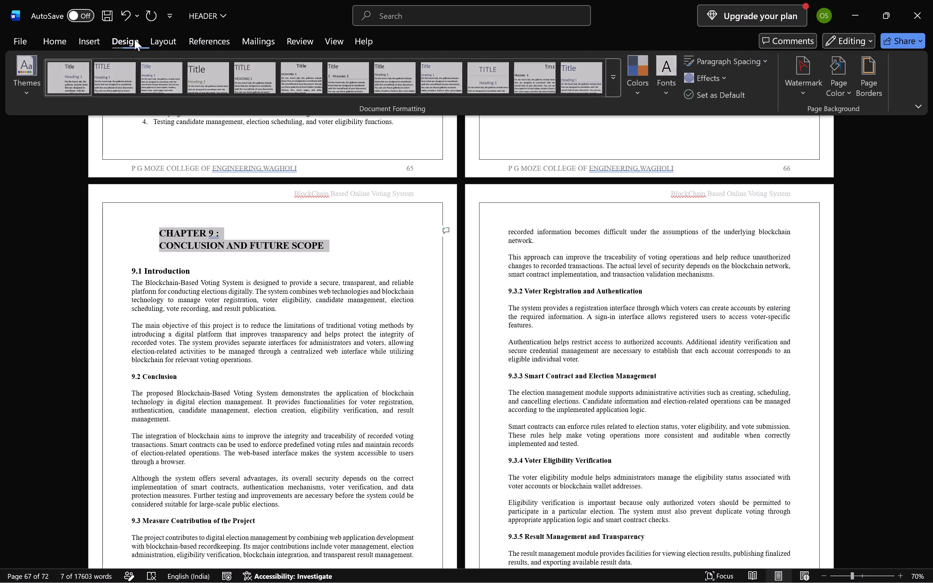
pyautogui.click(157, 40)
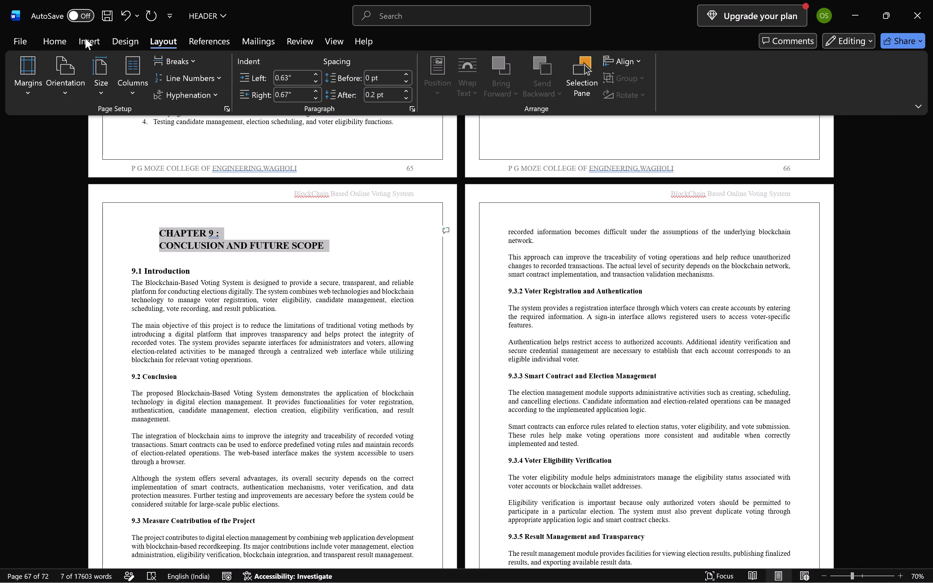
pyautogui.moveTo(85, 38); pyautogui.dragTo(46, 37)
pyautogui.click(46, 37)
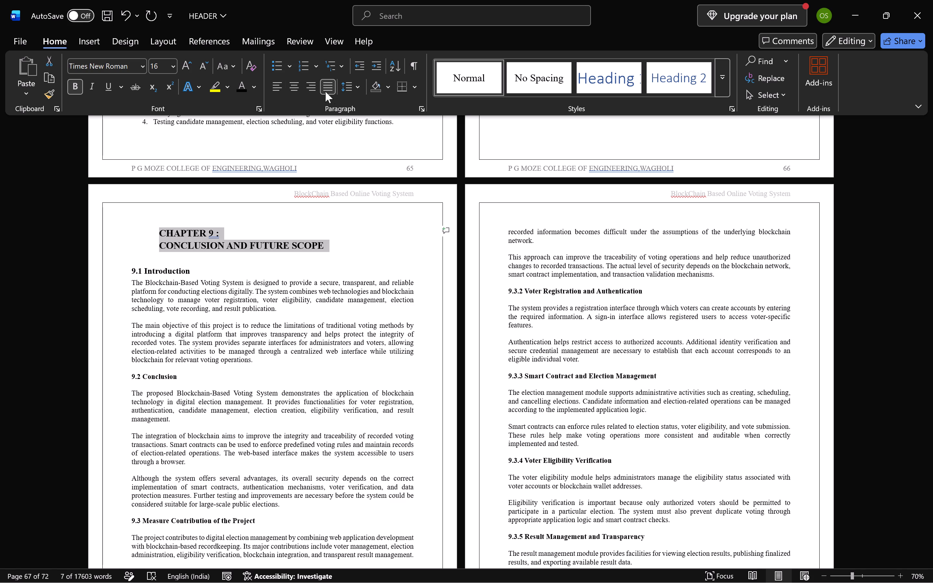
pyautogui.click(294, 87)
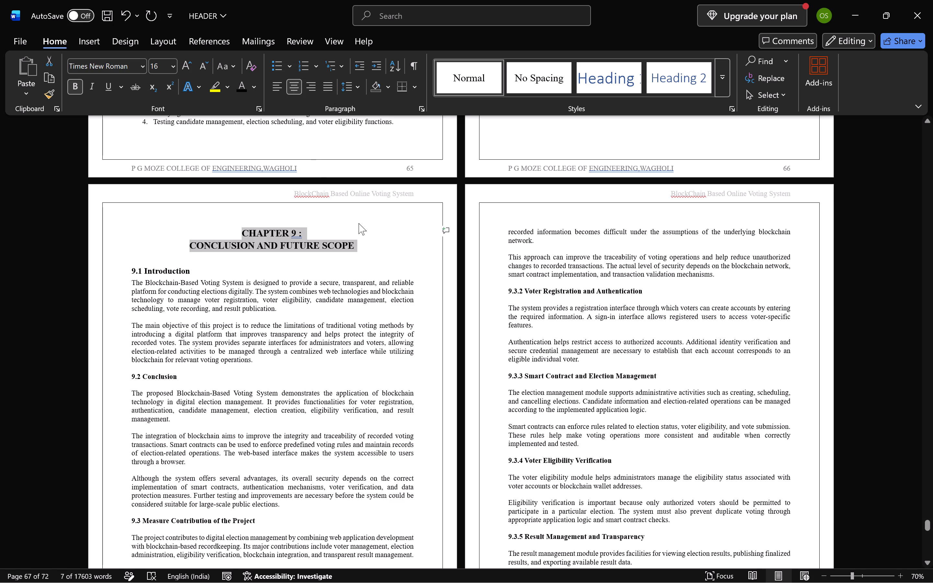
pyautogui.click(359, 222)
pyautogui.scroll(-3, 359, 222)
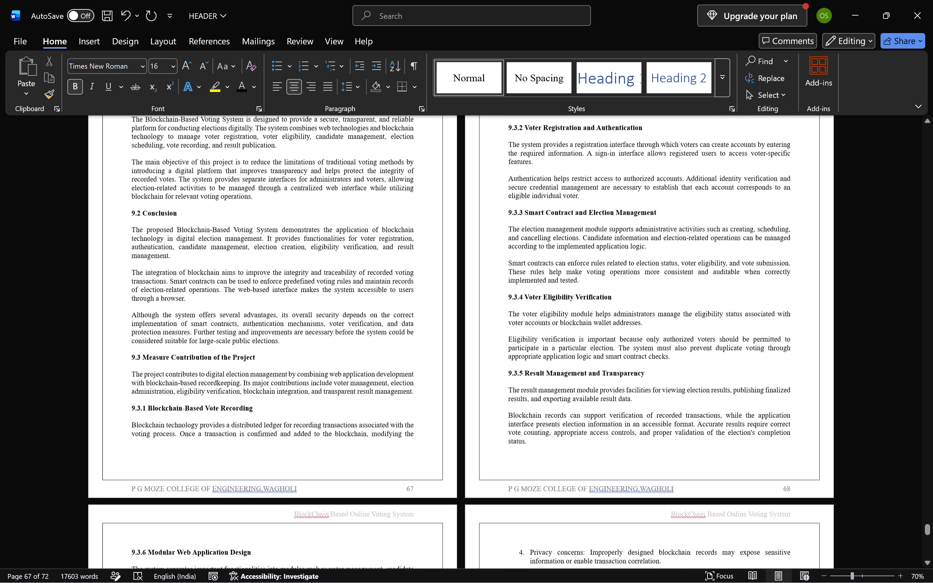
# Insert empty lines before the "ANNEXURE A LITERATURE REVIEW" title so the annexure starts on a new page.
pyautogui.scroll(1, 359, 222)
pyautogui.scroll(-2, 359, 222)
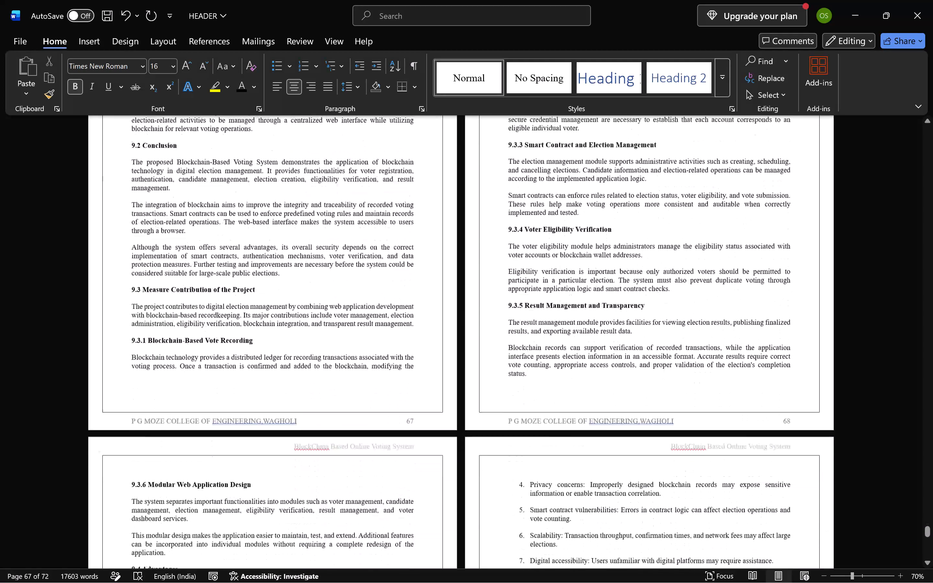
pyautogui.scroll(-4, 359, 222)
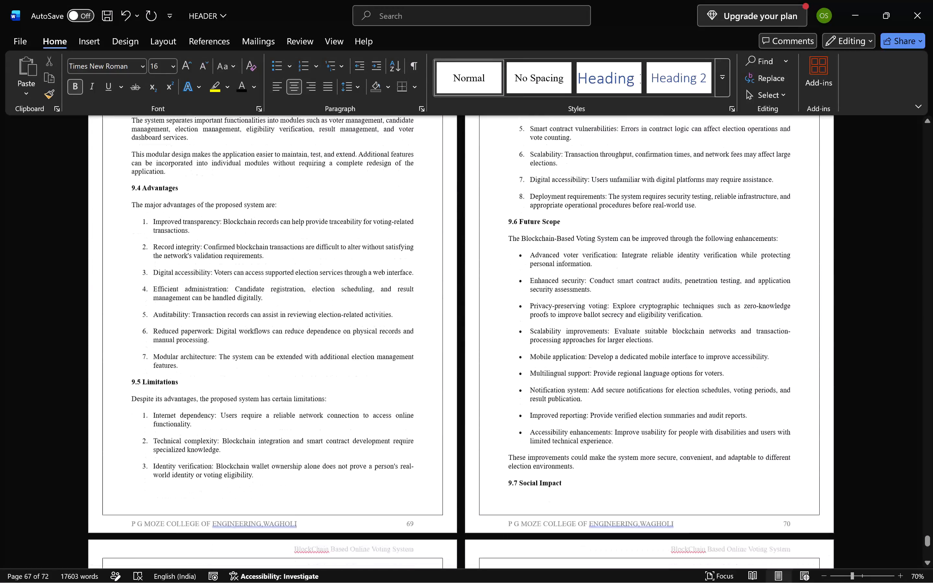
pyautogui.scroll(-4, 359, 222)
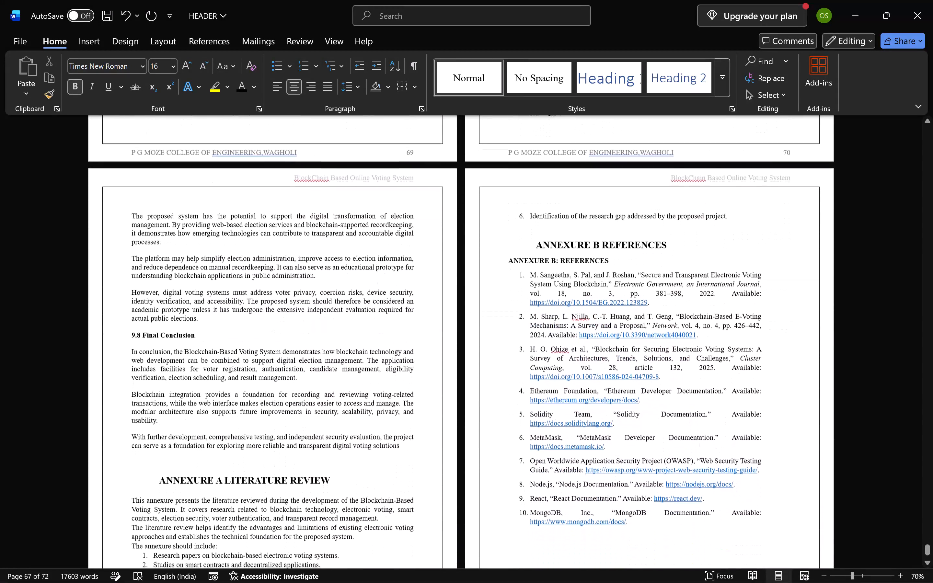
pyautogui.scroll(-4, 359, 222)
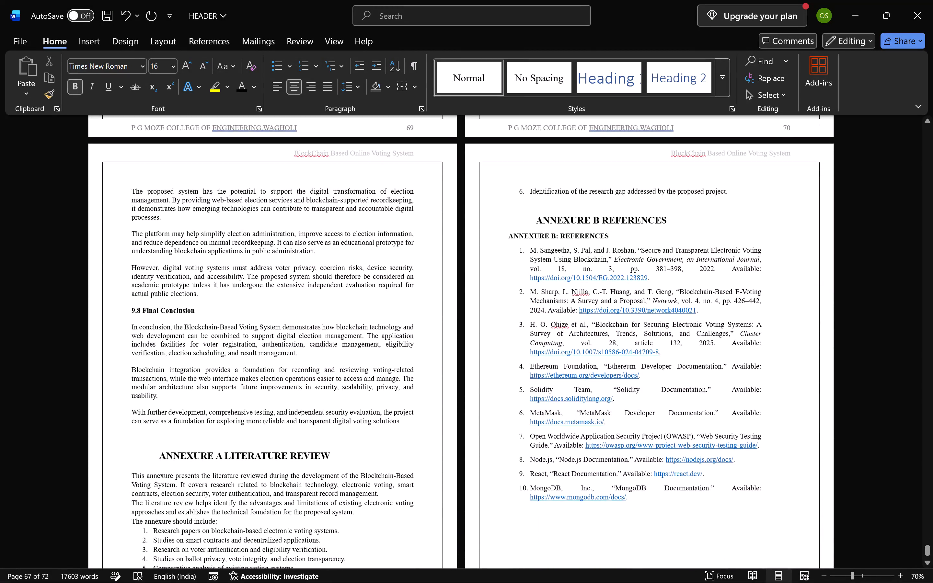
pyautogui.scroll(-2, 359, 222)
pyautogui.click(156, 392)
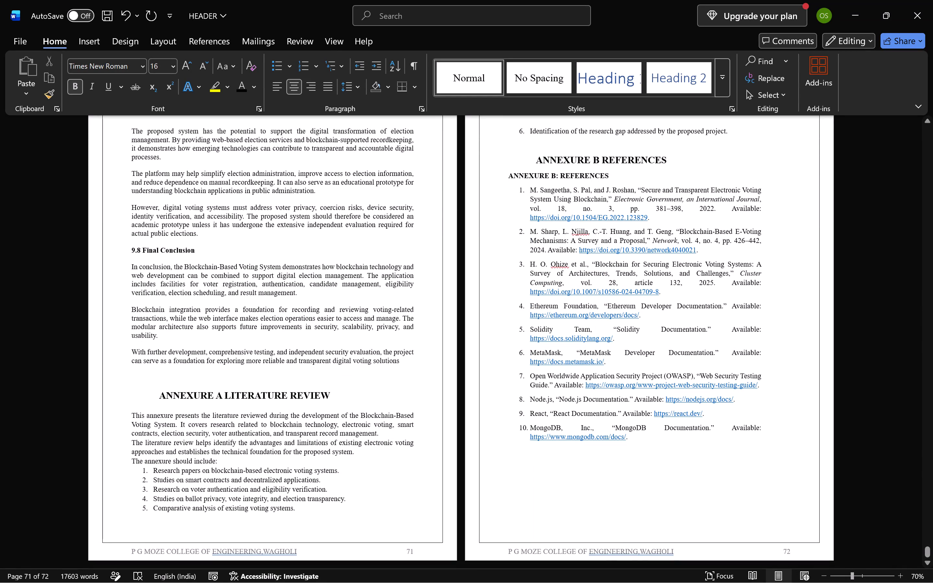
pyautogui.press('Return')
pyautogui.press('Return')
pyautogui.press('Return')
pyautogui.press('Return')
pyautogui.press('Return')
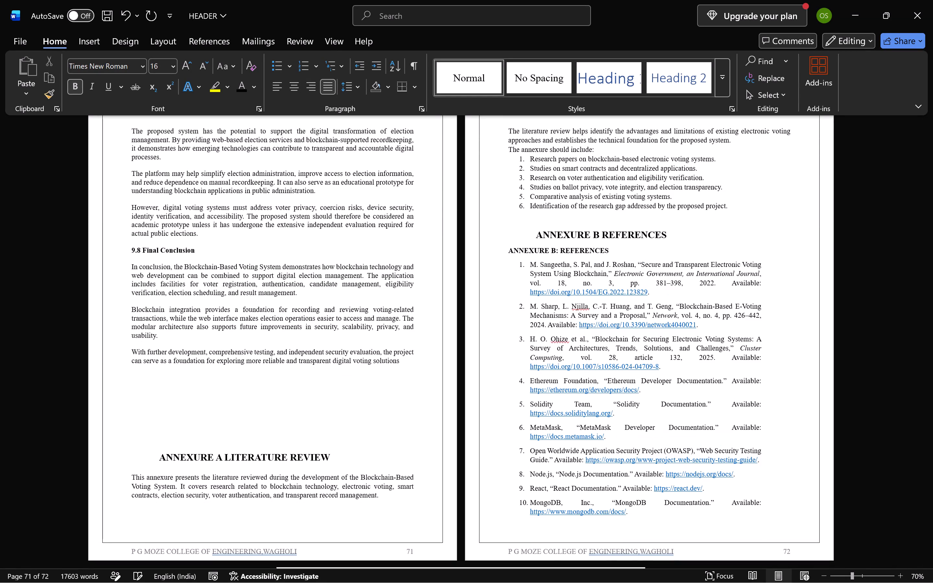
pyautogui.press('Return')
pyautogui.press('Return')
pyautogui.press('Return')
pyautogui.press('Return')
pyautogui.press('Return')
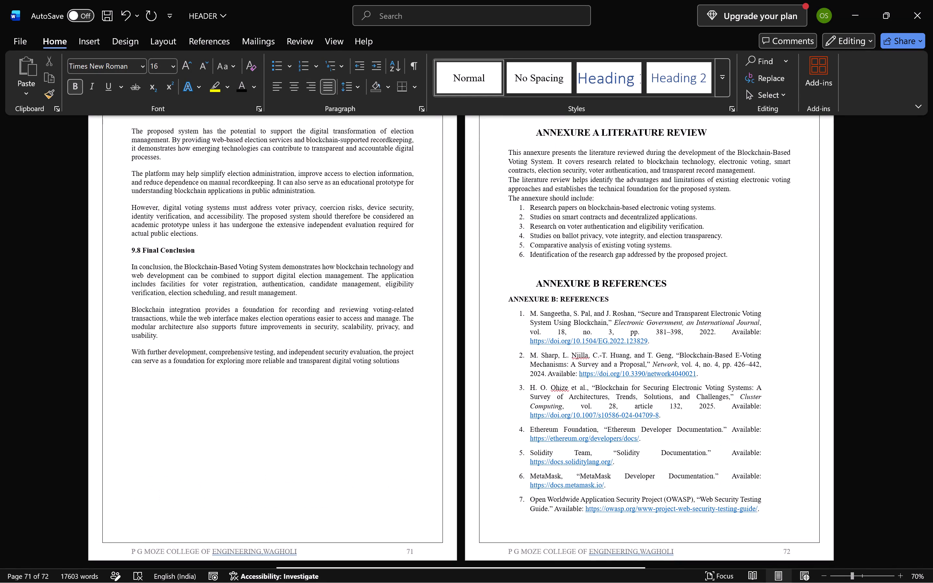
# Reformat the Annexure A title as two centered lines, "ANNEXURE A:" and "LITERATURE REVIEW".
pyautogui.click(599, 133)
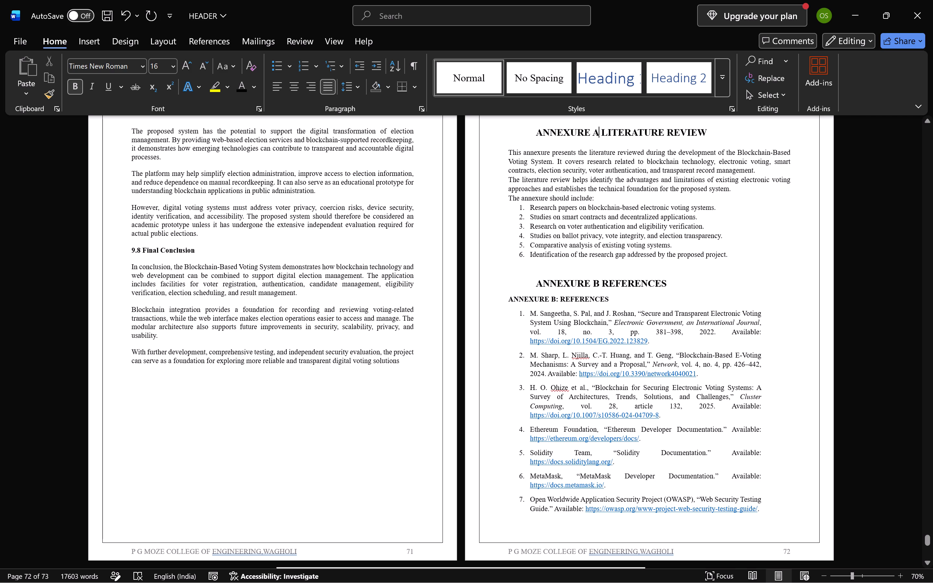
pyautogui.hotkey('shift', ':')
pyautogui.press('Return')
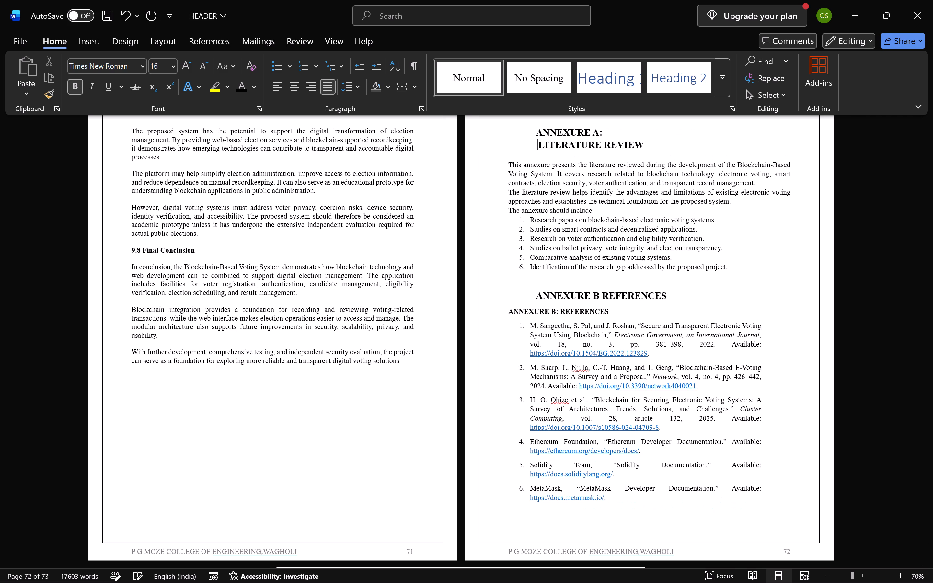
pyautogui.moveTo(533, 133); pyautogui.dragTo(653, 137)
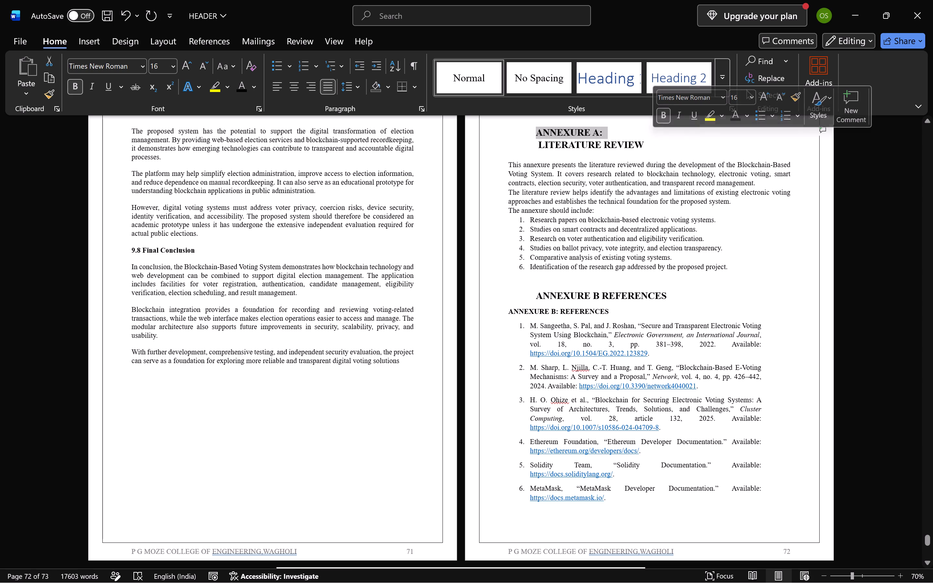
pyautogui.moveTo(646, 144); pyautogui.dragTo(537, 128)
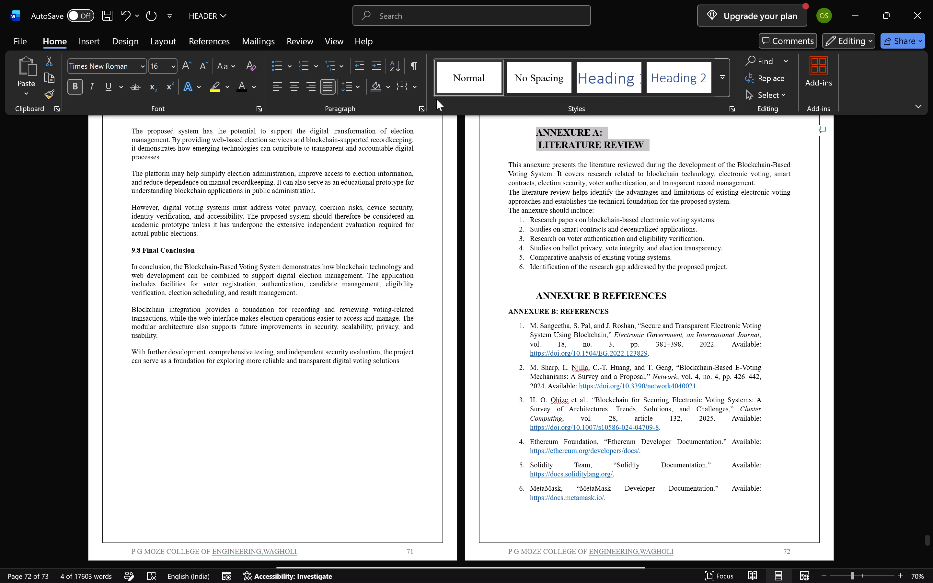
pyautogui.click(290, 81)
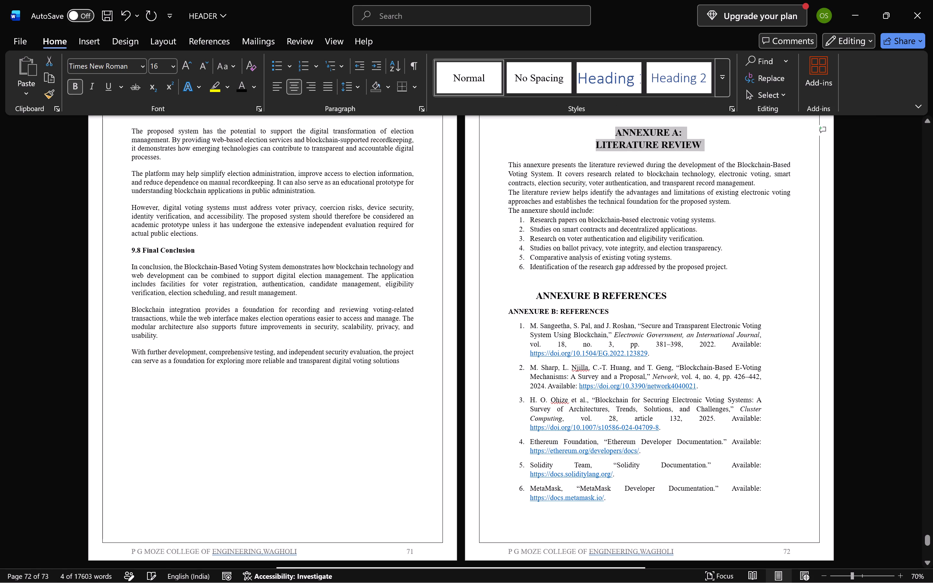
# Delete the duplicate "ANNEXURE B: REFERENCES" subheading above the reference list.
pyautogui.click(682, 285)
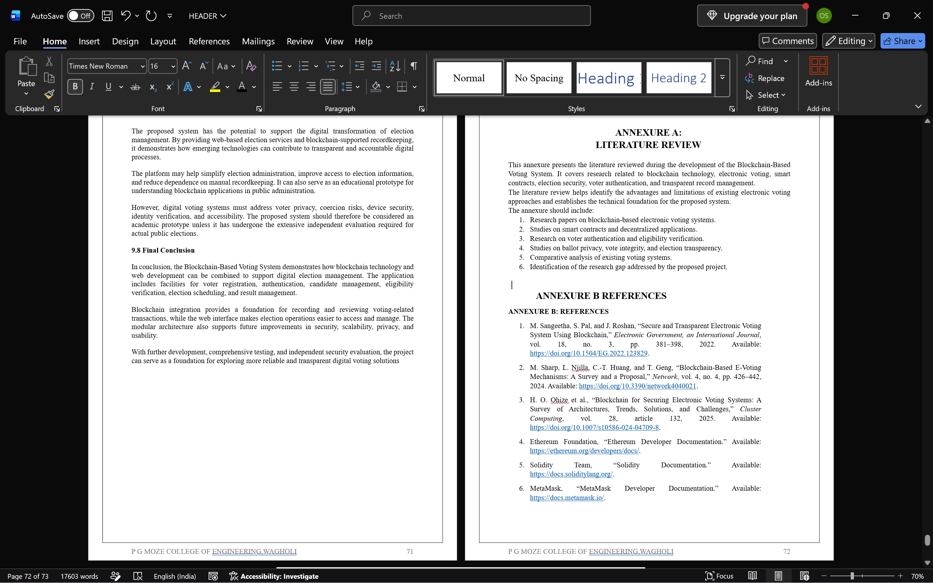
pyautogui.moveTo(609, 312); pyautogui.dragTo(509, 312)
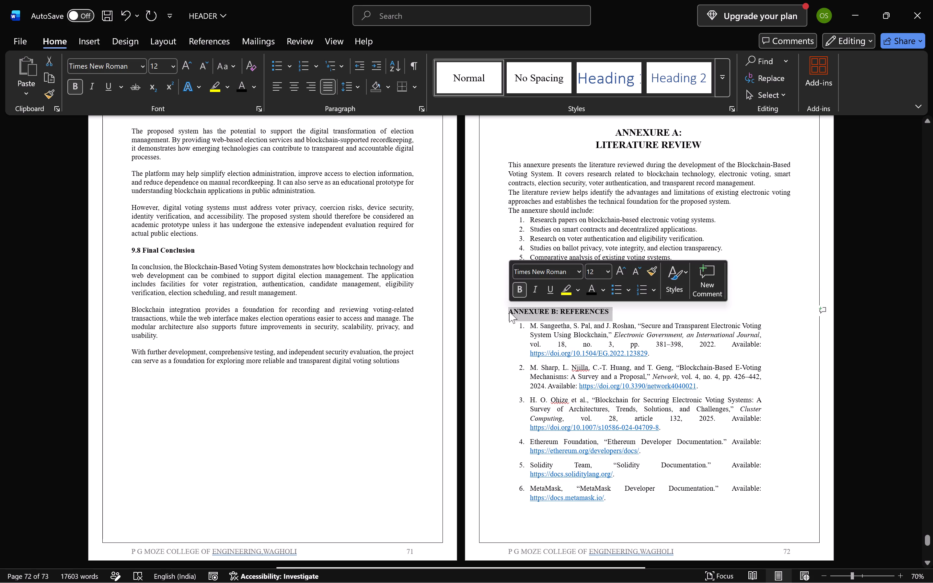
pyautogui.press('BackSpace')
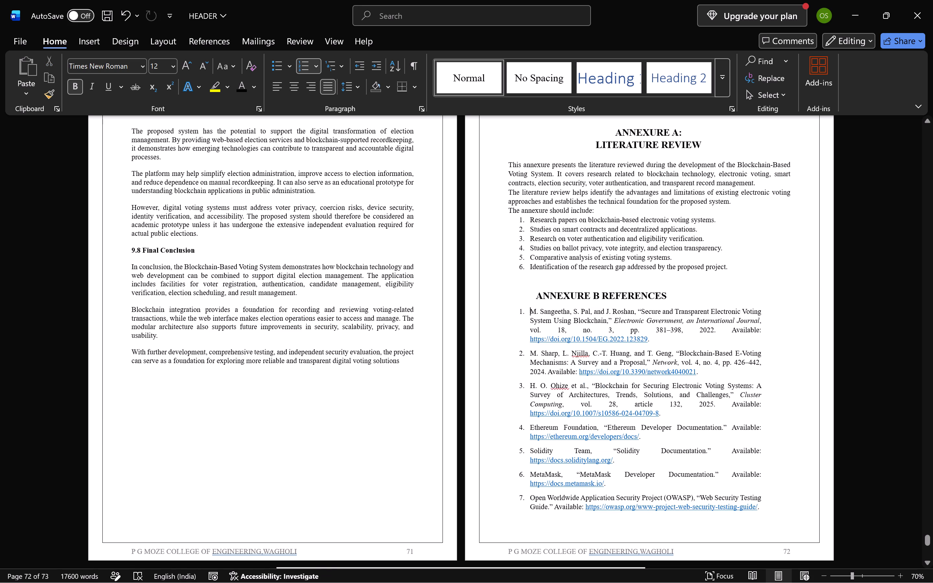
# Reformat the Annexure B title as two centered lines, "ANNEXURE B:" and "REFERENCES".
pyautogui.click(600, 297)
pyautogui.hotkey('shift', ':')
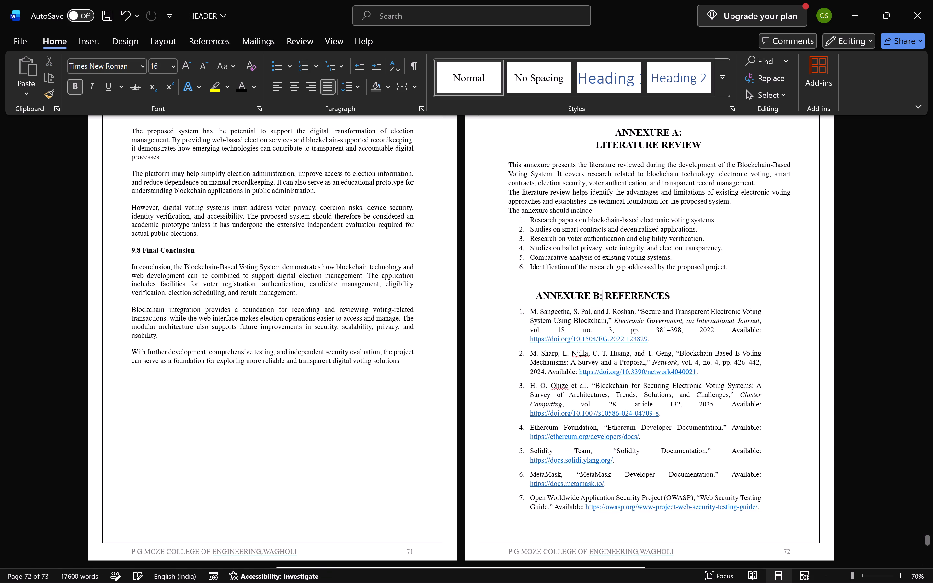
pyautogui.press('Return')
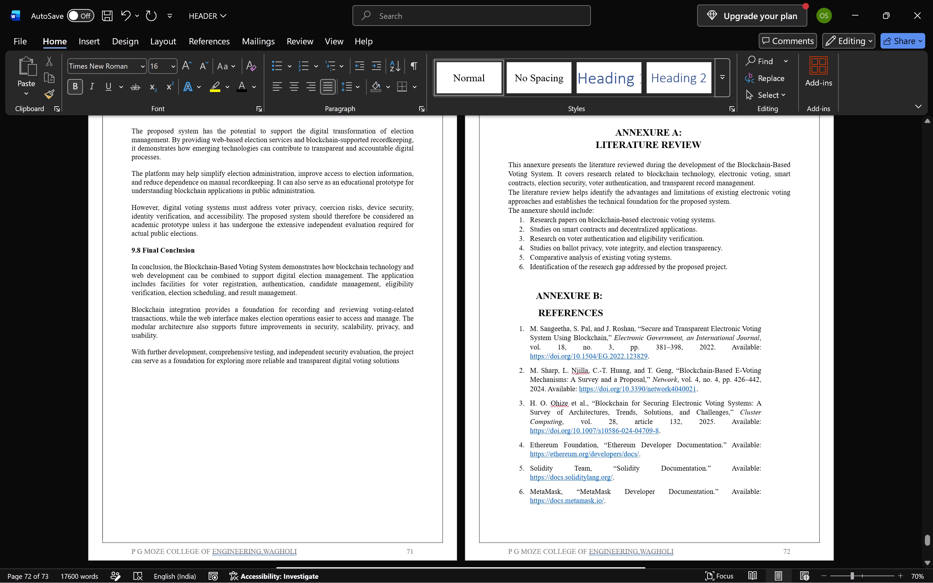
pyautogui.moveTo(611, 315); pyautogui.dragTo(527, 296)
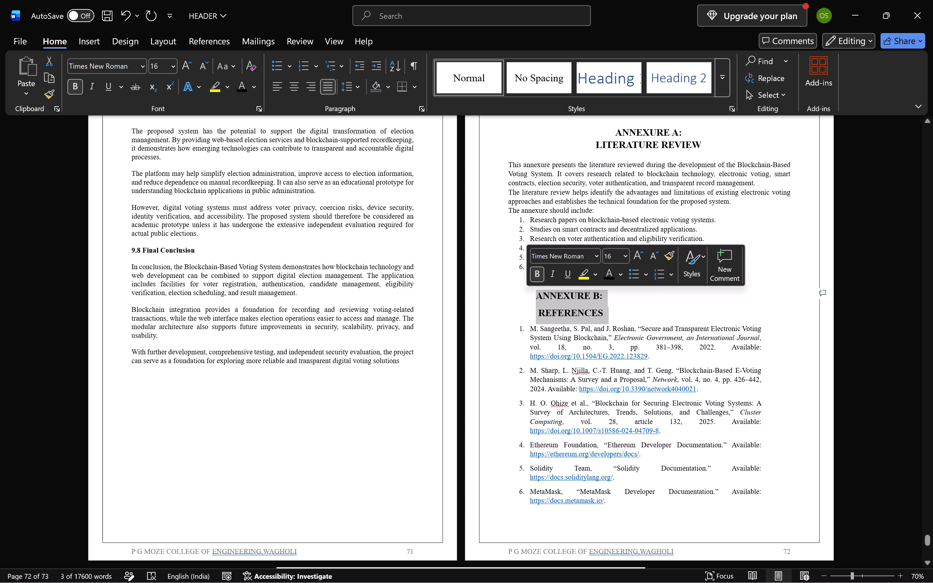
pyautogui.click(293, 88)
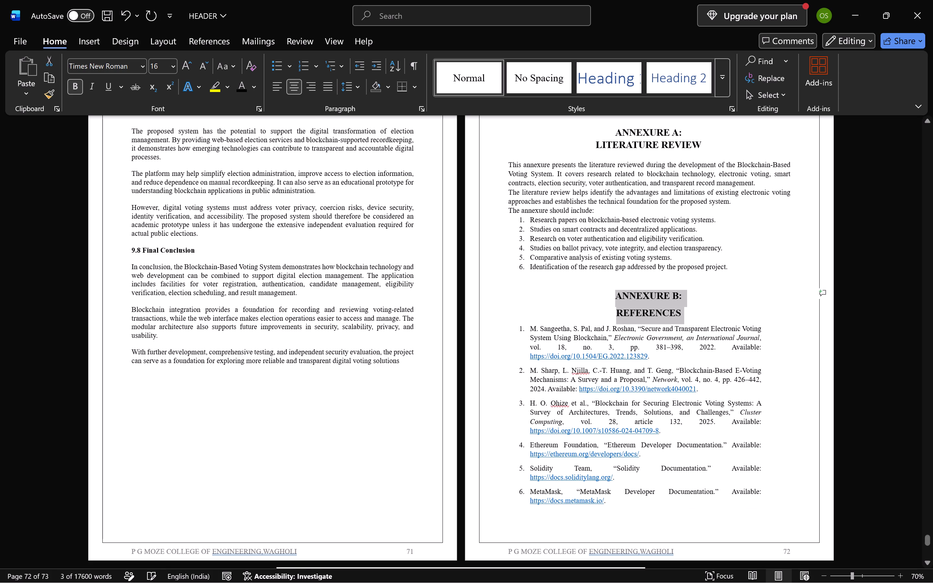
pyautogui.click(557, 301)
# Apply the plain grid table style with all borders to the Table 8.1 Estimated Project Effort table.
pyautogui.scroll(-1, 557, 301)
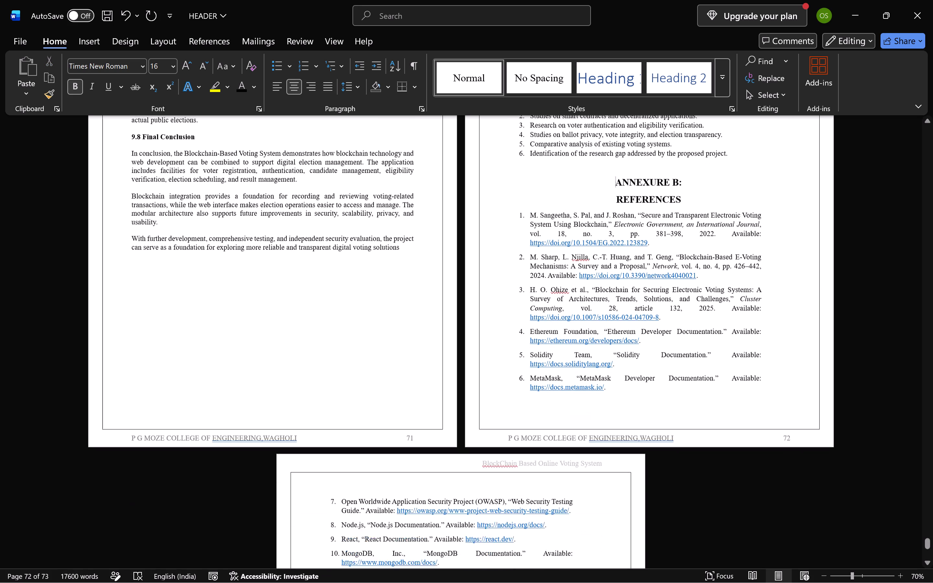
pyautogui.scroll(-3, 557, 301)
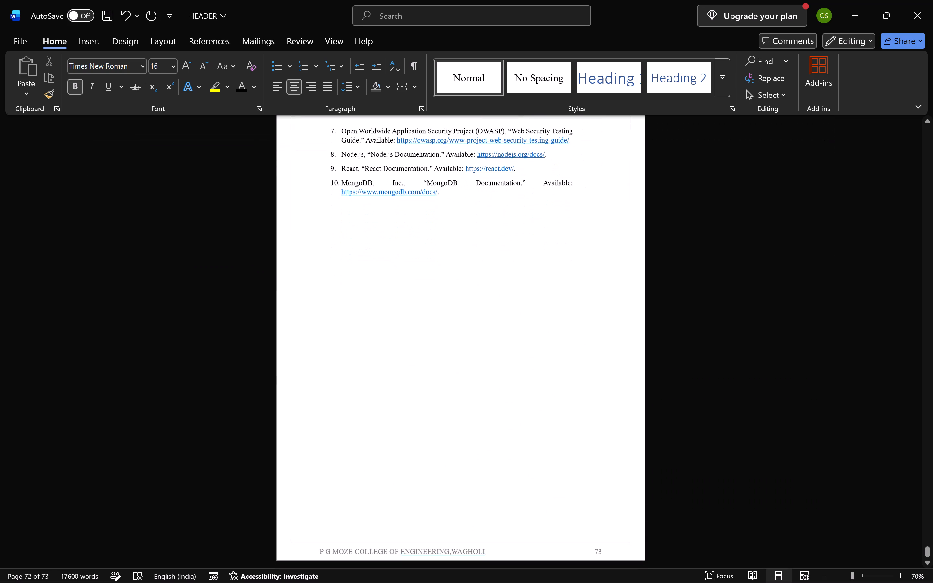
pyautogui.scroll(5, 557, 301)
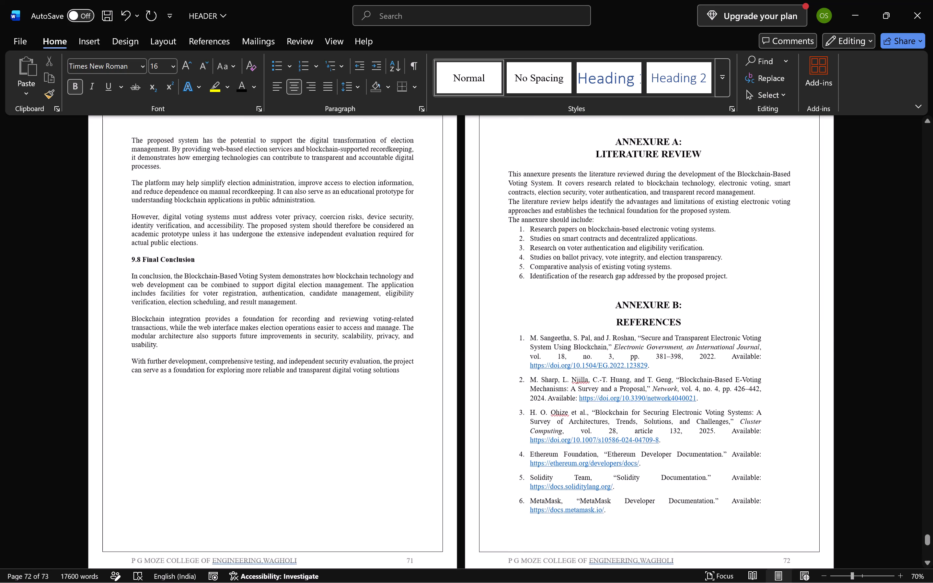
pyautogui.scroll(6, 557, 301)
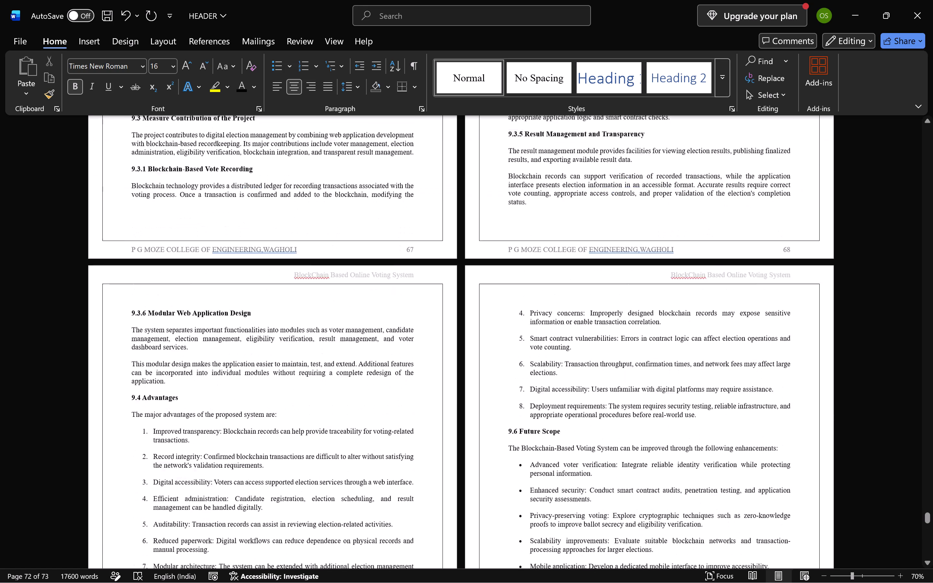
pyautogui.scroll(5, 557, 301)
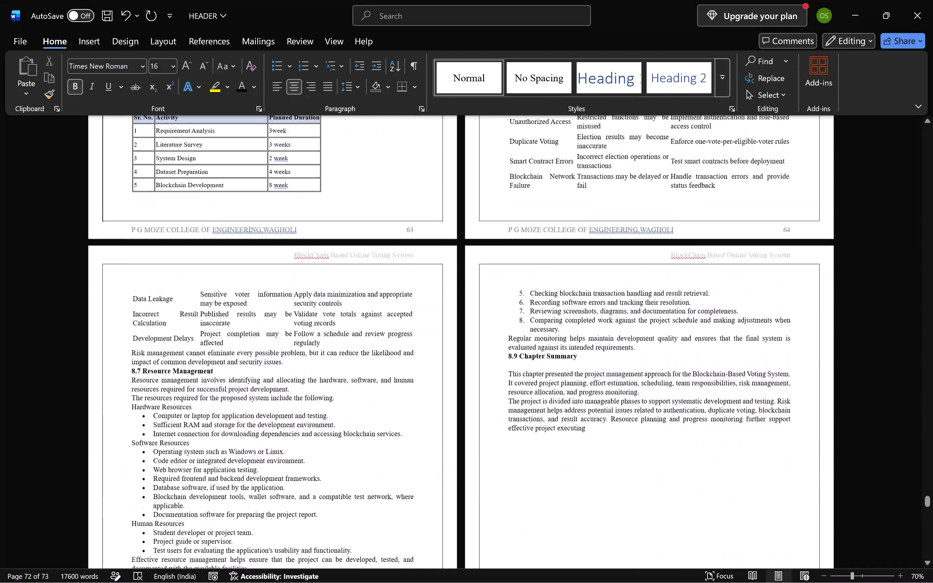
pyautogui.scroll(3, 557, 301)
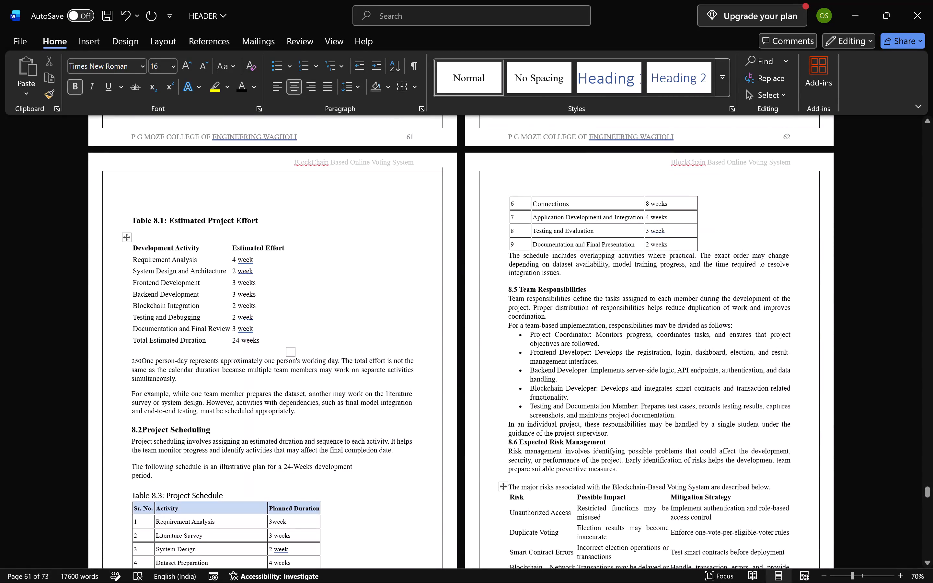
pyautogui.click(240, 271)
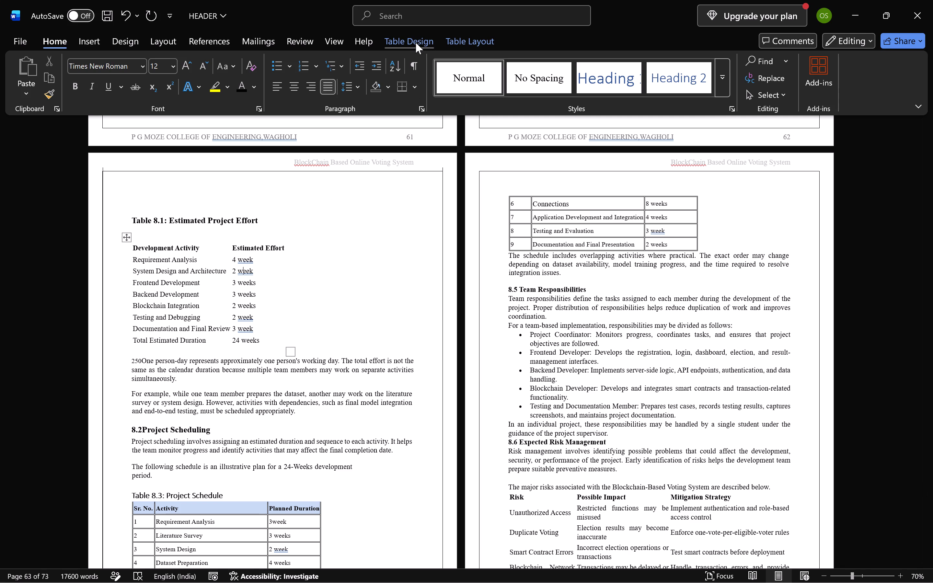
pyautogui.click(416, 42)
pyautogui.click(241, 73)
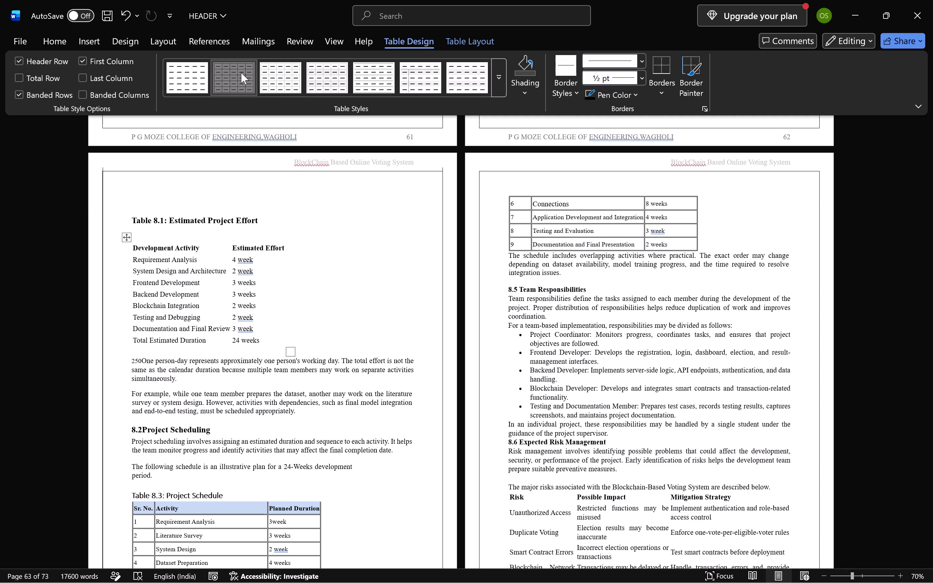
# Apply the same plain grid table style to the risk table in section 8.6 Expected Risk Management.
pyautogui.scroll(-1, 574, 470)
pyautogui.click(575, 450)
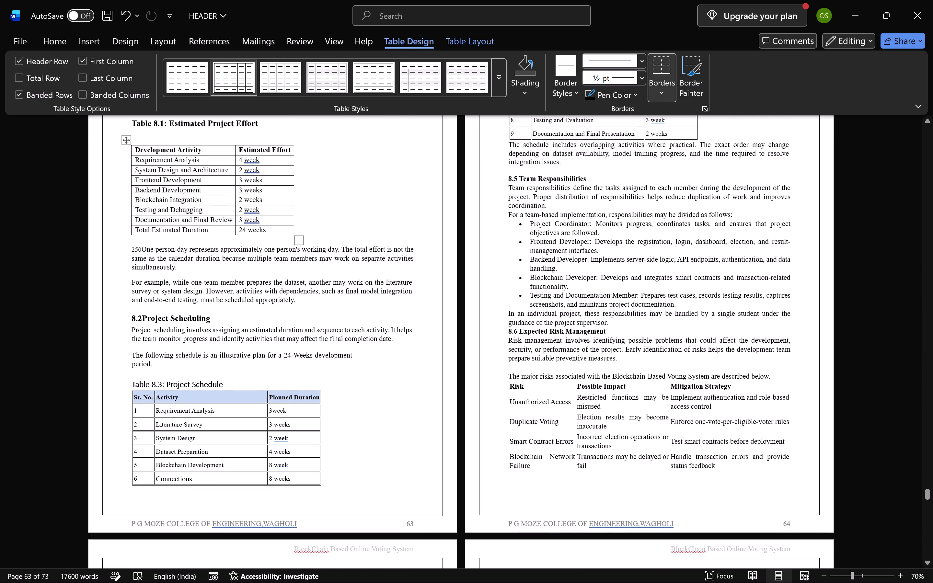
pyautogui.click(592, 427)
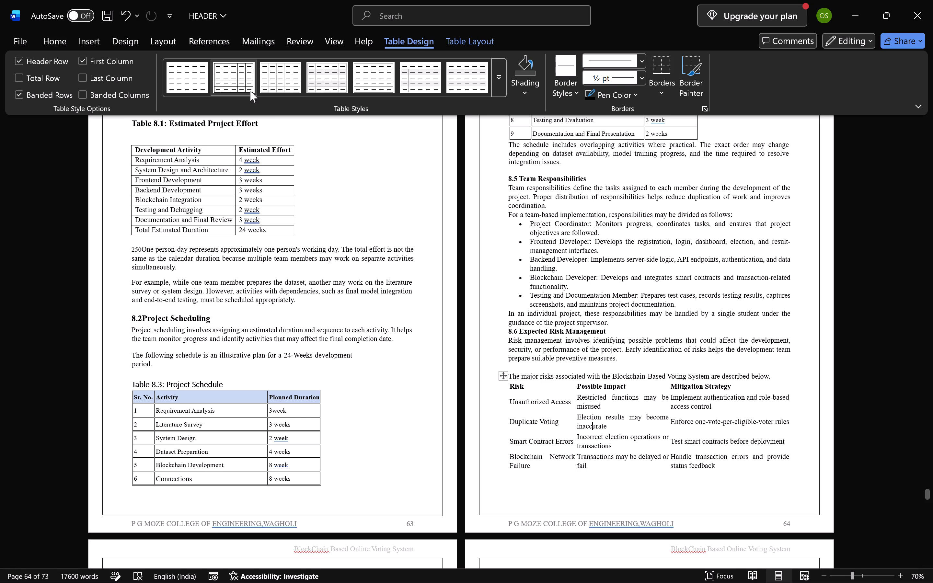
pyautogui.click(244, 80)
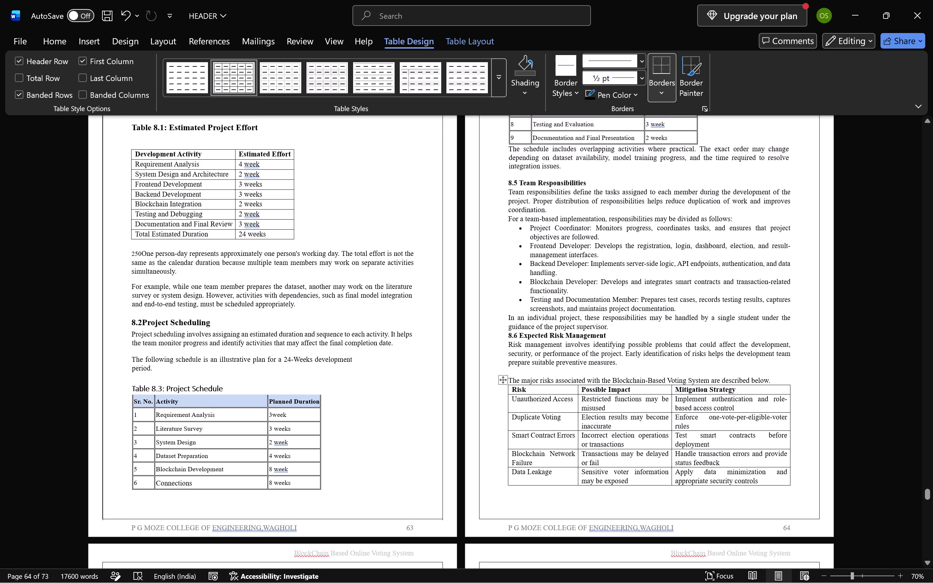
# Insert an empty line before "ANNEXURE A:" so the whole annexure title moves to the next page.
pyautogui.scroll(-11, 375, 268)
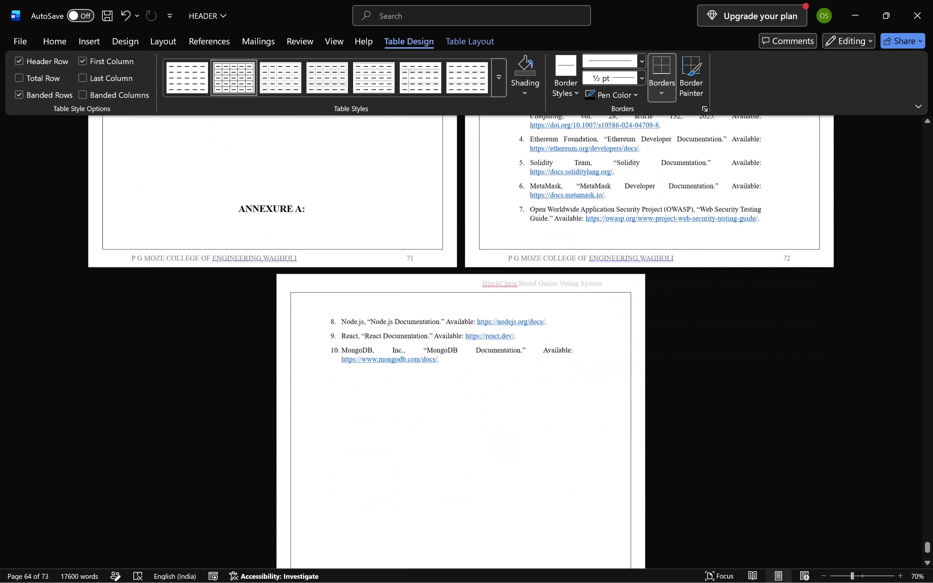
pyautogui.hscroll(1, 375, 268)
pyautogui.click(234, 204)
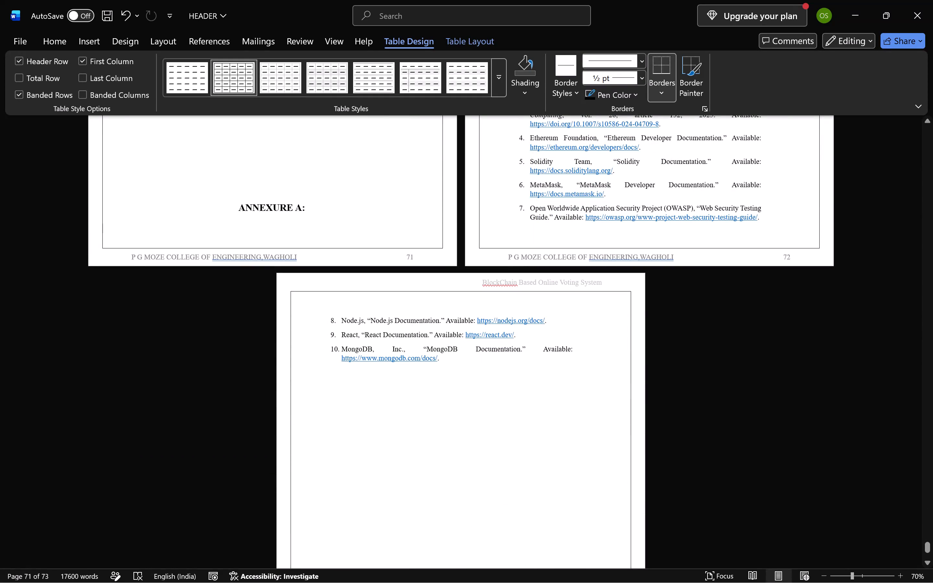
pyautogui.press('Return')
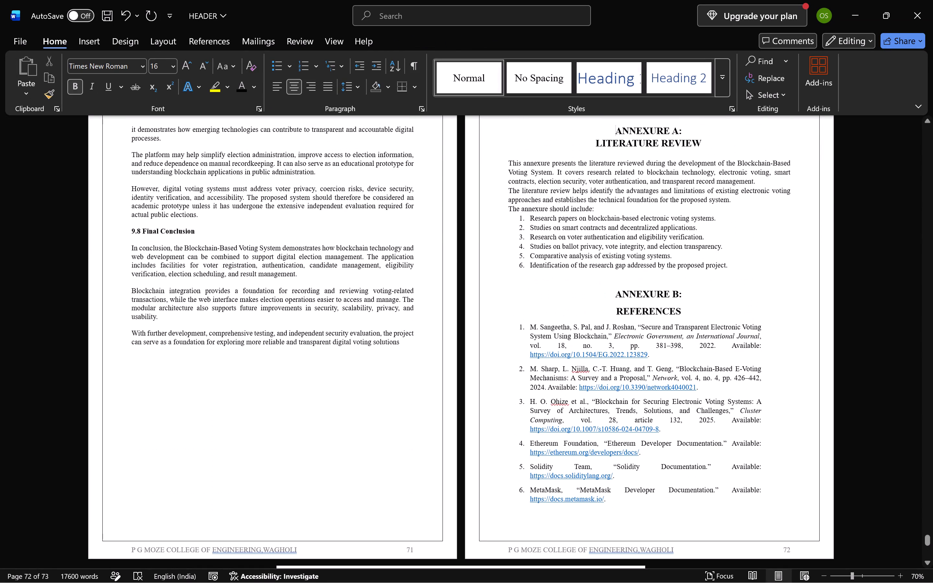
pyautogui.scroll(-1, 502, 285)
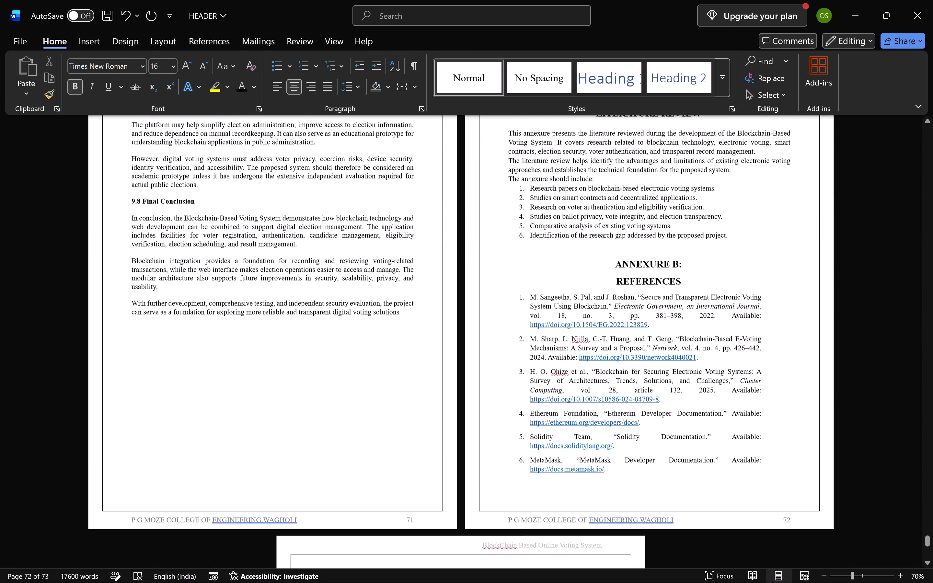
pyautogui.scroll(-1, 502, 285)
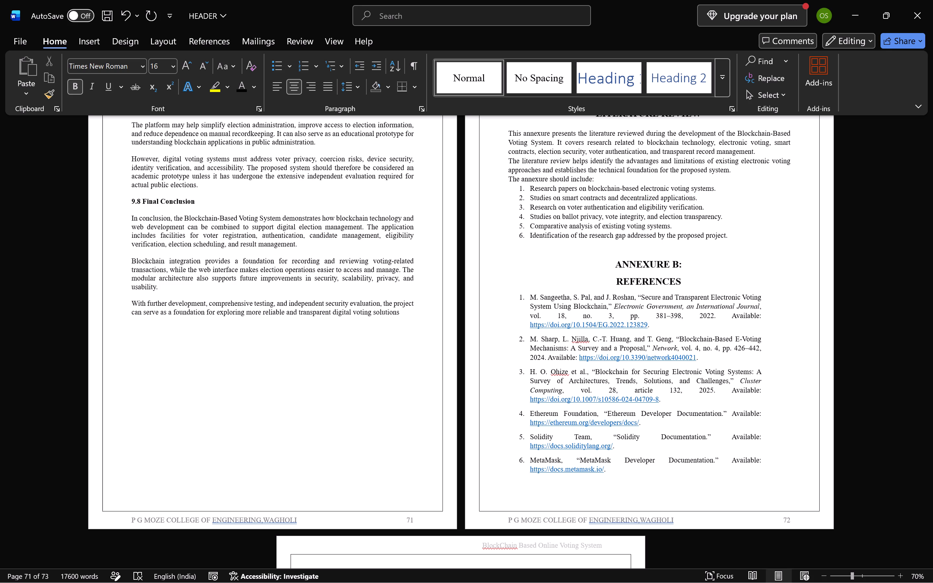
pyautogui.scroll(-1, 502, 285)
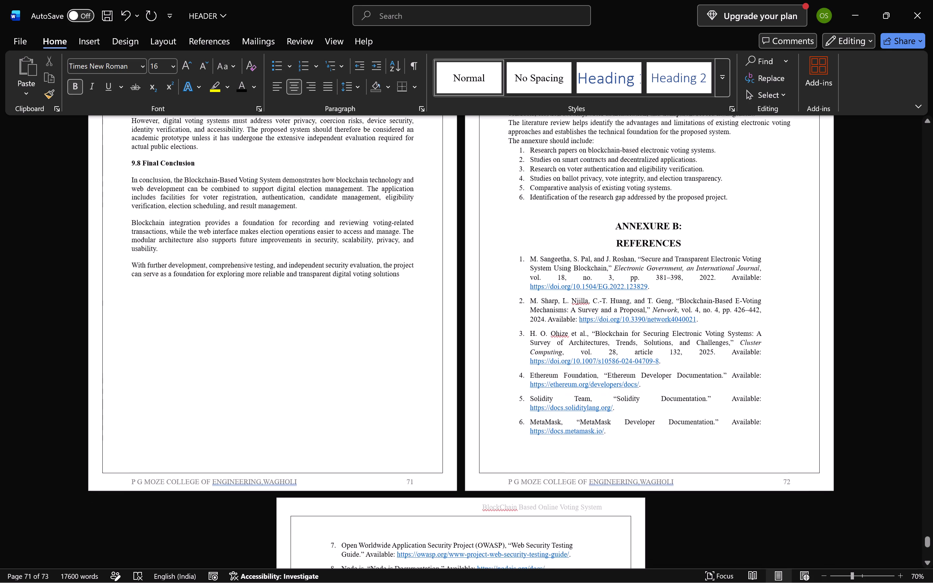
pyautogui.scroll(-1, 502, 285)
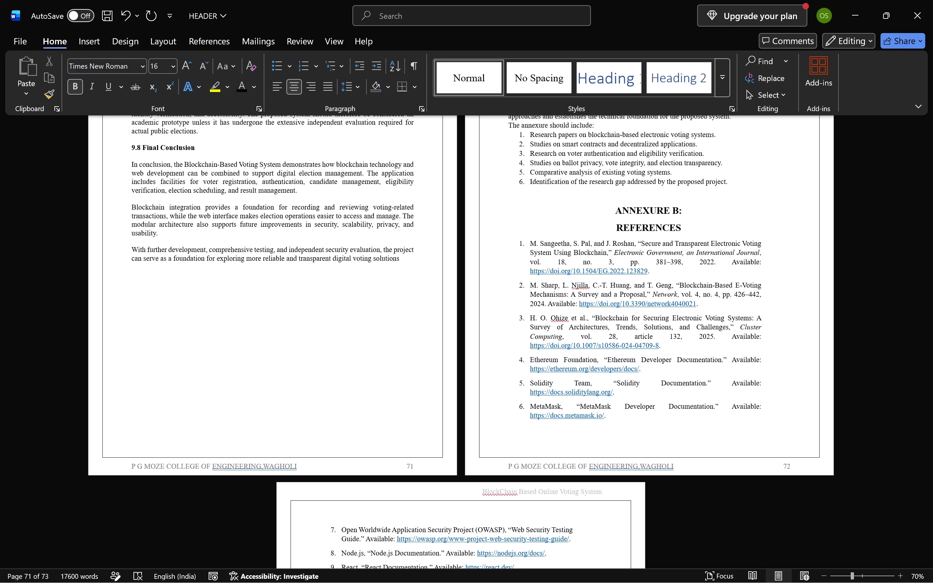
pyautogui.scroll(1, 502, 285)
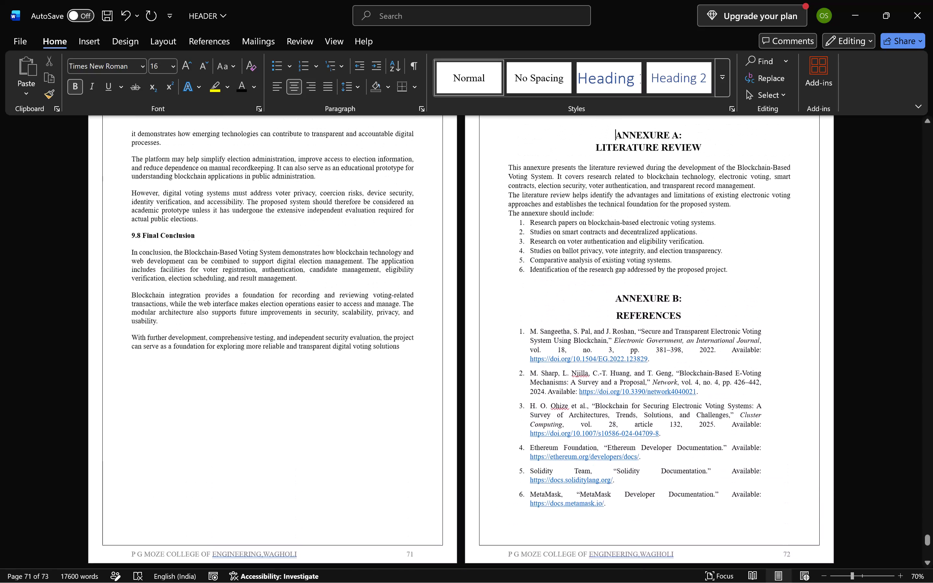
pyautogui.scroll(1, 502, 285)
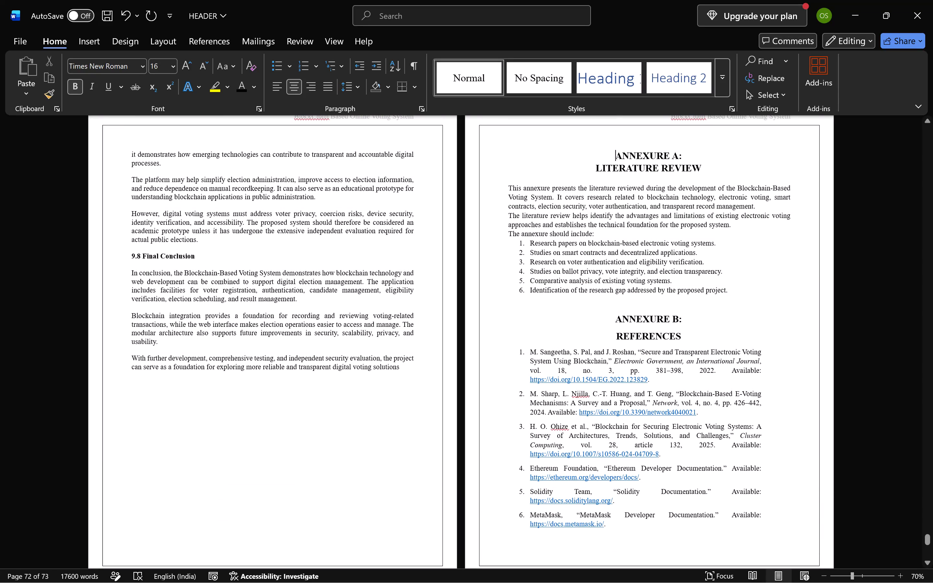
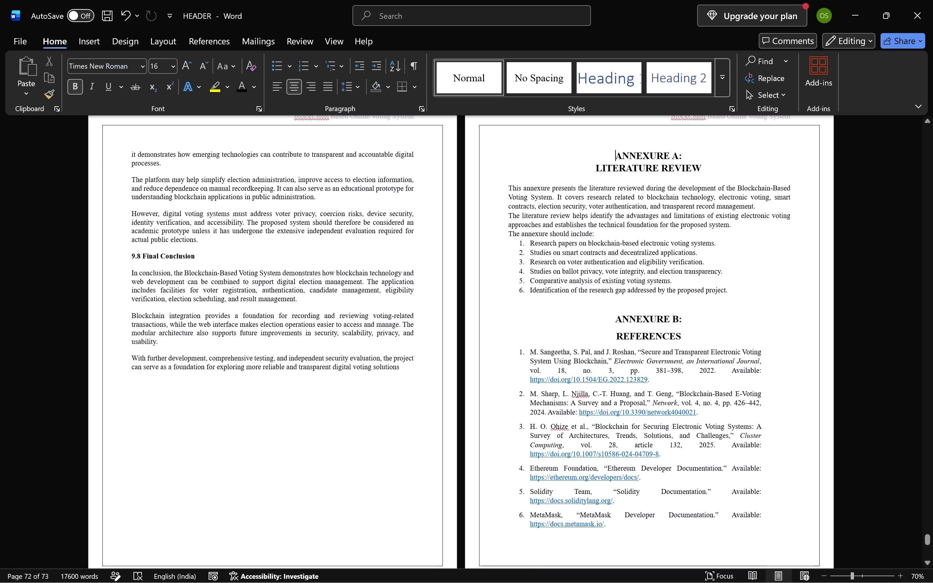
# Insert empty lines before "ANNEXURE B:" so the whole References annexure starts on the next page.
pyautogui.click(570, 325)
pyautogui.press('Return')
pyautogui.press('Return')
pyautogui.press('Return')
pyautogui.press('Return')
pyautogui.press('Return')
pyautogui.press('Return')
pyautogui.press('Return')
pyautogui.press('Return')
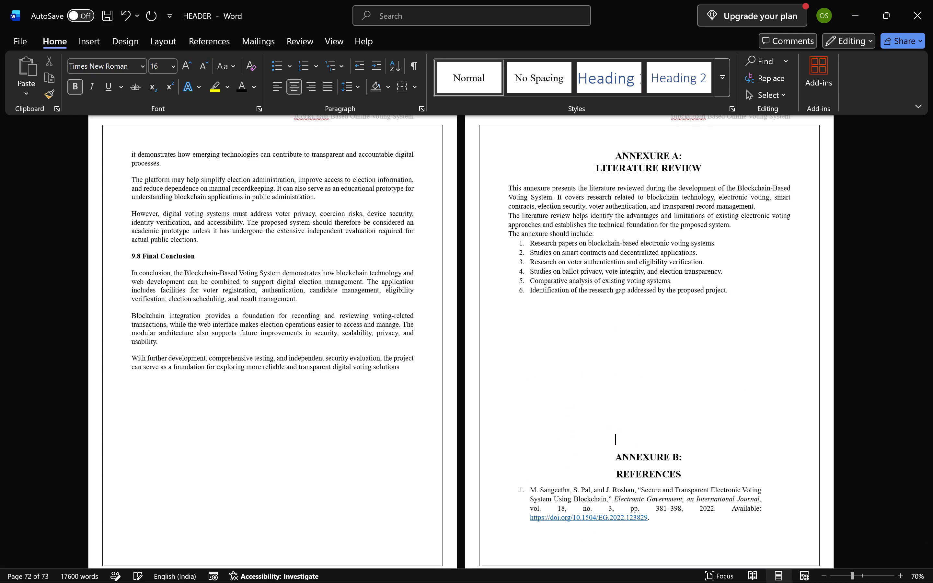
pyautogui.press('Return')
pyautogui.press('Return')
pyautogui.press('Return')
pyautogui.press('Return')
pyautogui.press('Return')
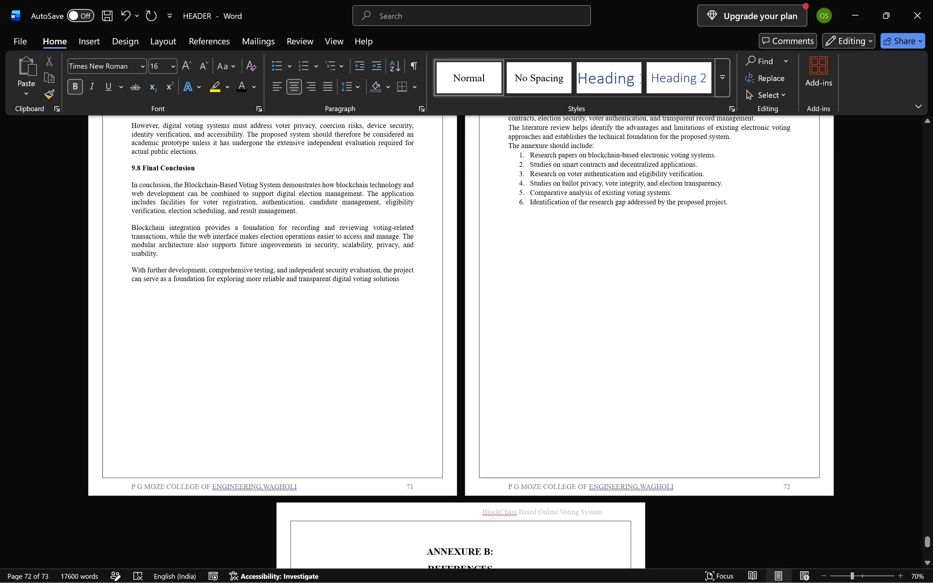
# Add one empty line between the "REFERENCES" title and the first reference in Annexure B.
pyautogui.scroll(-3, 570, 325)
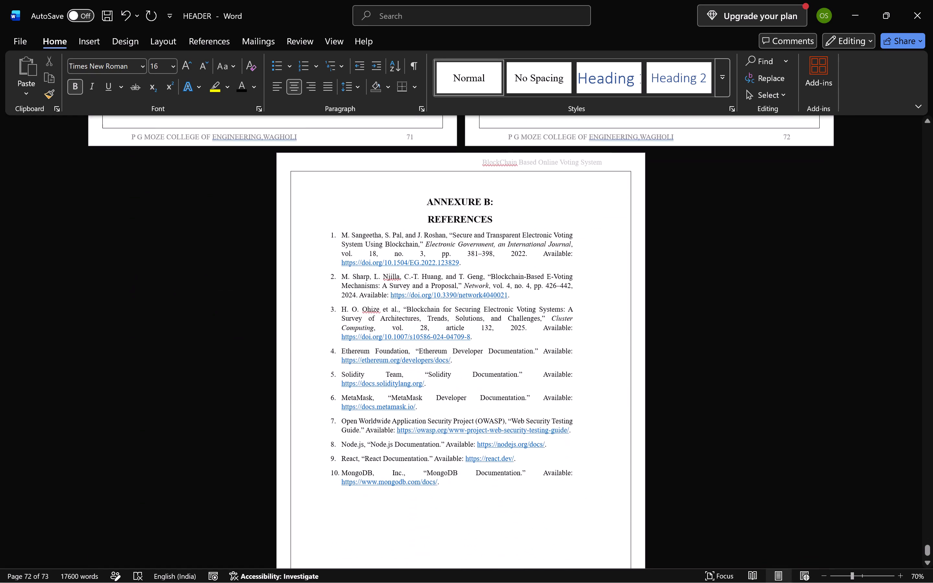
pyautogui.scroll(-2, 570, 325)
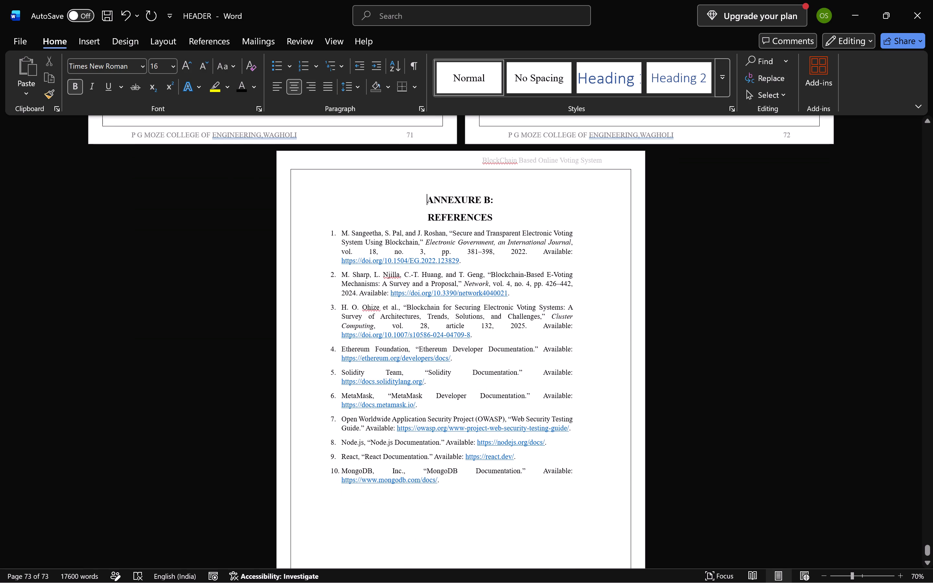
pyautogui.click(507, 217)
pyautogui.press('Return')
pyautogui.press('Return')
pyautogui.press('Return')
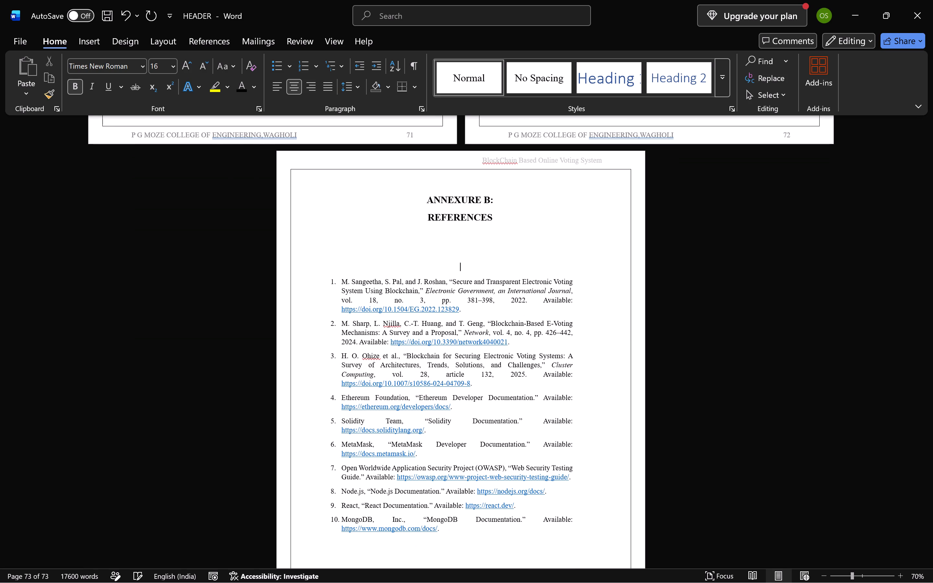
pyautogui.press('BackSpace')
pyautogui.press('BackSpace')
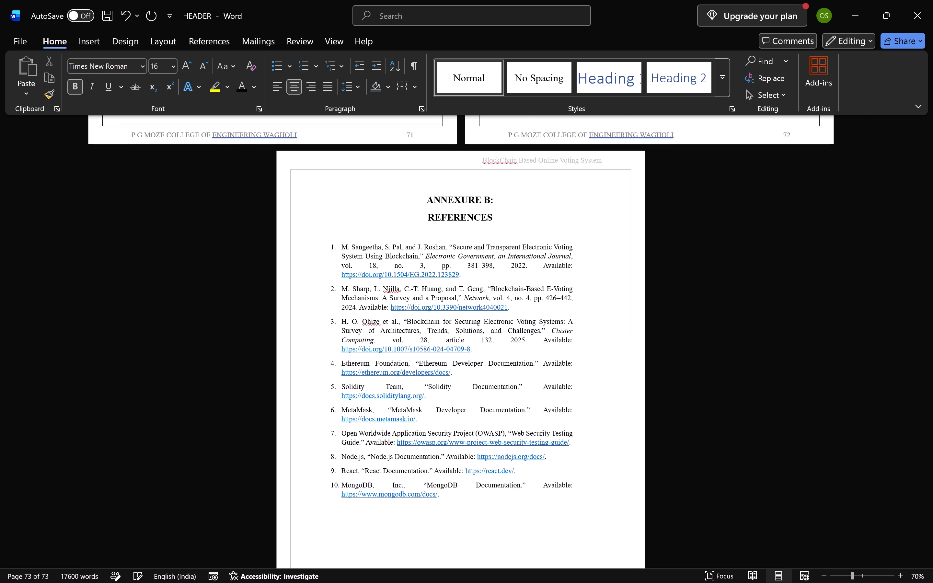
# Add empty lines after the last reference, MongoDB, to start a new page at the end of the report.
pyautogui.scroll(-2, 507, 217)
pyautogui.click(445, 482)
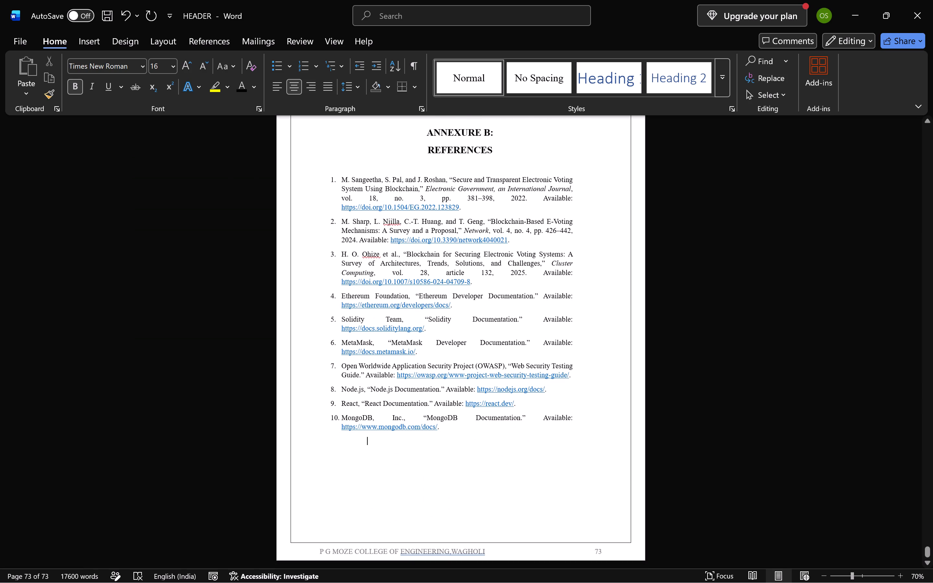
pyautogui.press('Return')
pyautogui.press('Return')
pyautogui.press('Return')
pyautogui.press('Return')
pyautogui.press('Return')
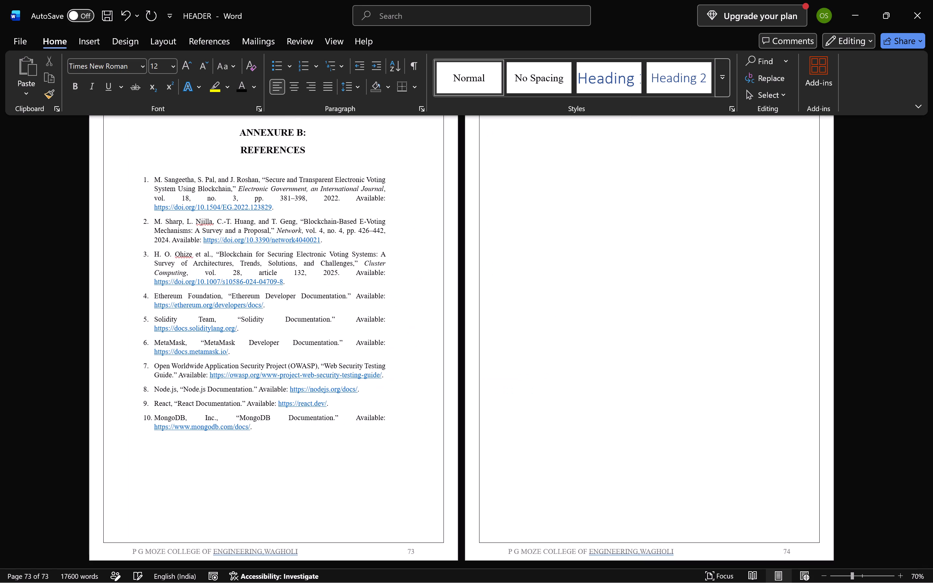
# Enter the title "ANNEXURE C :" with "PUBLISHED PAPER" on the line below it on the new last page.
pyautogui.scroll(1, 445, 482)
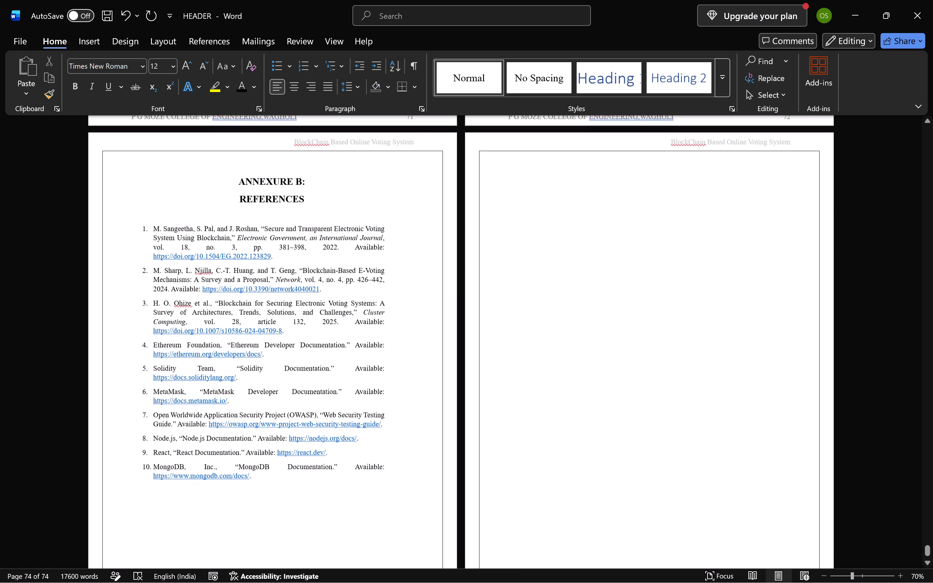
pyautogui.write('ANN')
pyautogui.write('EXURE C')
pyautogui.press('space')
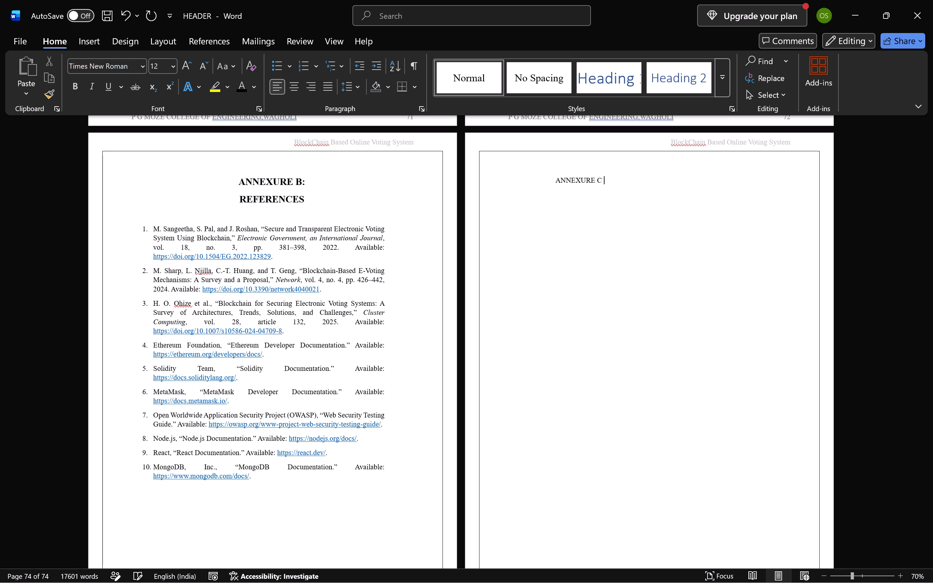
pyautogui.write(':')
pyautogui.press('space')
pyautogui.press('Return')
pyautogui.write('PUBLISHED PAER')
pyautogui.press('=')
pyautogui.press('BackSpace')
pyautogui.press('BackSpace')
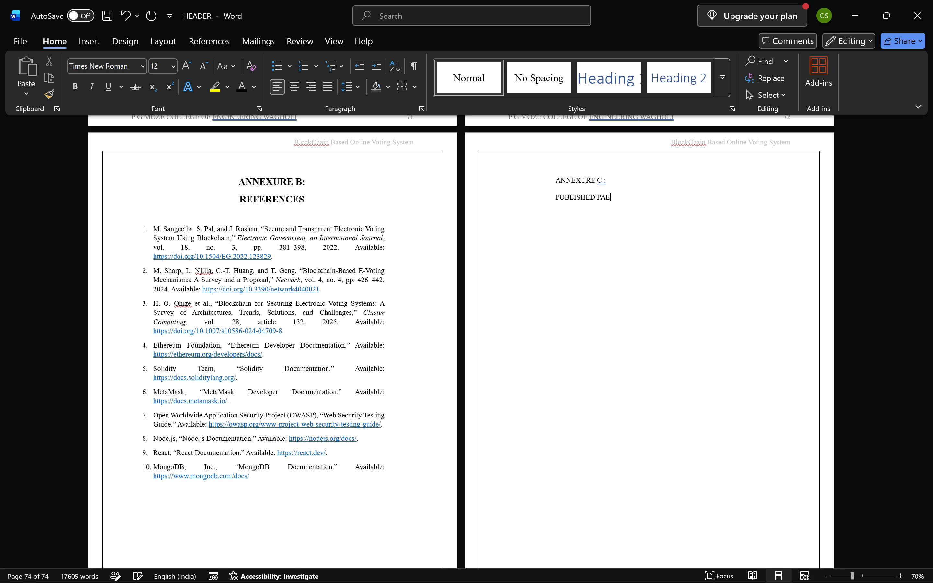
pyautogui.press('BackSpace')
pyautogui.write('PER')
# Make both lines of the Annexure C title bold and set their font size to 16.
pyautogui.moveTo(626, 198); pyautogui.dragTo(557, 166)
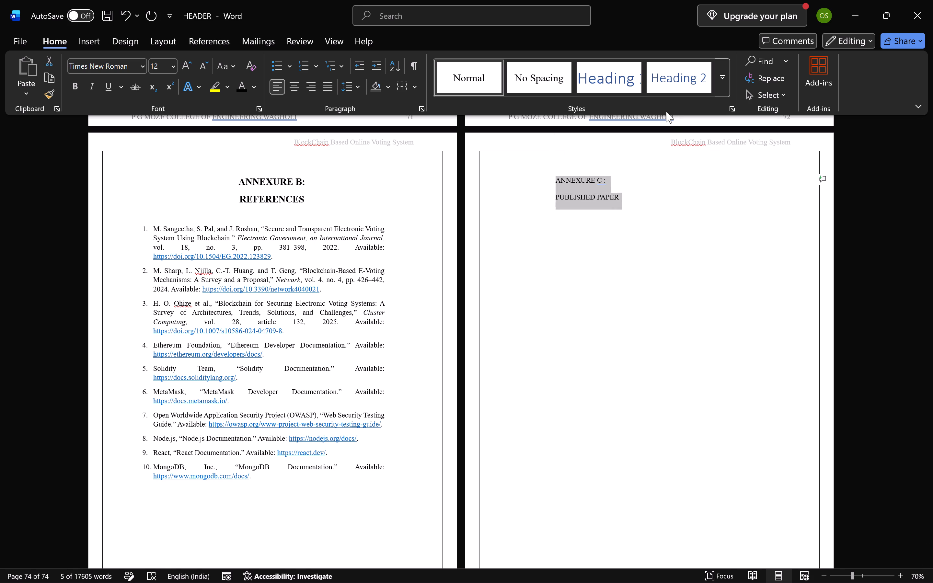
pyautogui.click(644, 213)
pyautogui.moveTo(630, 200); pyautogui.dragTo(569, 191)
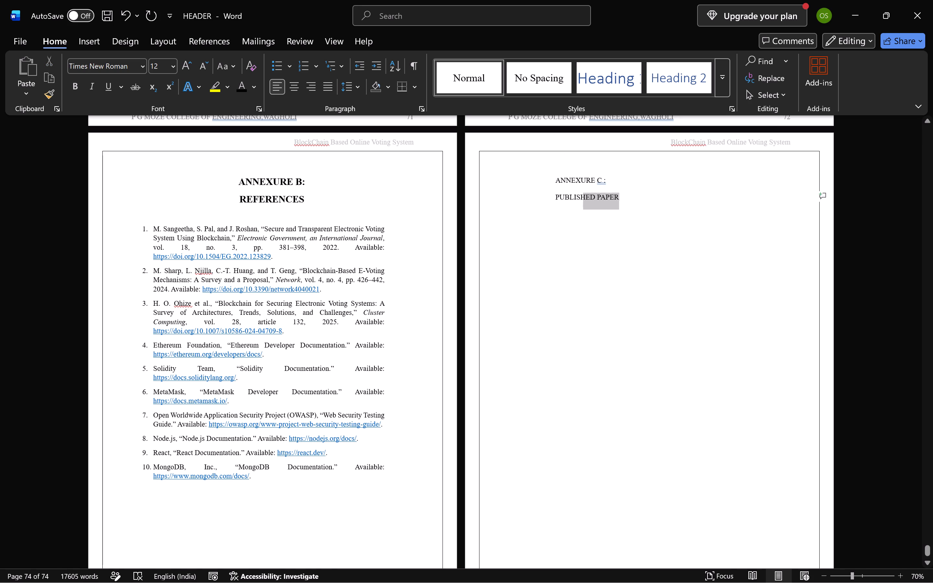
pyautogui.moveTo(569, 191); pyautogui.dragTo(551, 176)
pyautogui.click(560, 155)
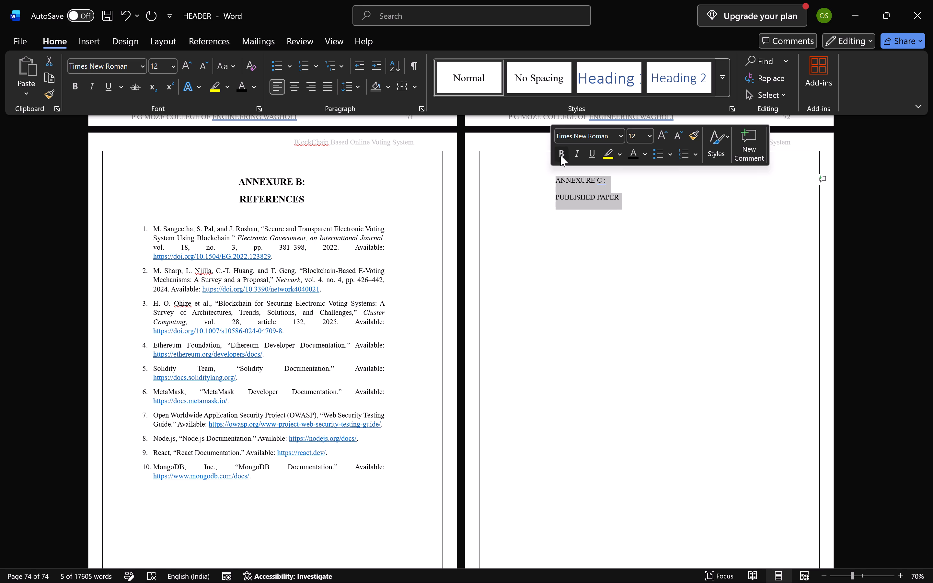
pyautogui.click(635, 135)
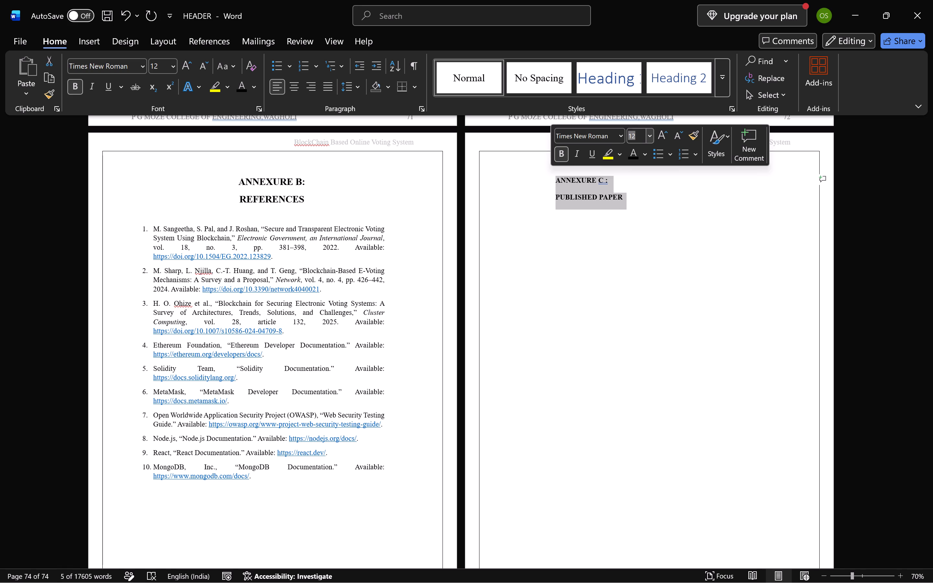
pyautogui.write('16')
pyautogui.click(630, 152)
pyautogui.click(664, 188)
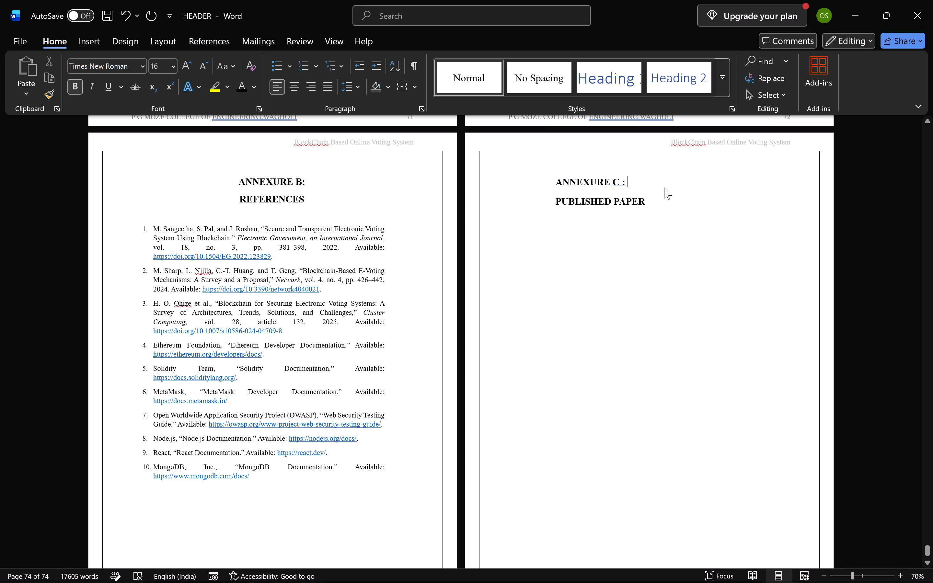
# Center both lines of the Annexure C title and remove the space after their paragraphs.
pyautogui.moveTo(659, 201); pyautogui.dragTo(550, 171)
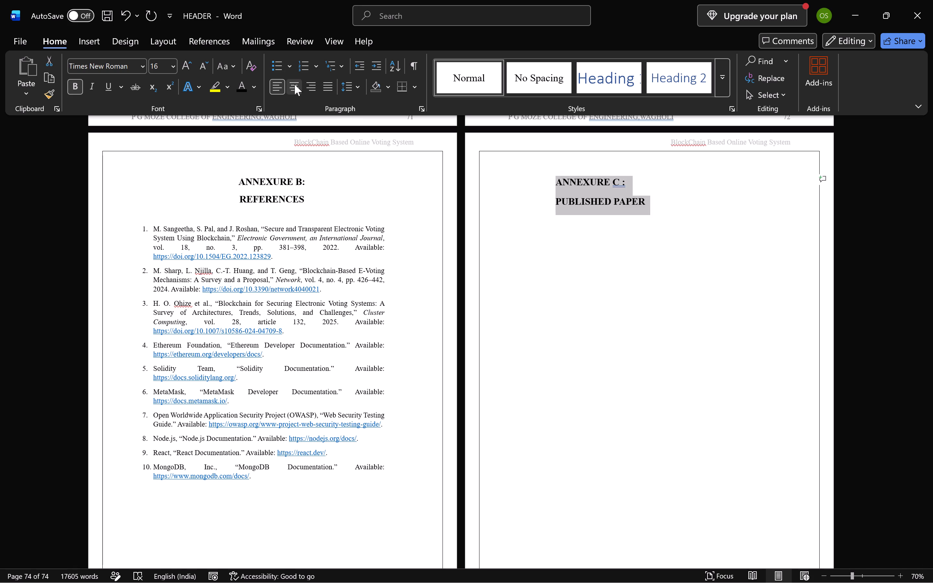
pyautogui.click(294, 84)
pyautogui.click(557, 221)
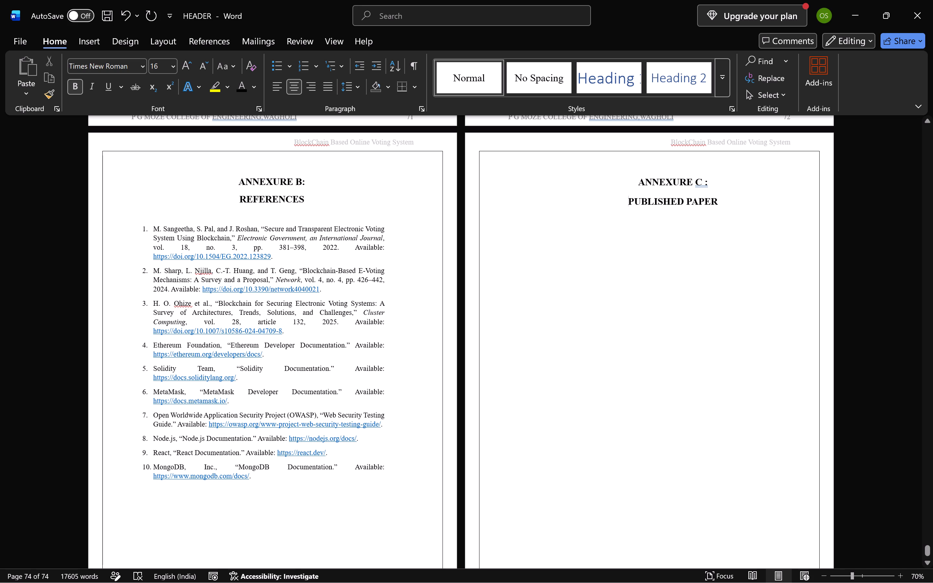
pyautogui.moveTo(727, 206); pyautogui.dragTo(627, 172)
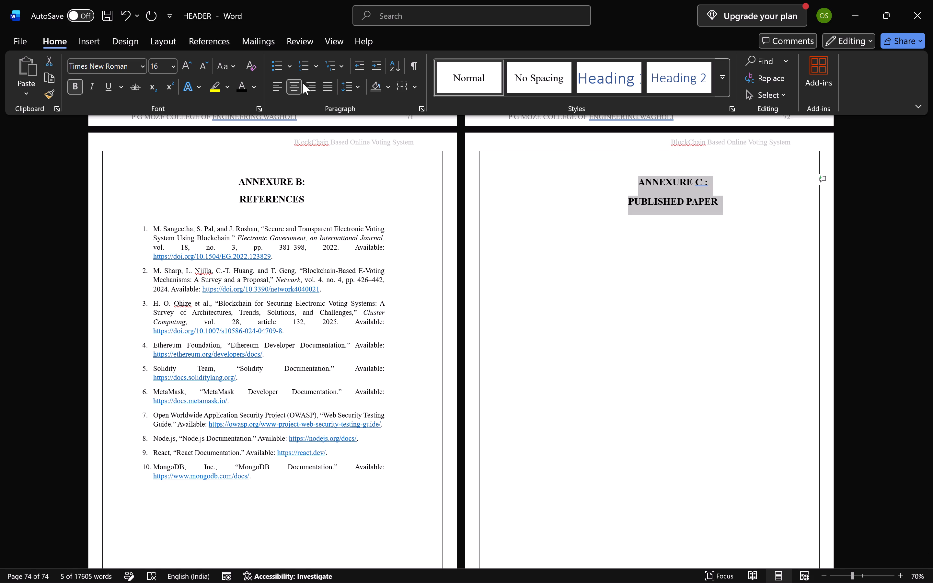
pyautogui.click(355, 88)
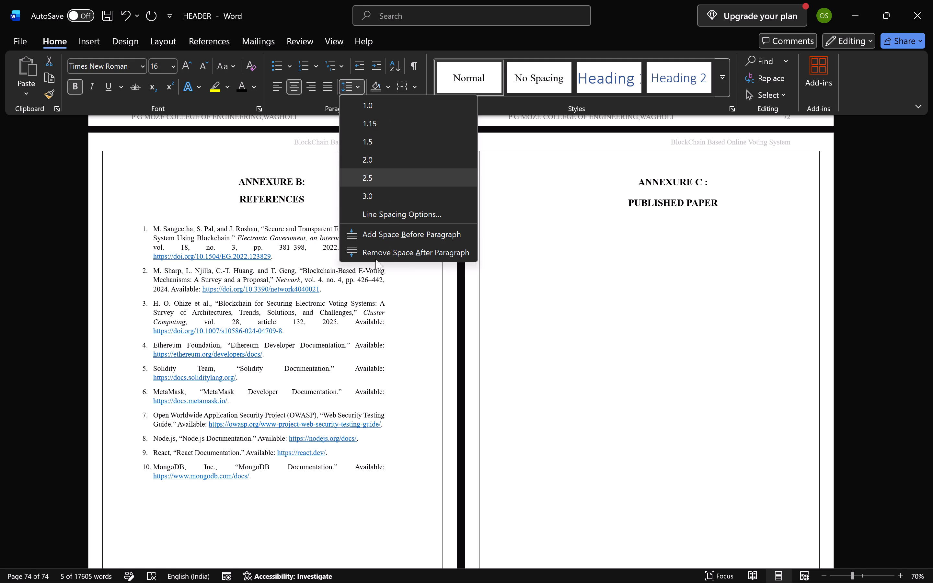
pyautogui.click(379, 251)
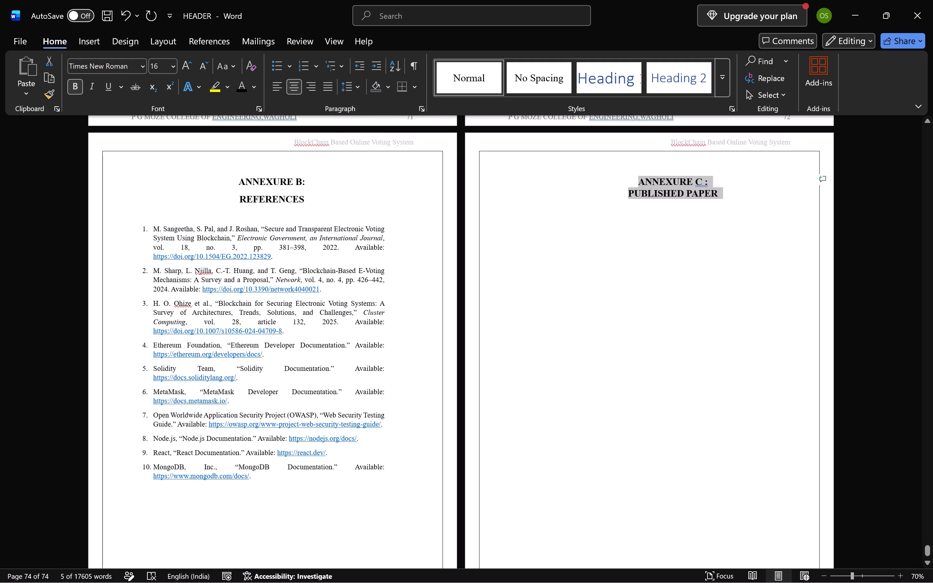
pyautogui.click(516, 240)
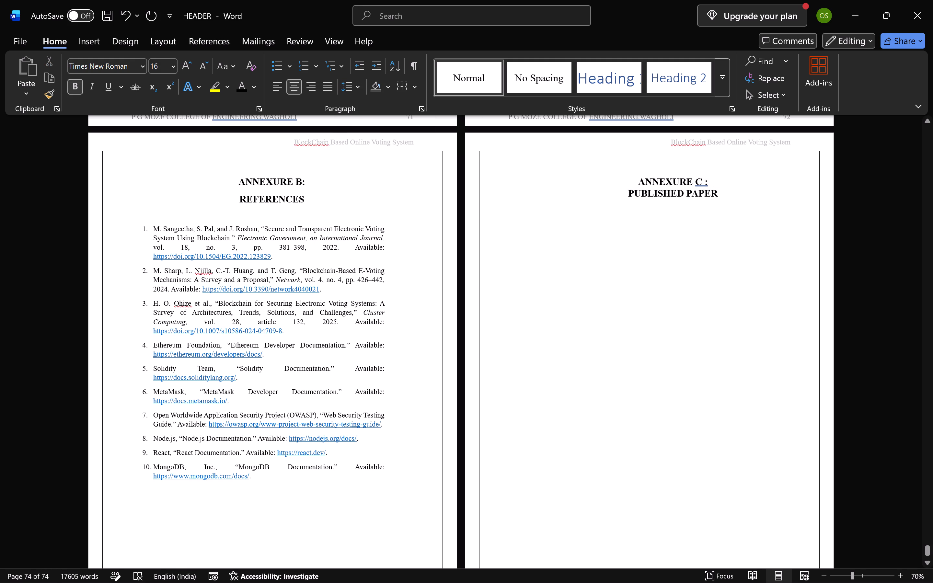
# Remove the space after the paragraphs of the two-line Annexure B References title.
pyautogui.moveTo(312, 199); pyautogui.dragTo(243, 178)
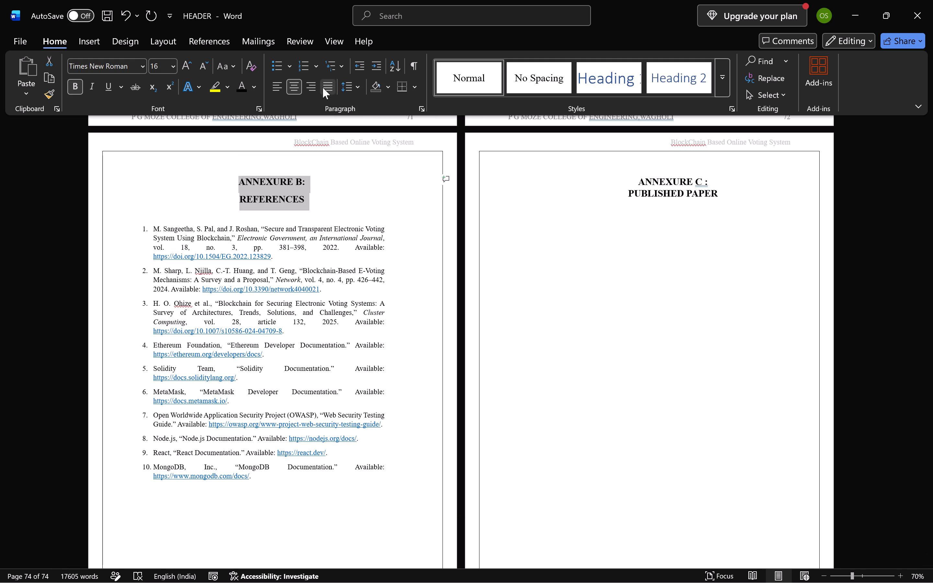
pyautogui.click(352, 85)
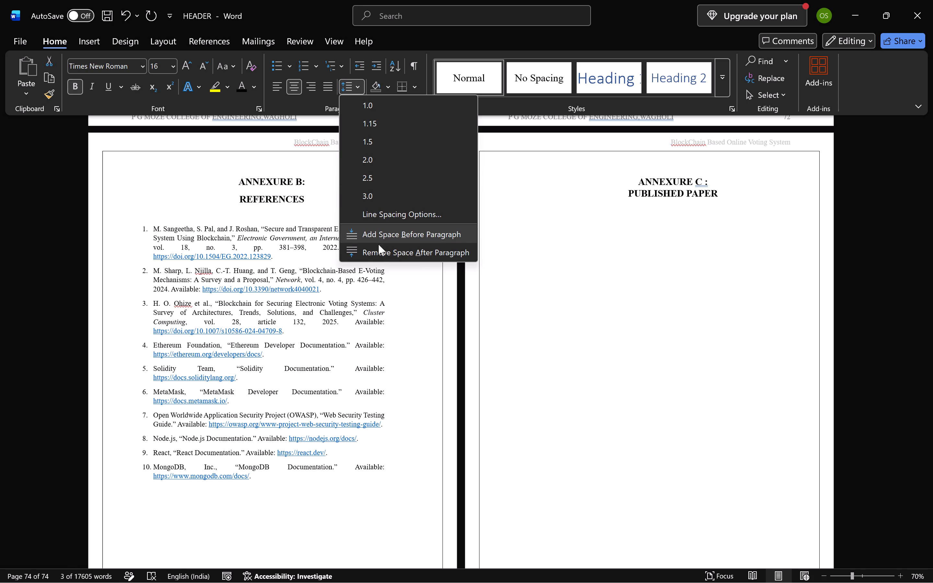
pyautogui.click(376, 253)
pyautogui.click(492, 243)
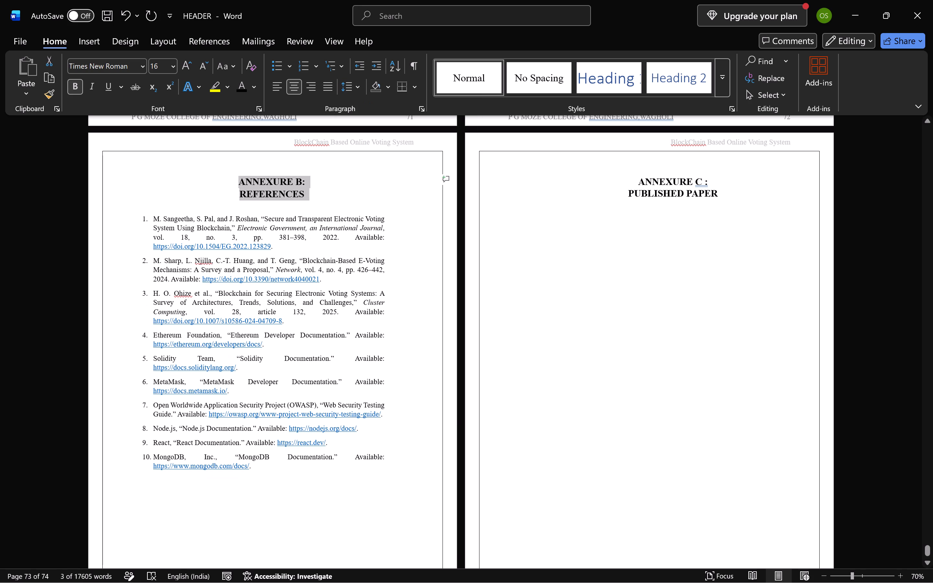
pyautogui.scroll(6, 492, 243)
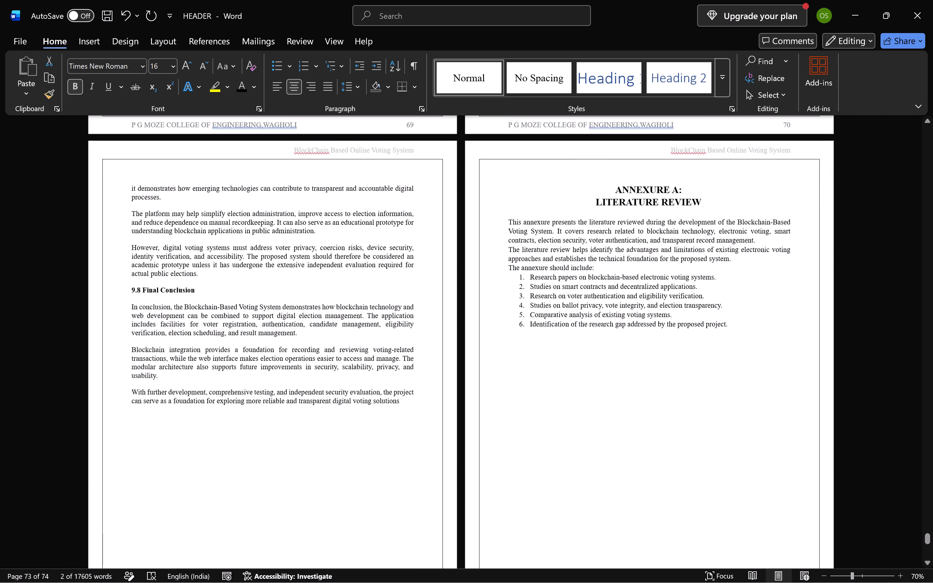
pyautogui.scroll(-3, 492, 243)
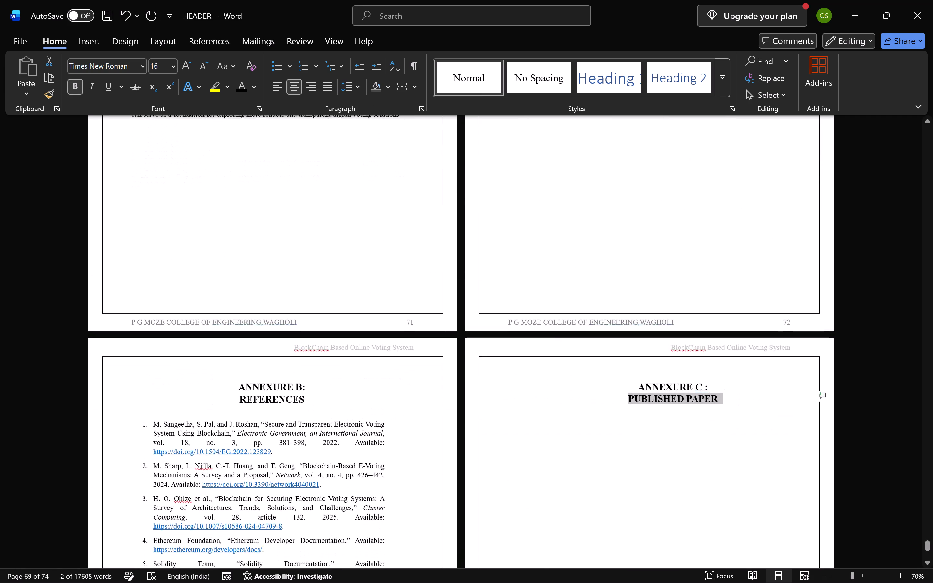
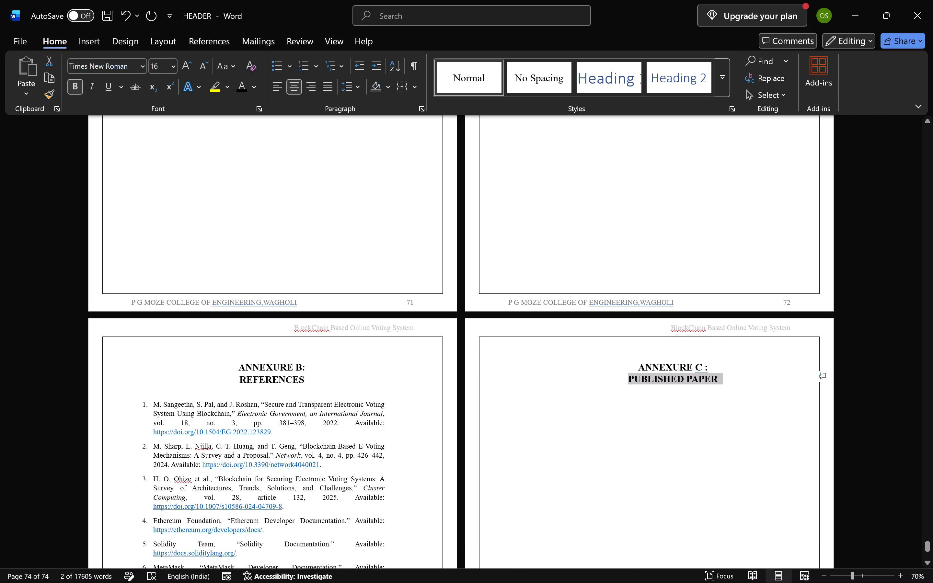
# Look through the report from Chapter 1 to the start of the Chapter 2 literature survey.
pyautogui.scroll(6, 545, 496)
pyautogui.scroll(18, 545, 496)
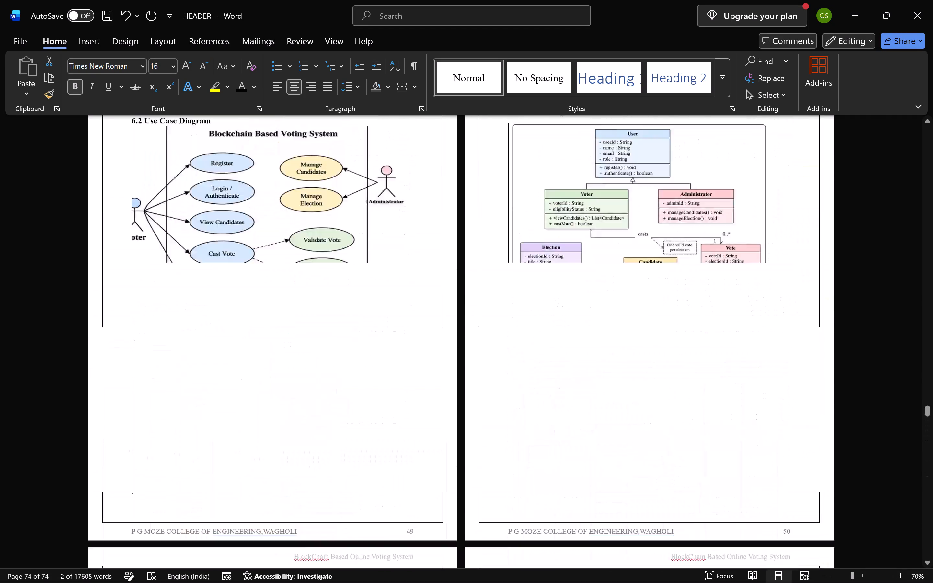
pyautogui.scroll(19, 545, 496)
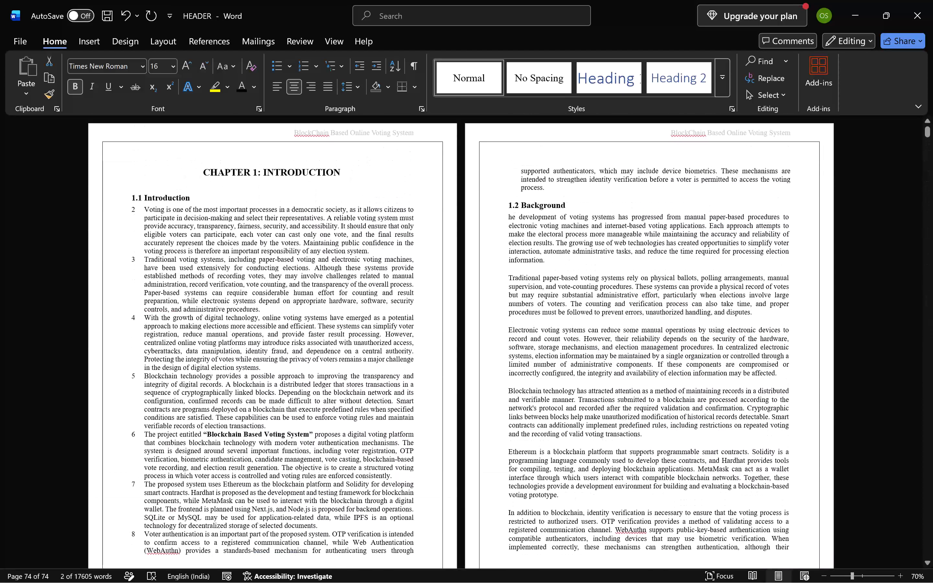
pyautogui.scroll(-4, 545, 496)
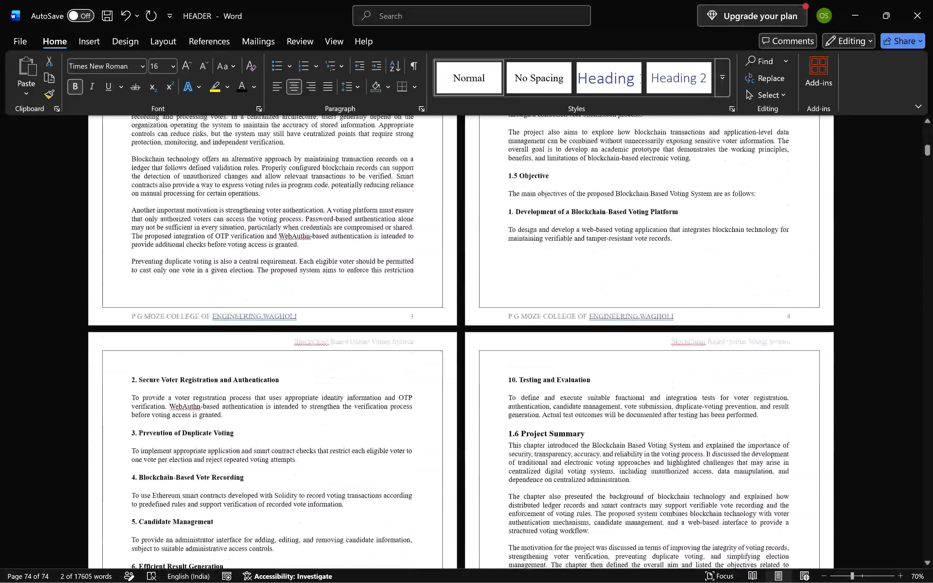
pyautogui.scroll(-6, 545, 496)
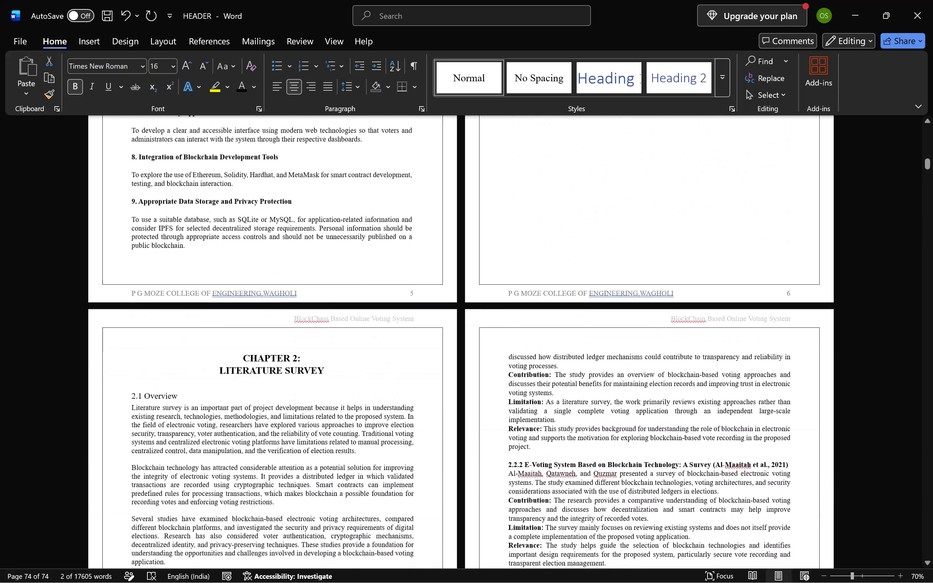
pyautogui.scroll(-5, 545, 496)
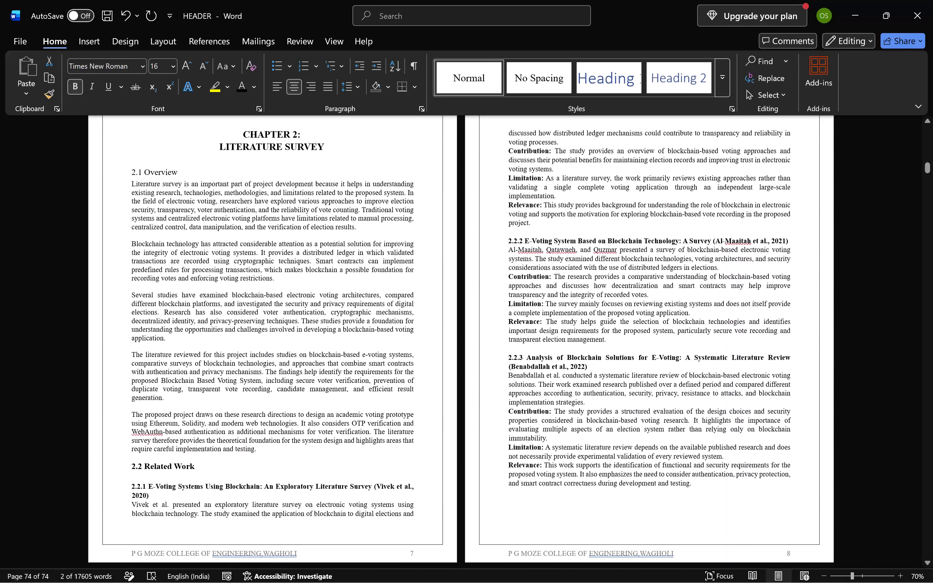
pyautogui.scroll(-1, 545, 496)
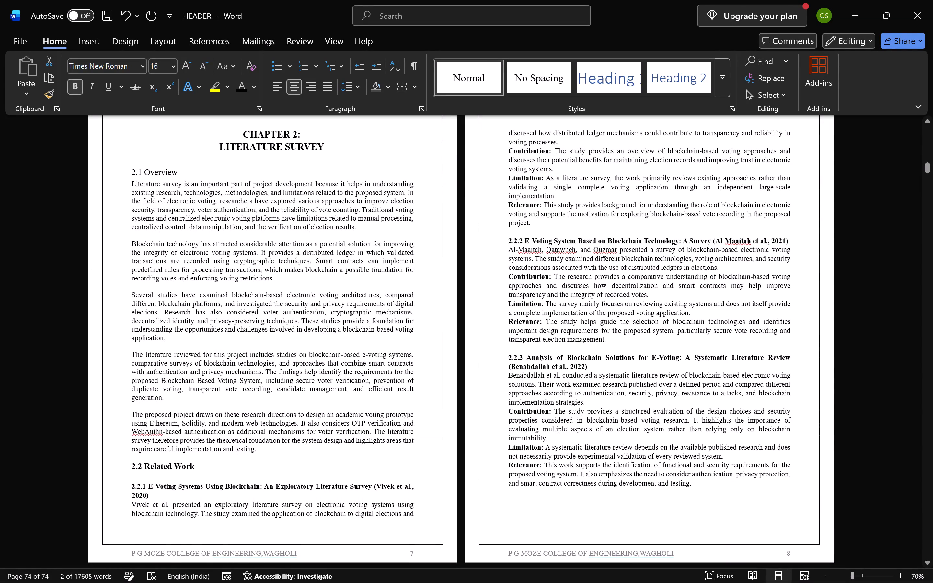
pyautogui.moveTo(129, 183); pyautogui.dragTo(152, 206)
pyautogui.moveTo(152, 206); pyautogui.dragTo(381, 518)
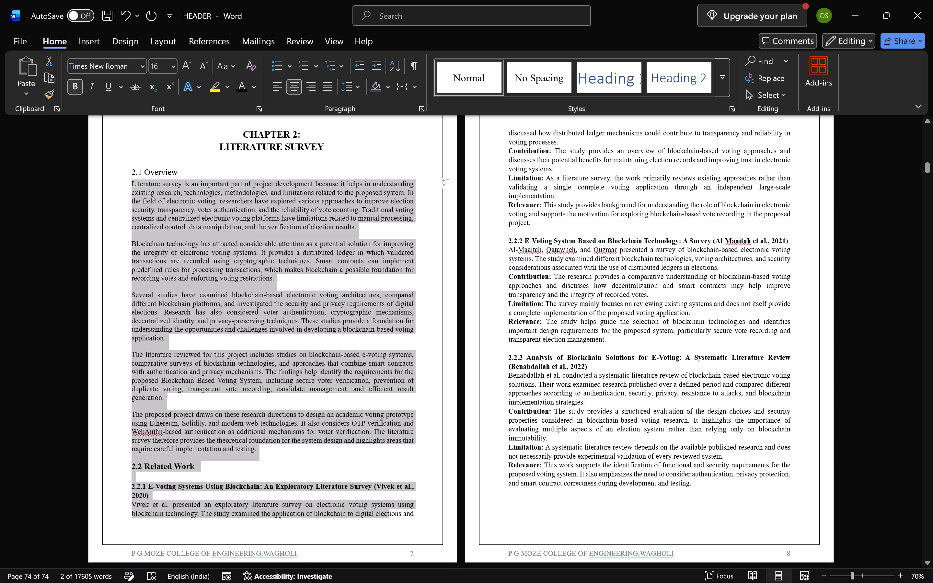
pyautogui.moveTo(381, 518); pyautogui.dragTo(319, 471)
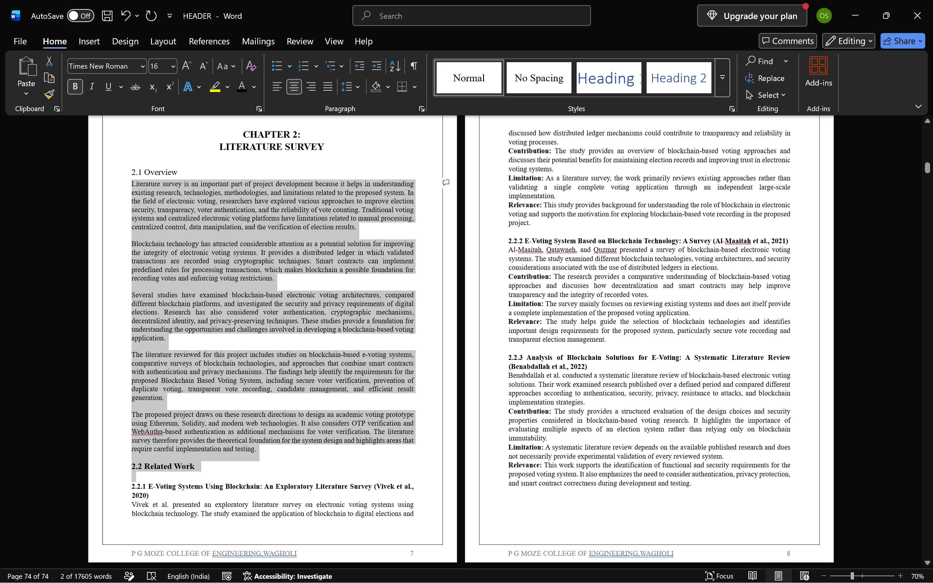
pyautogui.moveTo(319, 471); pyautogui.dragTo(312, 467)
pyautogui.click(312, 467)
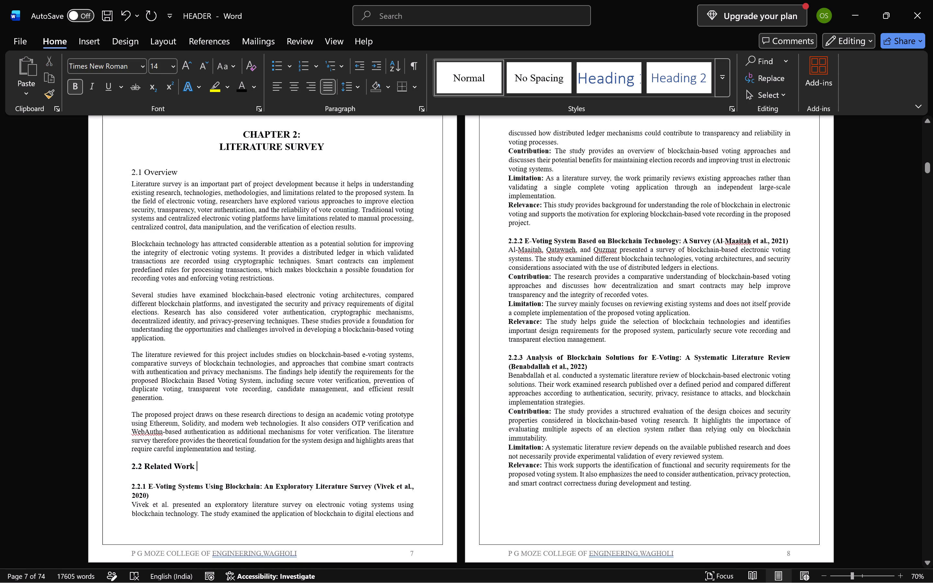
# Copy the related work reviews in Chapter 2, from heading 2.2.1 through the end of section 2.2.7.
pyautogui.moveTo(131, 486); pyautogui.dragTo(464, 522)
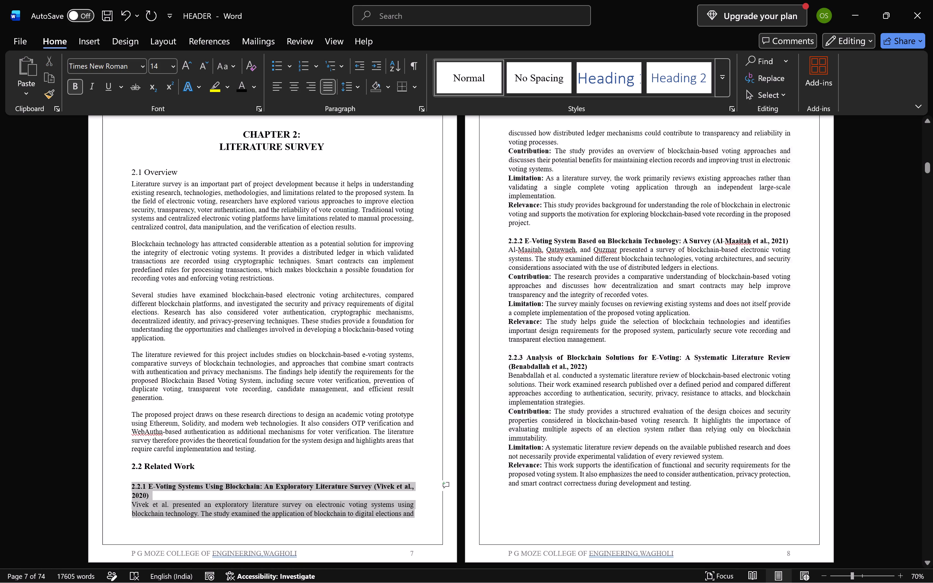
pyautogui.moveTo(464, 522); pyautogui.dragTo(538, 437)
pyautogui.scroll(1, 549, 491)
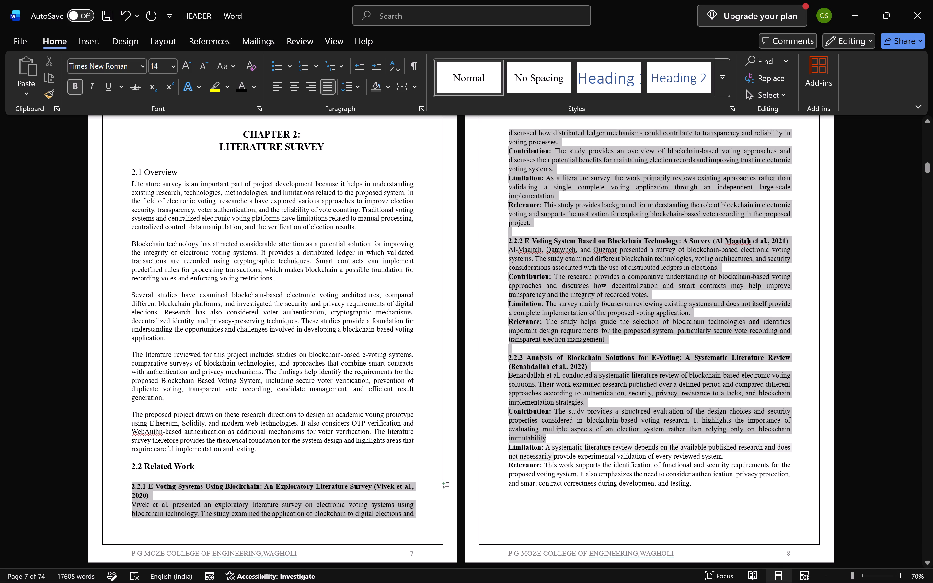
pyautogui.scroll(1, 538, 437)
pyautogui.moveTo(538, 437); pyautogui.dragTo(497, 506)
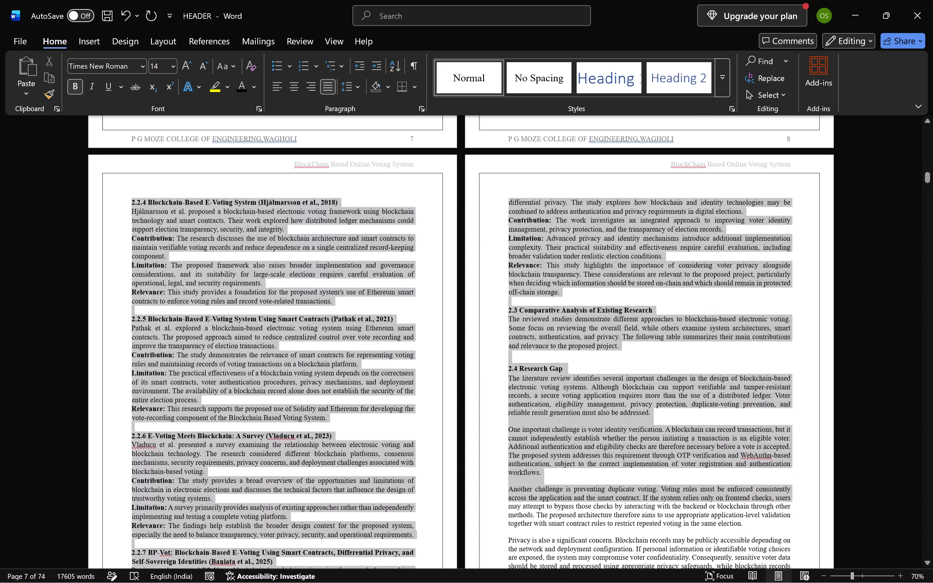
pyautogui.moveTo(497, 506); pyautogui.dragTo(386, 393)
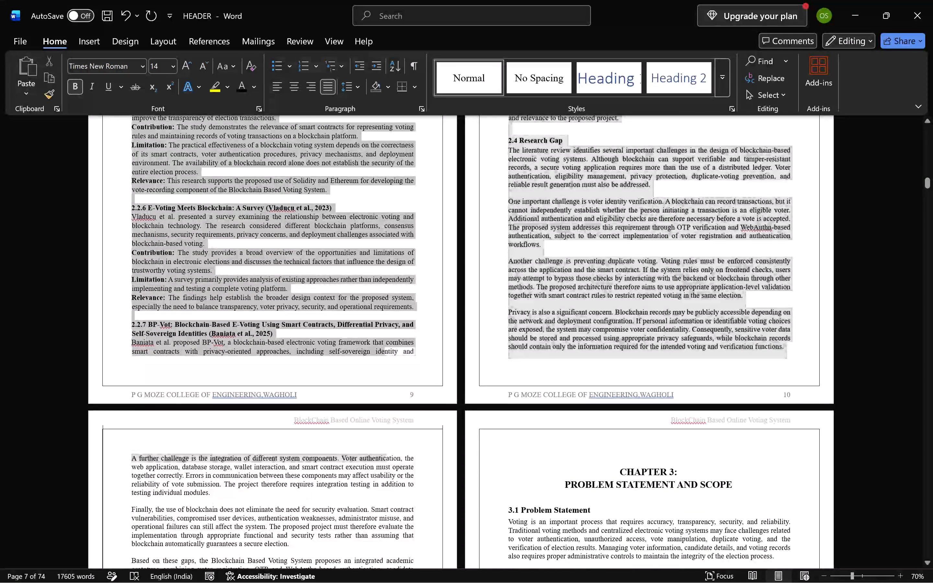
pyautogui.moveTo(386, 393); pyautogui.dragTo(554, 342)
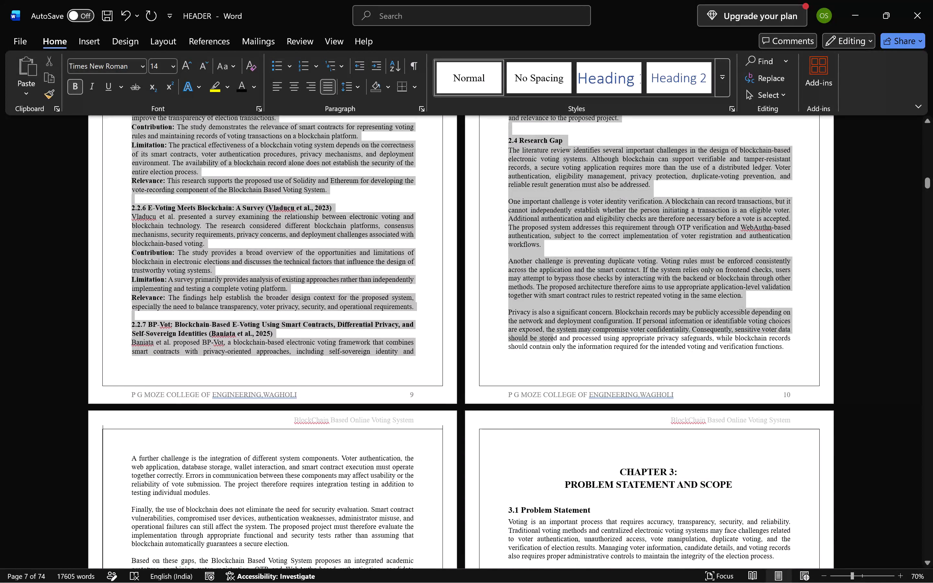
pyautogui.moveTo(554, 342); pyautogui.dragTo(525, 106)
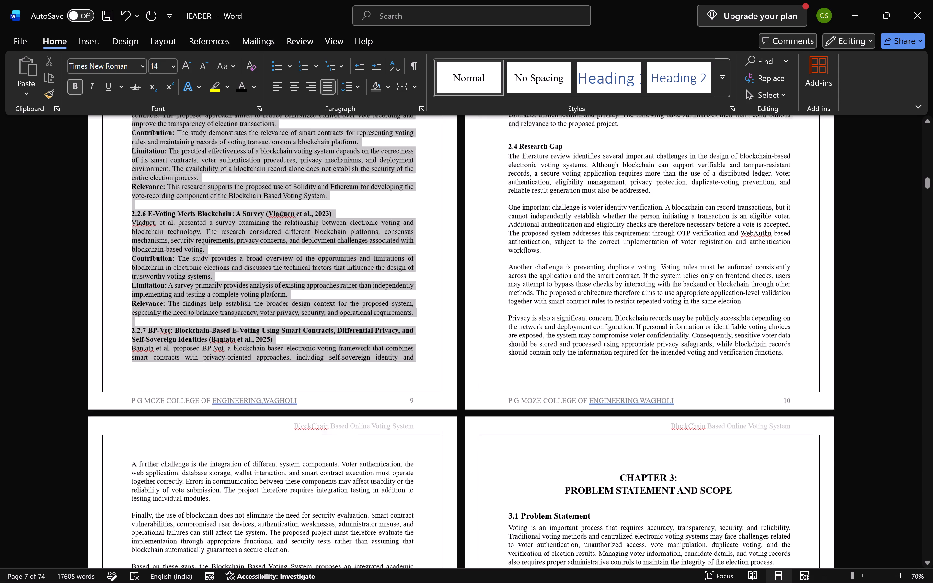
pyautogui.moveTo(525, 106); pyautogui.dragTo(554, 422)
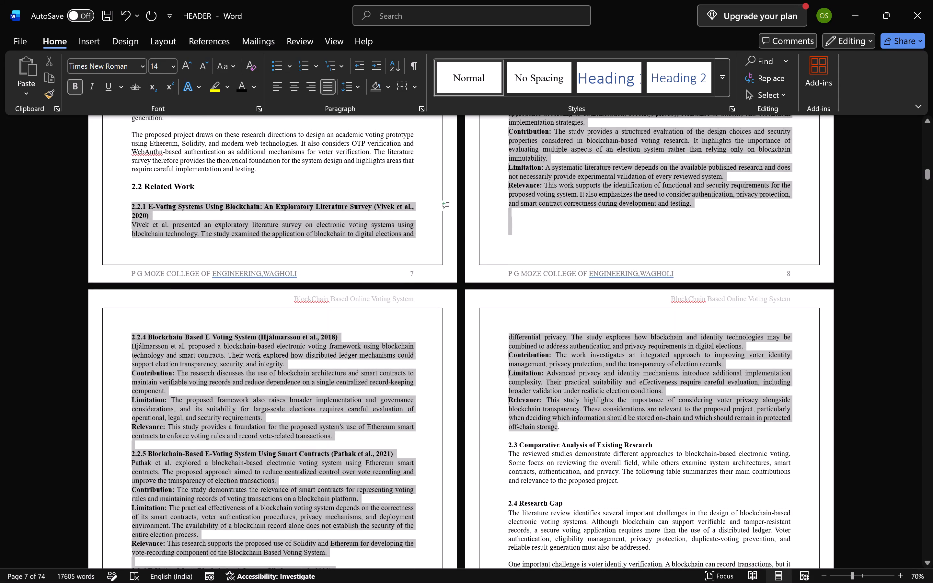
pyautogui.moveTo(554, 422); pyautogui.dragTo(562, 429)
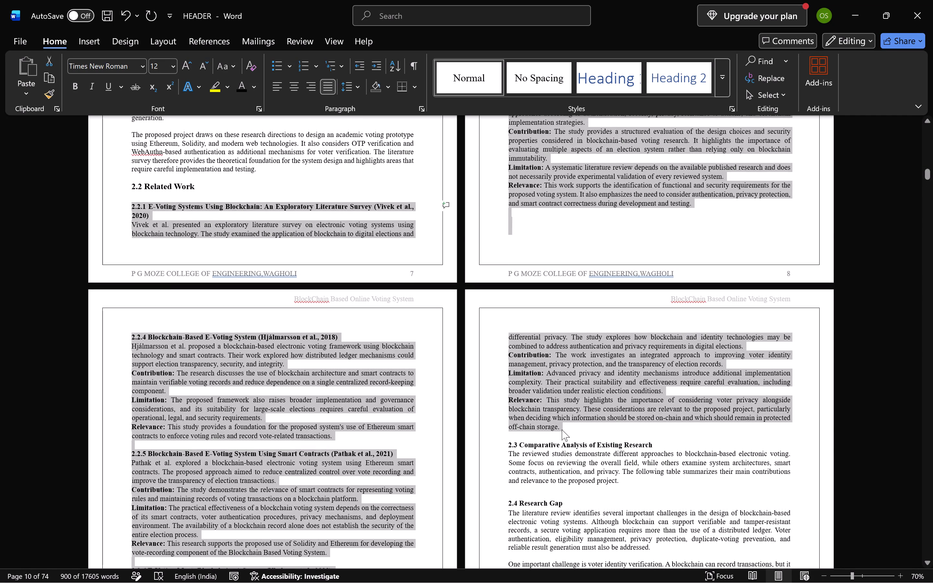
pyautogui.hotkey('ctrl', 'c')
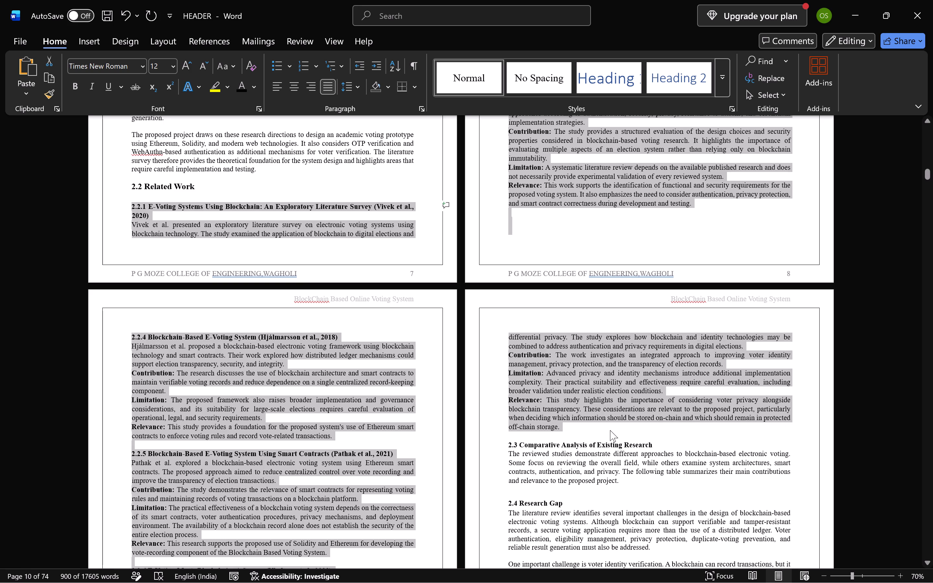
pyautogui.click(610, 430)
# Insert several blank lines below the PUBLISHED PAPER line of the Annexure C title on the last page.
pyautogui.scroll(-20, 610, 430)
pyautogui.scroll(-14, 610, 430)
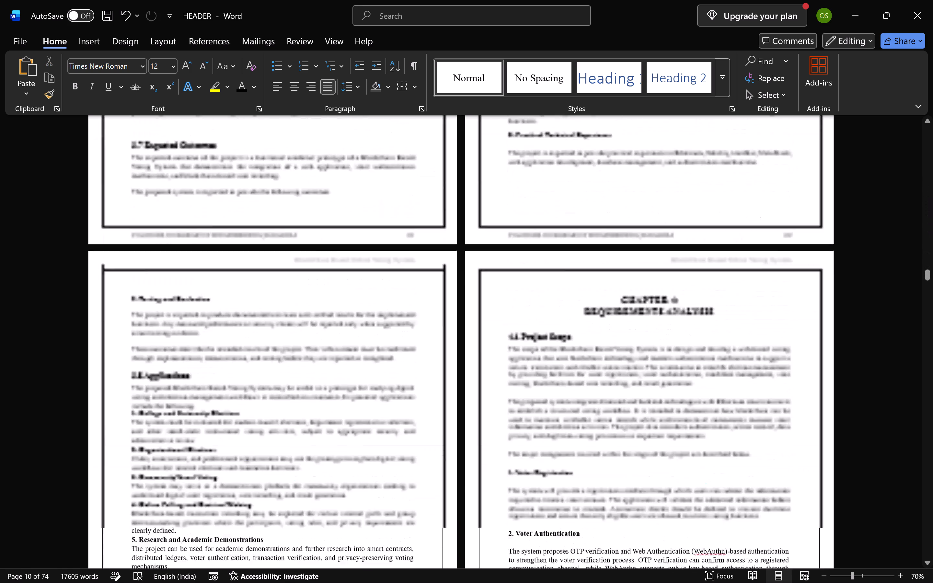
pyautogui.scroll(-20, 610, 430)
pyautogui.scroll(-8, 610, 430)
pyautogui.click(610, 430)
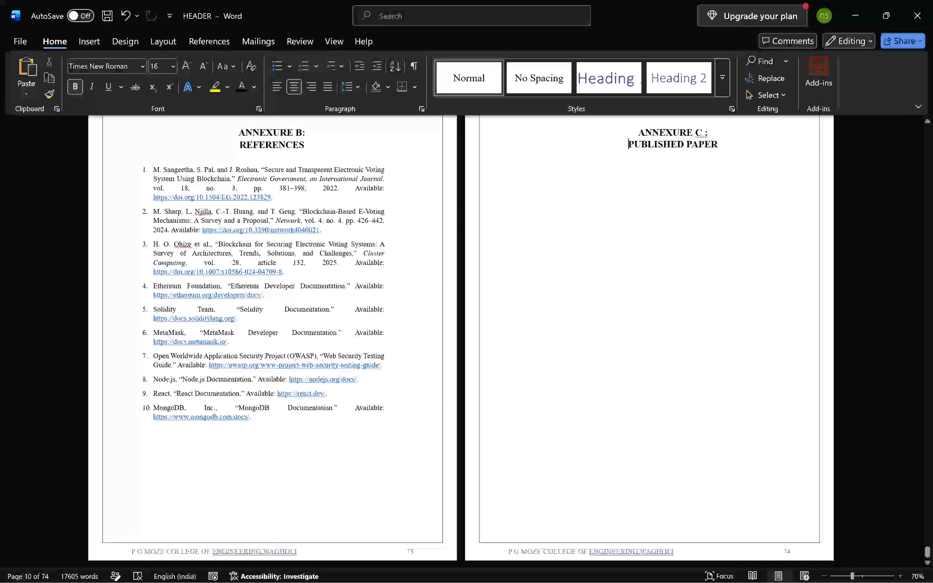
pyautogui.click(593, 232)
pyautogui.click(517, 180)
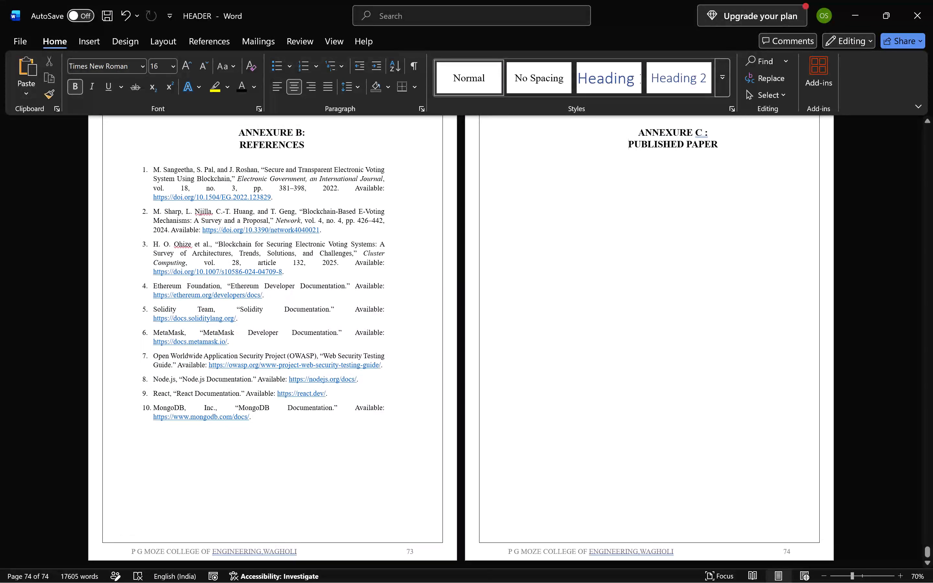
pyautogui.press('Right')
pyautogui.press('Right')
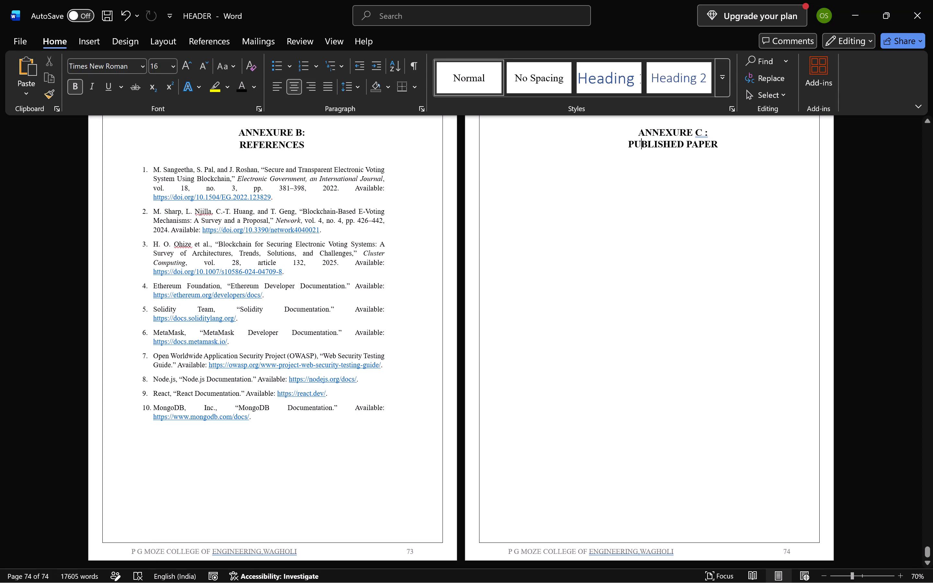
pyautogui.press('Right')
pyautogui.press('Right')
pyautogui.press('Right')
pyautogui.press('Right')
pyautogui.press('Right')
pyautogui.press('Right')
pyautogui.press('Right')
pyautogui.press('Right')
pyautogui.press('Right')
pyautogui.press('Right')
pyautogui.press('Right')
pyautogui.press('Right')
pyautogui.press('Right')
pyautogui.press('Return')
pyautogui.press('Return')
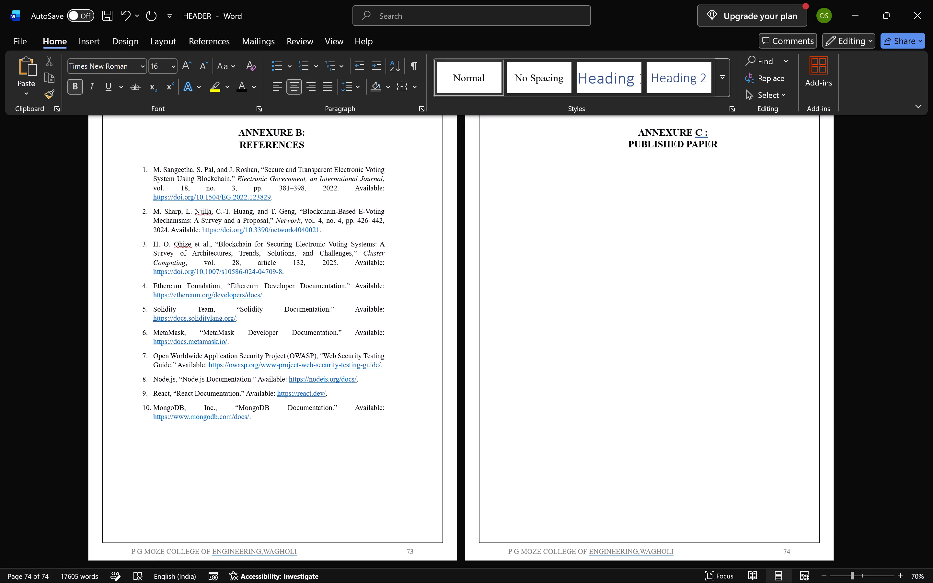
pyautogui.press('Left')
pyautogui.press('Left')
pyautogui.press('Left')
pyautogui.press('Left')
pyautogui.press('Left')
pyautogui.press('Left')
pyautogui.press('Left')
pyautogui.press('Right')
pyautogui.press('Right')
pyautogui.press('Right')
pyautogui.press('Right')
pyautogui.press('Right')
pyautogui.press('Right')
pyautogui.press('Return')
pyautogui.press('Return')
pyautogui.press('Return')
pyautogui.press('Return')
pyautogui.write('CH')
pyautogui.press('Return')
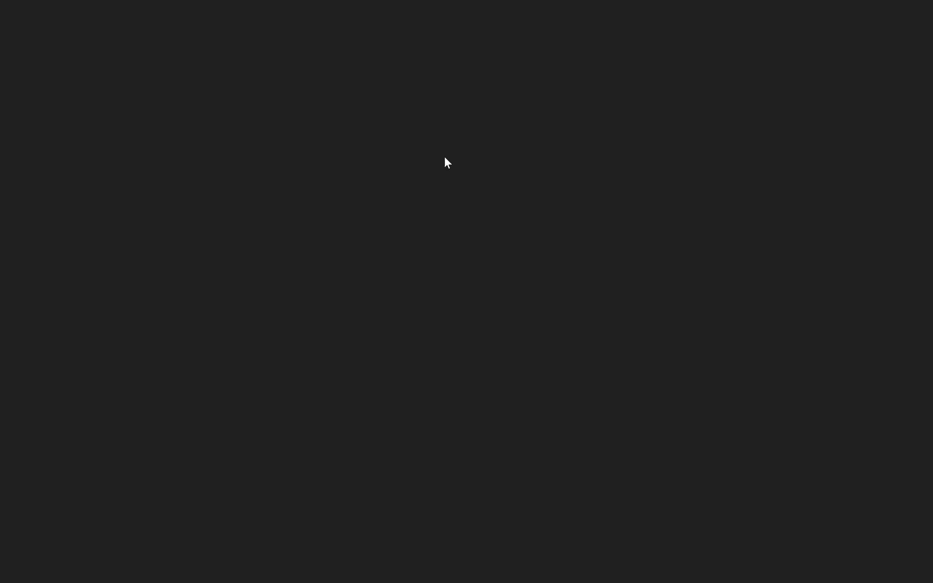
pyautogui.press('c')
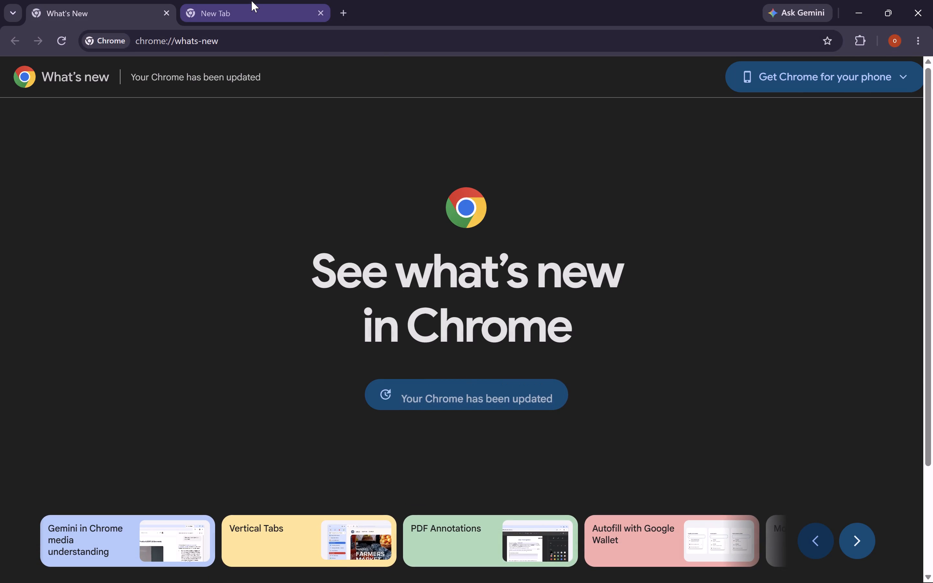
pyautogui.click(251, 1)
pyautogui.press('c')
pyautogui.press('h')
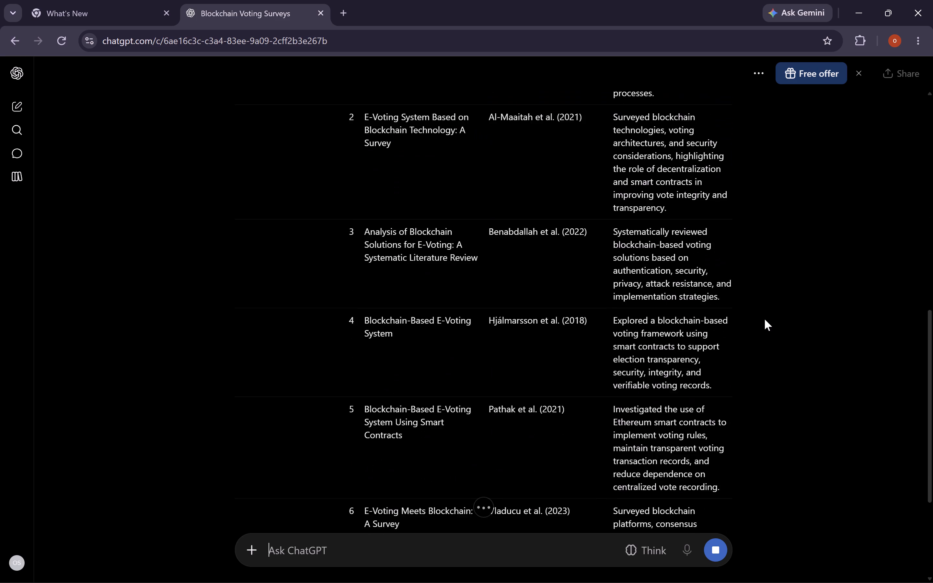
pyautogui.scroll(-5, 765, 319)
pyautogui.scroll(-1, 599, 303)
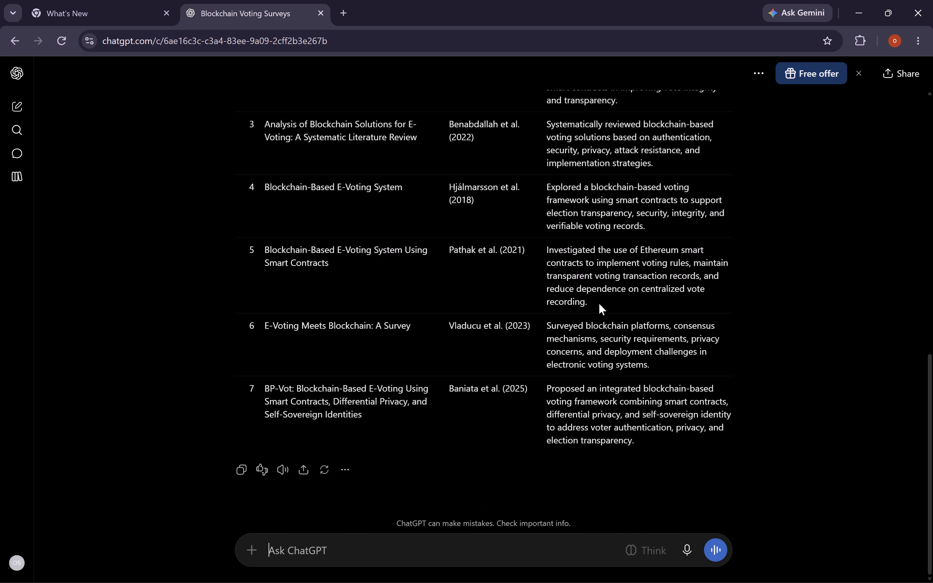
pyautogui.scroll(-1, 599, 303)
pyautogui.scroll(3, 599, 303)
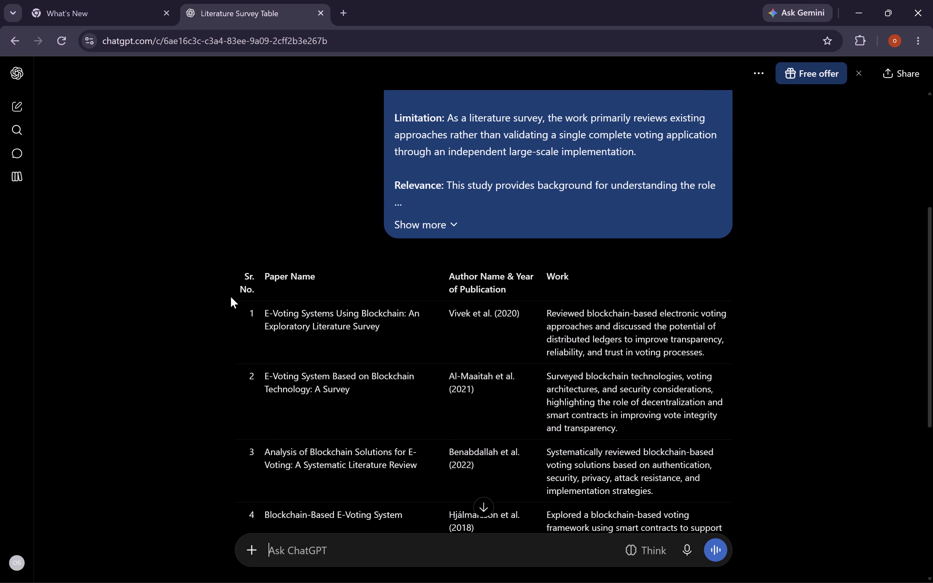
pyautogui.moveTo(242, 274); pyautogui.dragTo(359, 376)
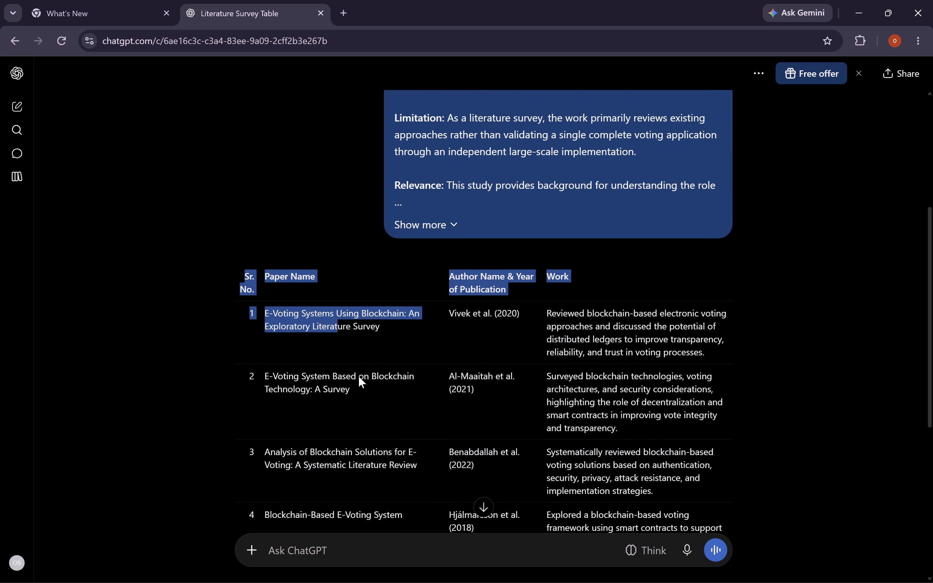
pyautogui.moveTo(359, 376); pyautogui.dragTo(686, 464)
pyautogui.hotkey('ctrl', 'c')
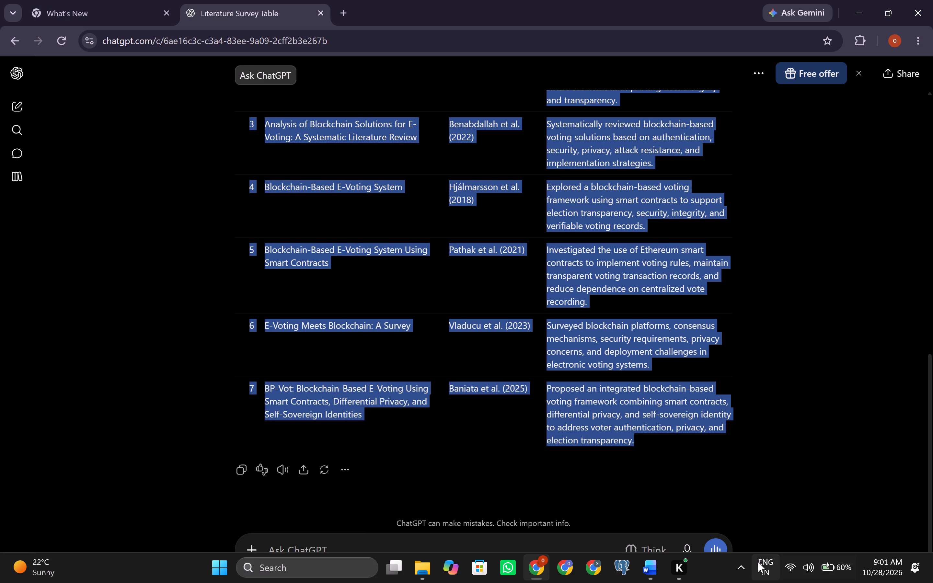
# Switch to the HEADER document in Word and remove two blank lines below the Annexure C title.
pyautogui.click(670, 514)
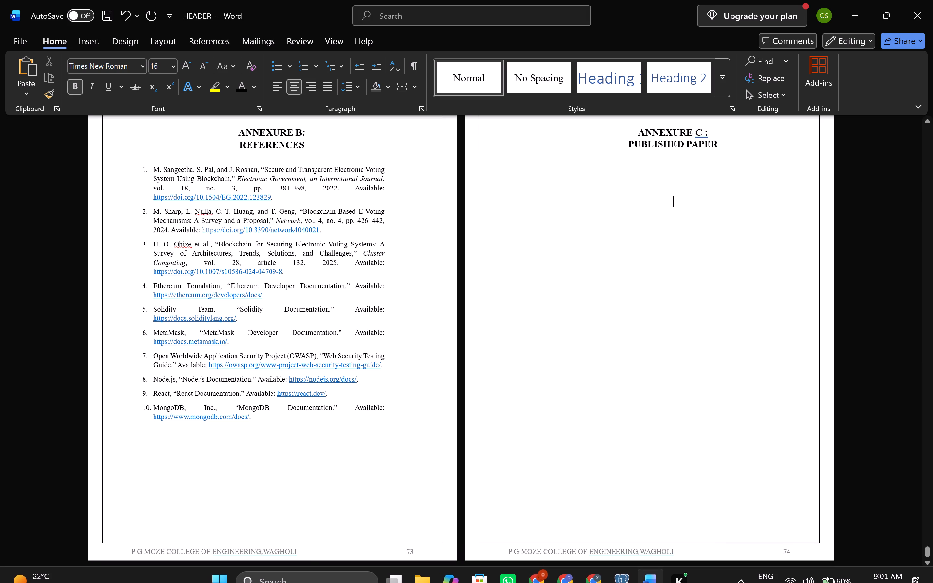
pyautogui.press('BackSpace')
pyautogui.press('BackSpace')
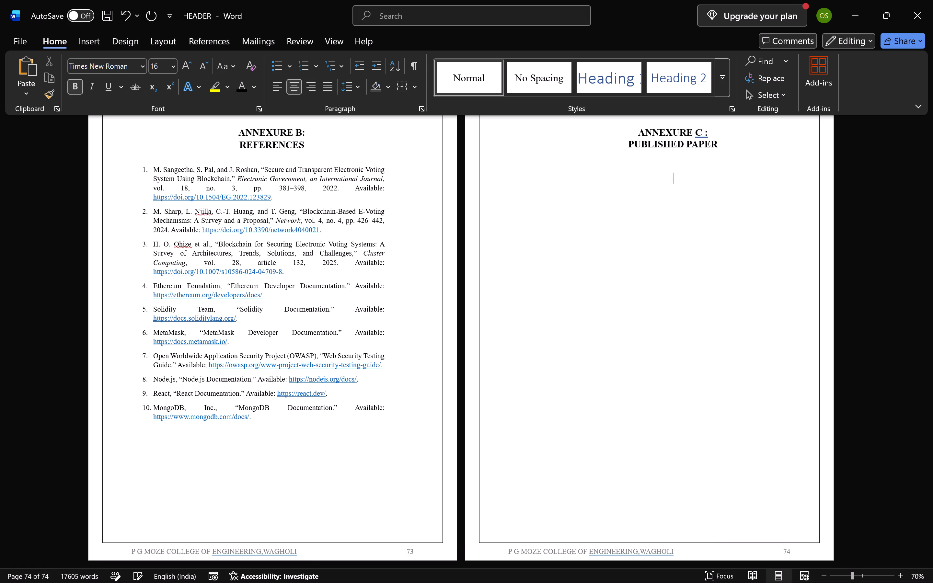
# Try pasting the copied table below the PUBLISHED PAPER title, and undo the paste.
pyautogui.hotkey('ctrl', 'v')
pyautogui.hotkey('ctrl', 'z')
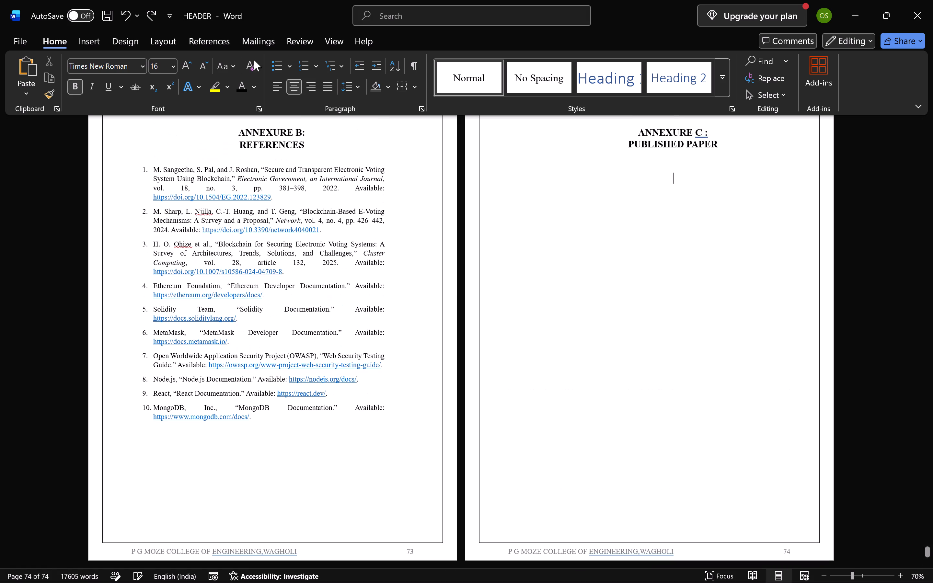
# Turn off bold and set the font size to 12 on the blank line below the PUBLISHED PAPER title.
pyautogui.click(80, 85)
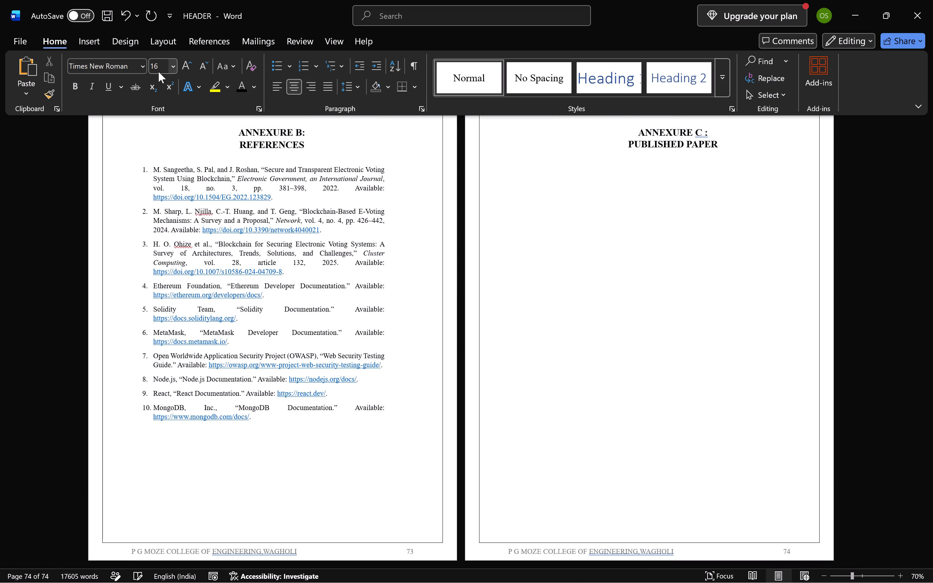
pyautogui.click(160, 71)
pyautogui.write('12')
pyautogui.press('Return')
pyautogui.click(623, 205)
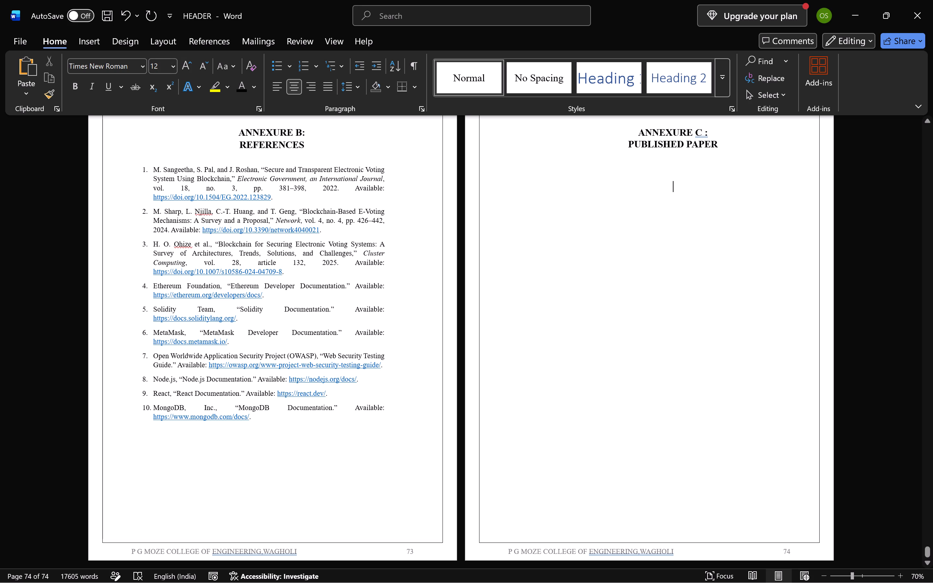
# Remove the extra blank lines below the PUBLISHED PAPER title and paste the copied literature table there.
pyautogui.press('BackSpace')
pyautogui.press('BackSpace')
pyautogui.hotkey('ctrl', 'v')
# Apply the plain grid table style with borders around every cell to the pasted literature table.
pyautogui.click(539, 341)
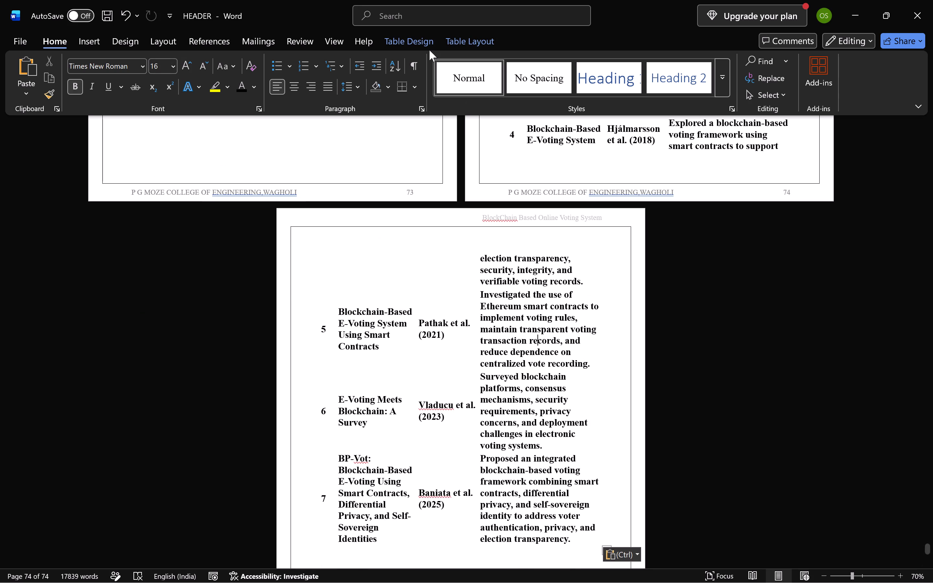
pyautogui.click(418, 41)
pyautogui.click(248, 79)
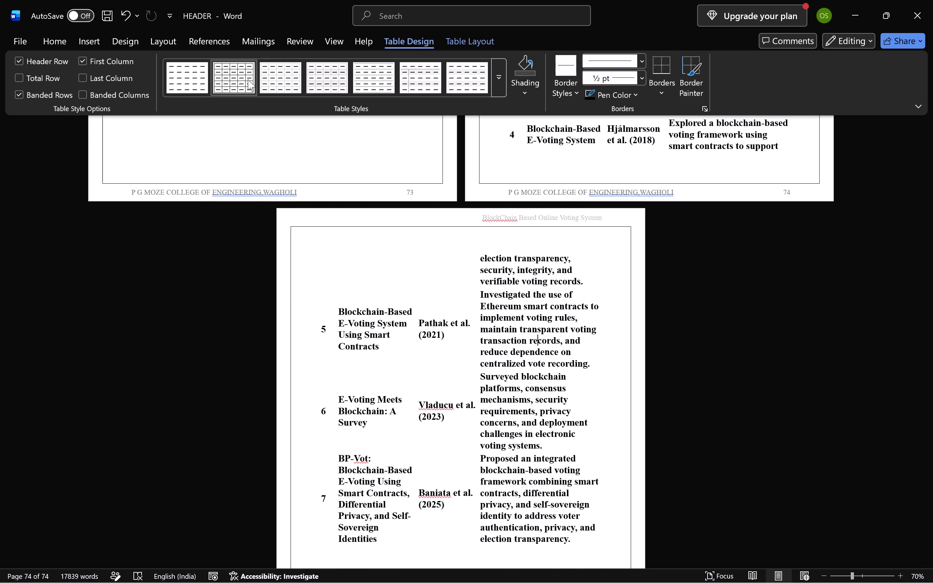
# Remove bold from all text in the literature table, header row included, and set its font size to 12.
pyautogui.scroll(4, 478, 319)
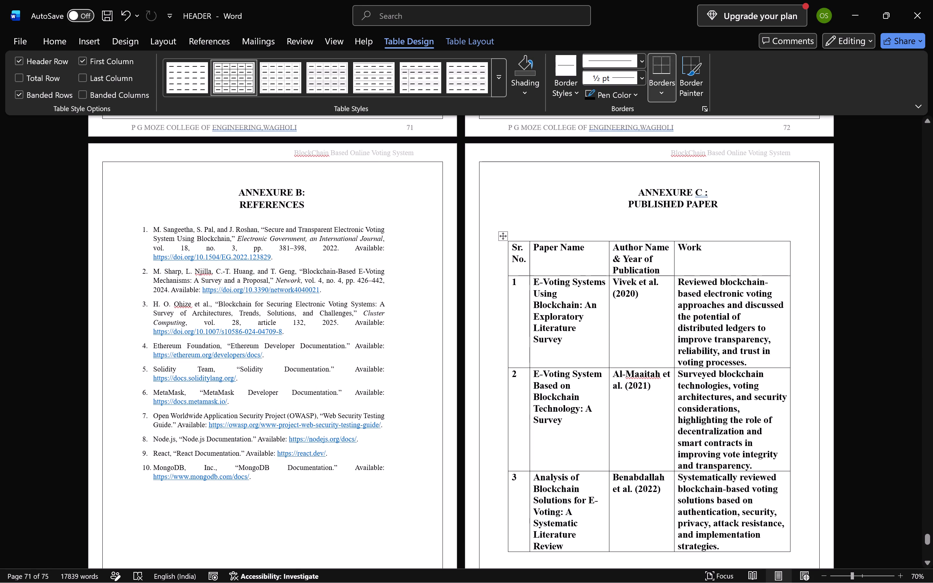
pyautogui.moveTo(514, 248); pyautogui.dragTo(550, 392)
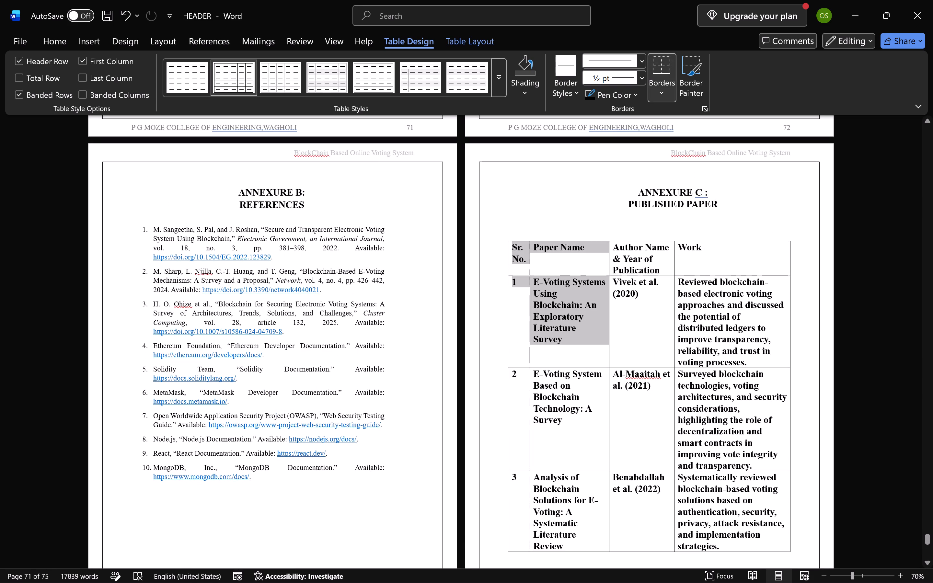
pyautogui.moveTo(550, 392); pyautogui.dragTo(598, 496)
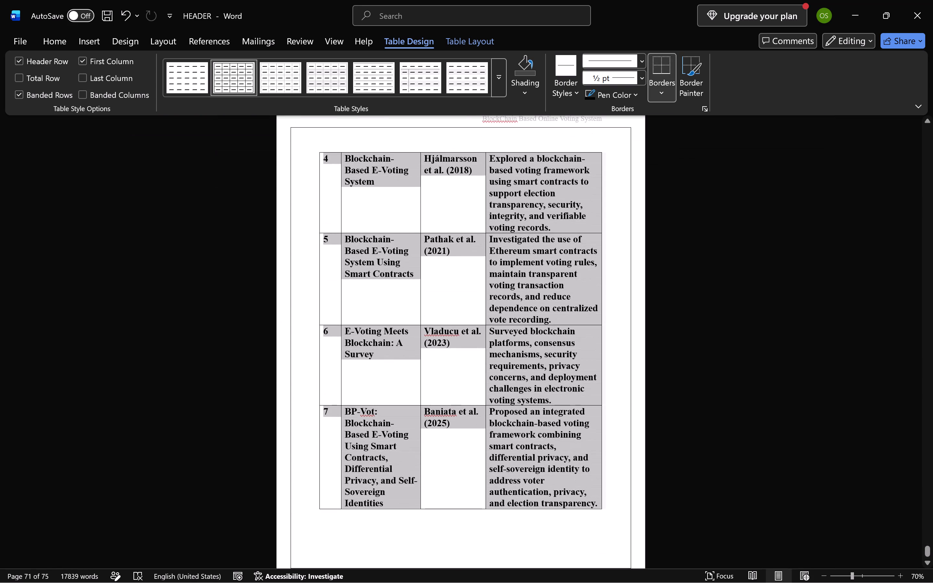
pyautogui.moveTo(598, 496); pyautogui.dragTo(598, 497)
pyautogui.click(66, 43)
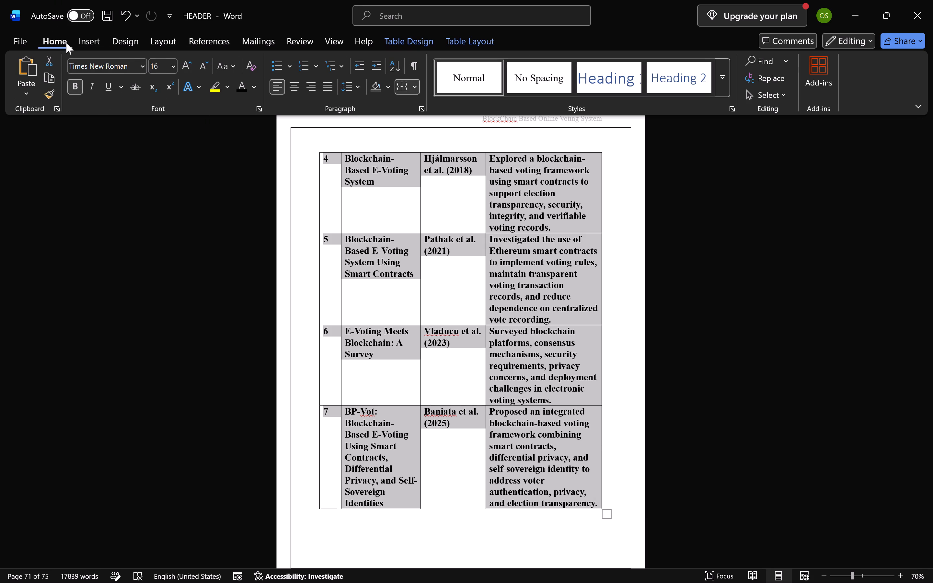
pyautogui.click(76, 88)
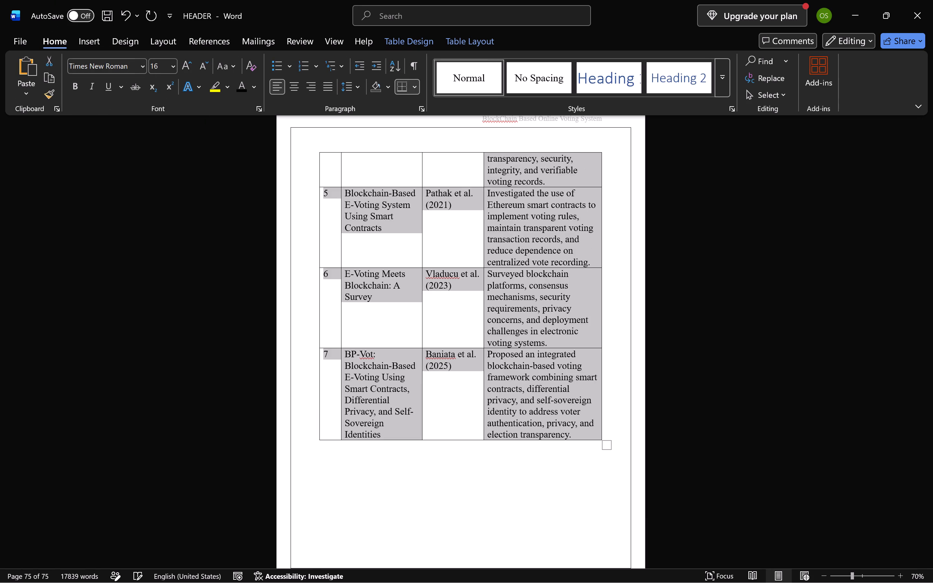
pyautogui.click(162, 64)
pyautogui.write('12')
pyautogui.press('Return')
pyautogui.scroll(-2, 693, 443)
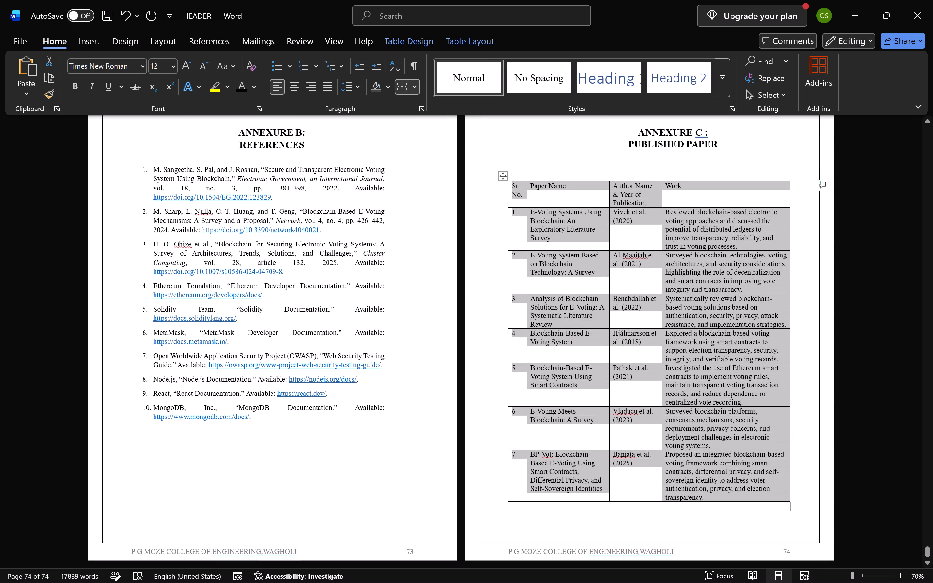
pyautogui.click(633, 515)
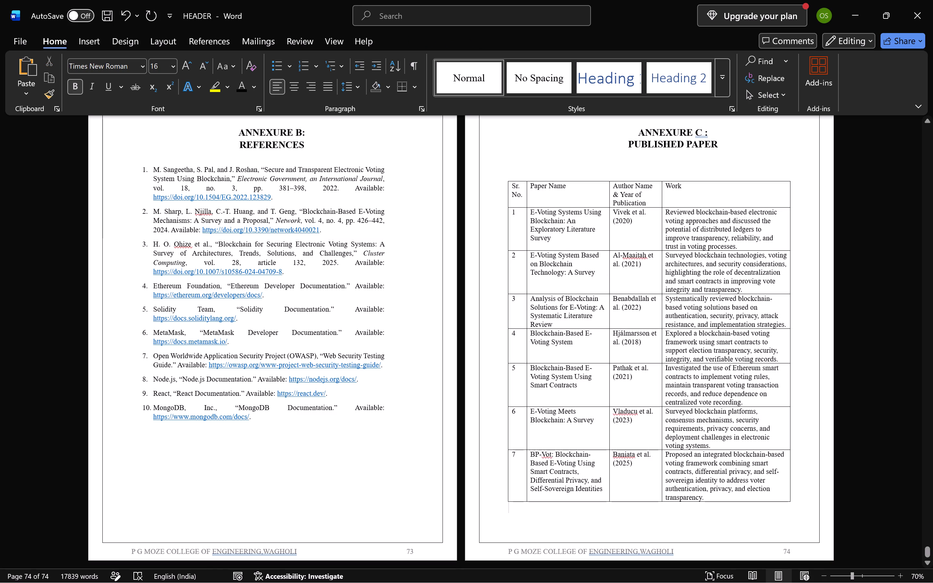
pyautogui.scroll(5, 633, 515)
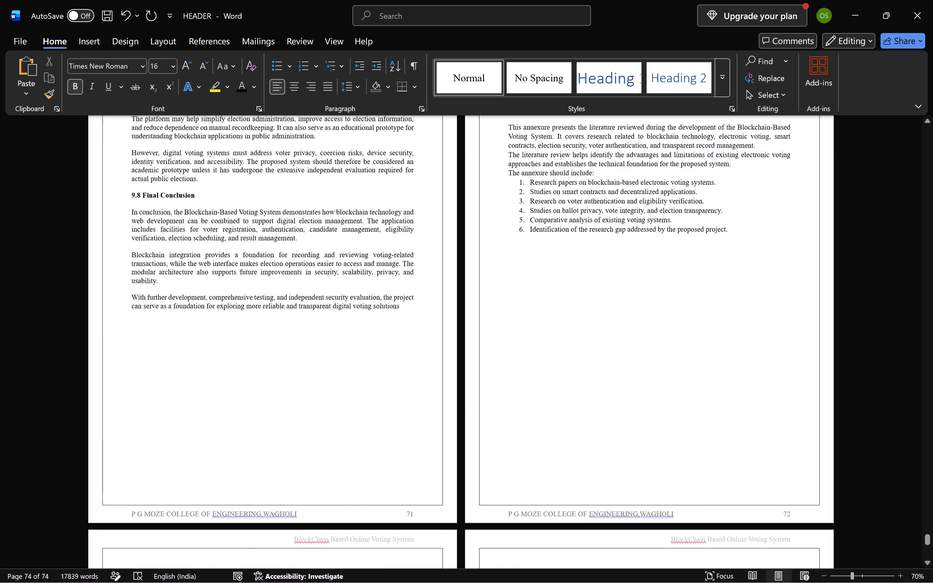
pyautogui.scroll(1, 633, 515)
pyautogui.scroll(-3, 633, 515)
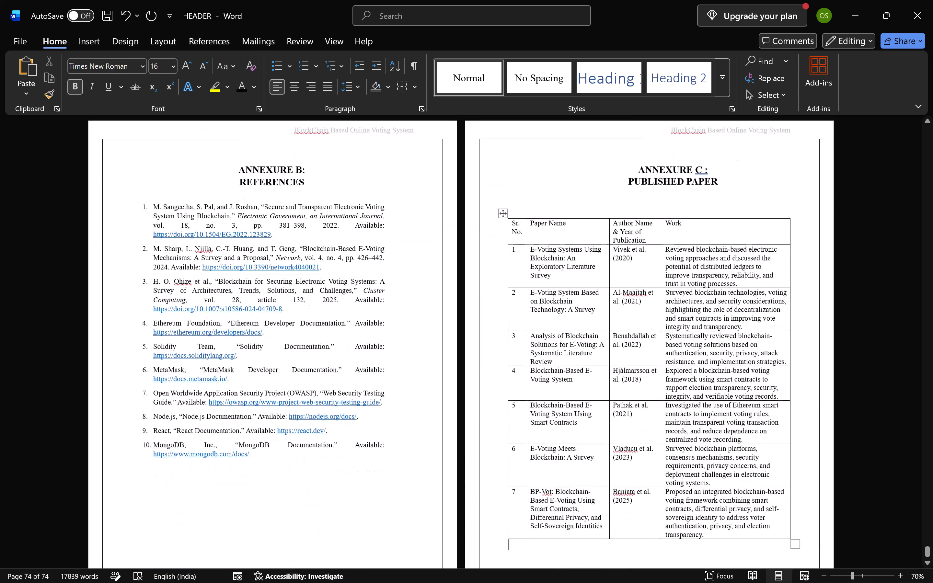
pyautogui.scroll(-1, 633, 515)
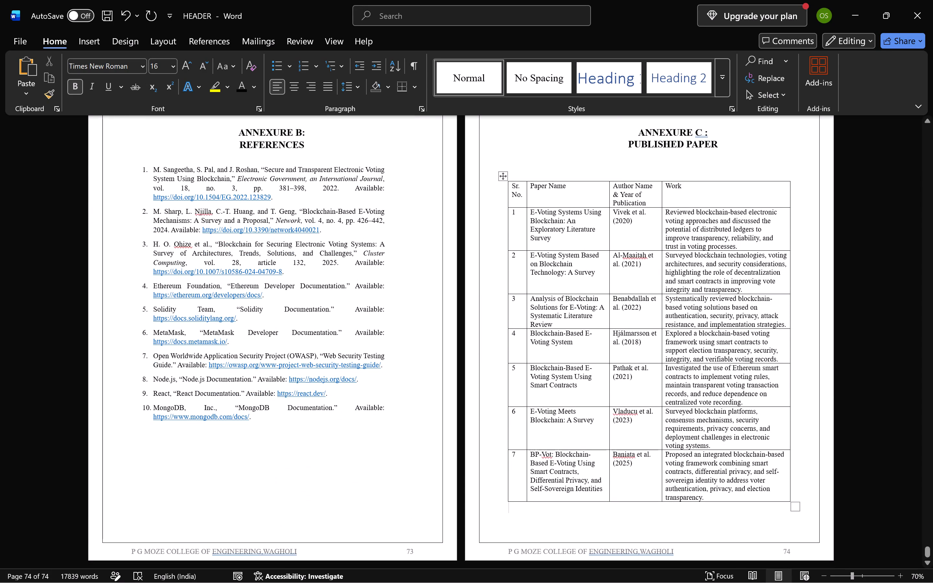
# Move the literature table from Annexure C to Annexure A, replacing all text below the LITERATURE REVIEW title, and save the document.
pyautogui.click(501, 178)
pyautogui.rightClick(501, 178)
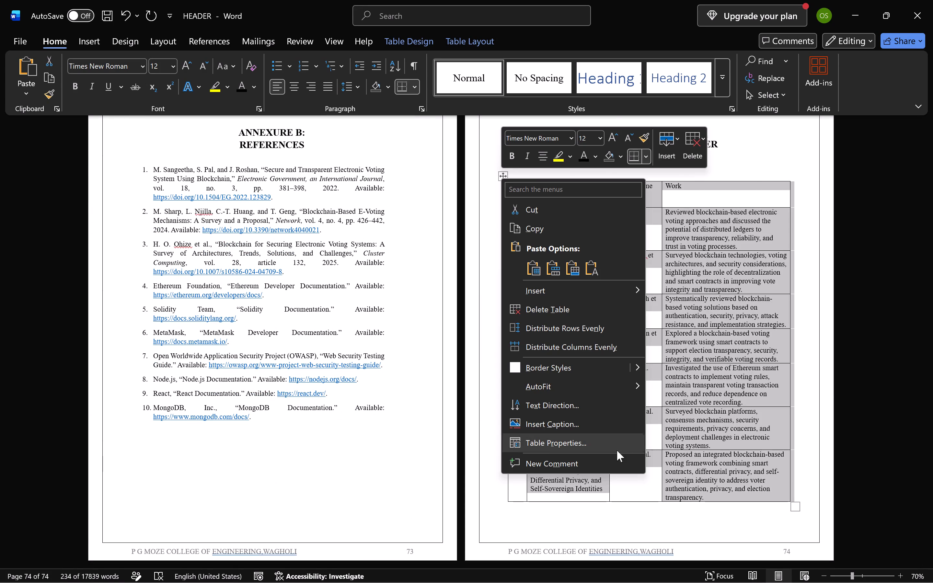
pyautogui.click(539, 211)
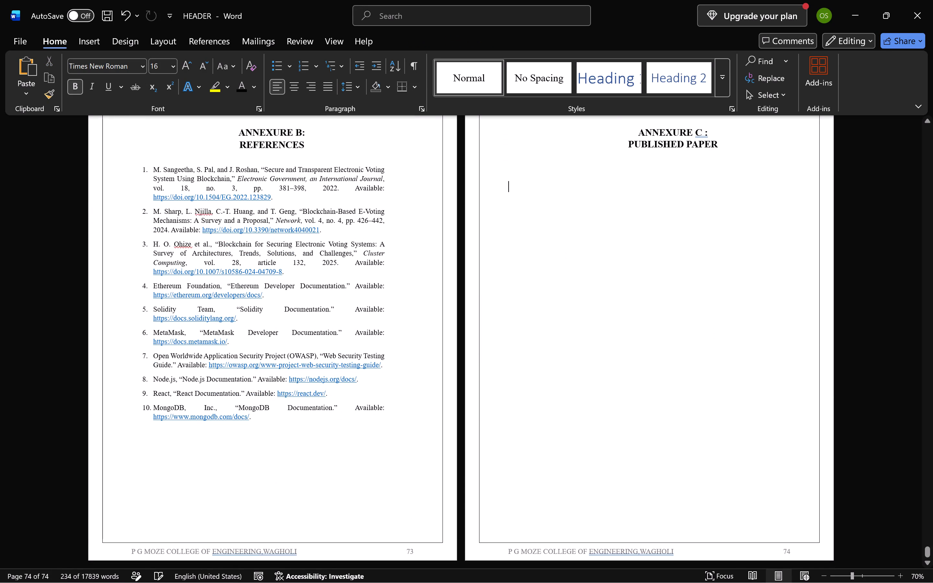
pyautogui.scroll(4, 630, 303)
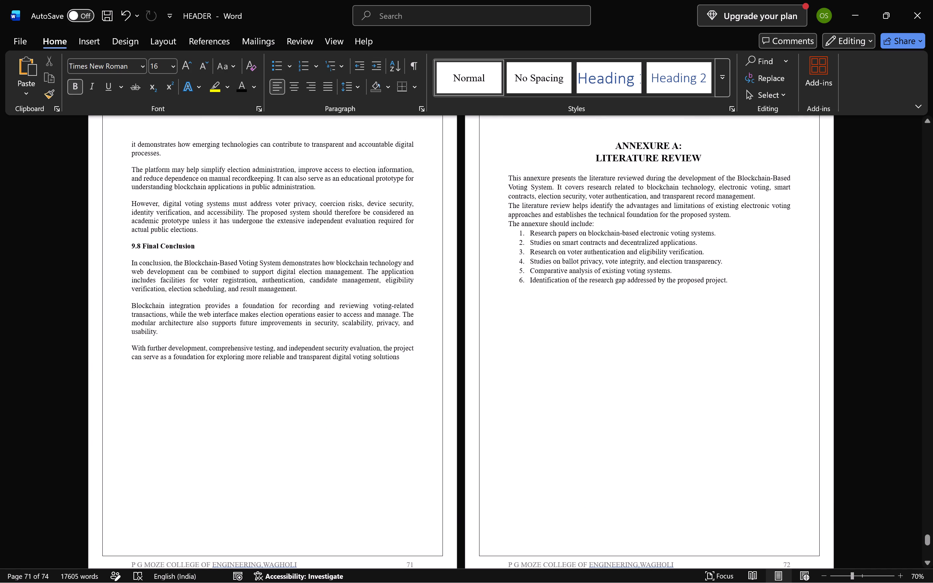
pyautogui.moveTo(732, 280); pyautogui.dragTo(504, 172)
pyautogui.hotkey('ctrl', 'v')
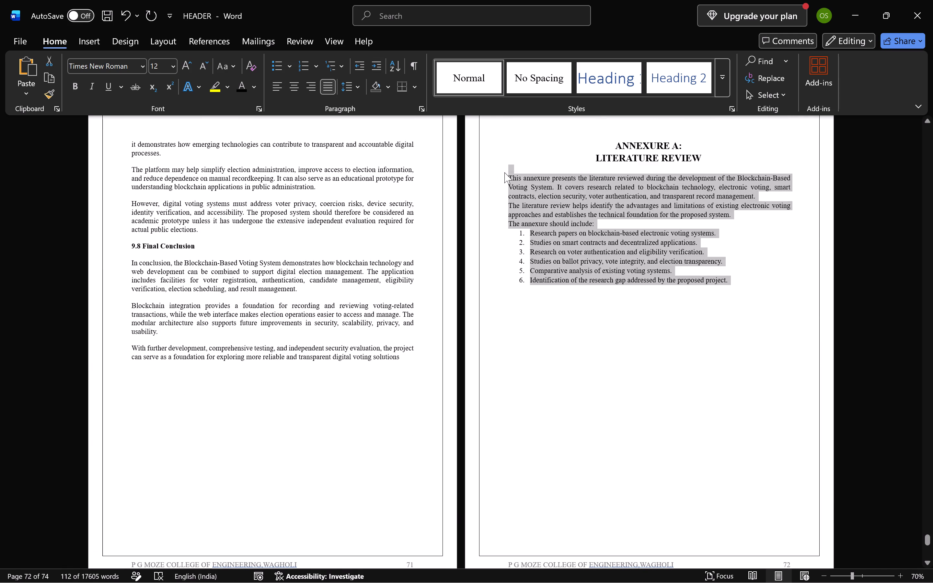
pyautogui.click(670, 514)
pyautogui.hotkey('ctrl', 's')
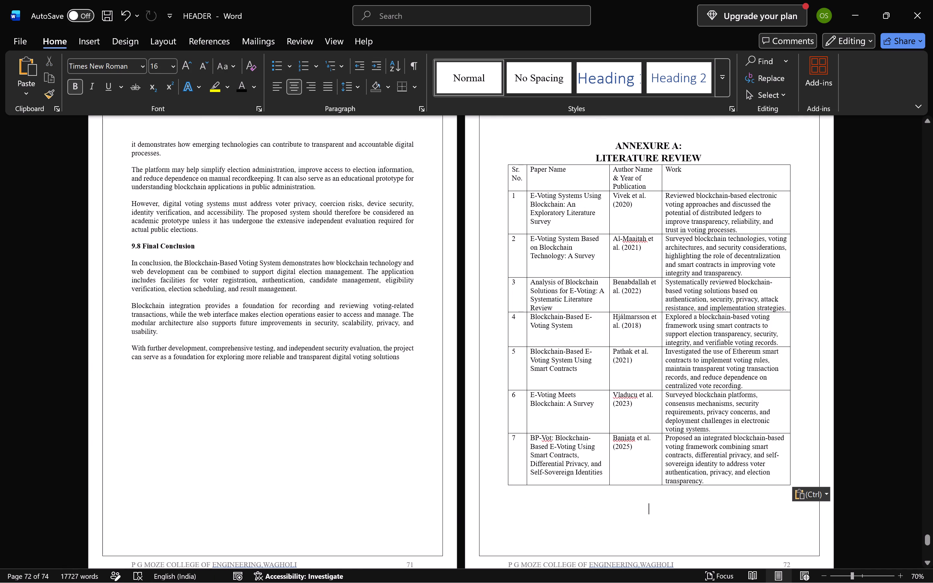
# Check the page layout of Annexures A, B and C with the literature table in its new place.
pyautogui.scroll(-4, 670, 514)
pyautogui.scroll(1, 670, 514)
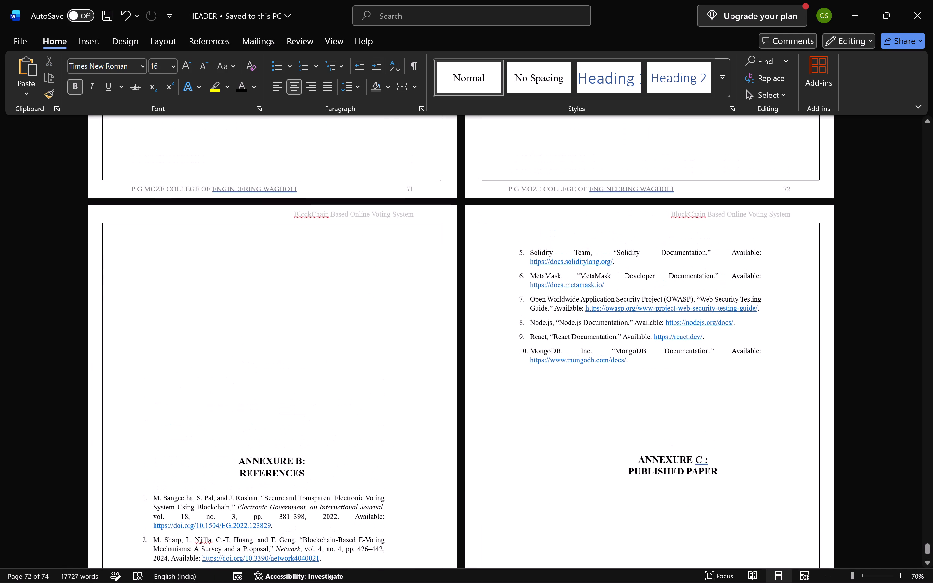
pyautogui.scroll(-3, 599, 521)
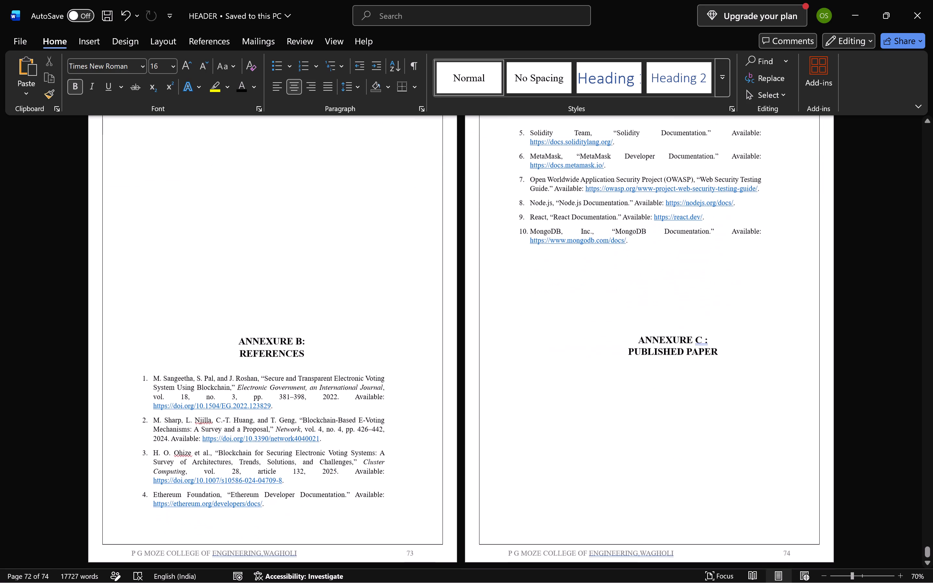
pyautogui.scroll(-2, 599, 521)
pyautogui.scroll(4, 599, 521)
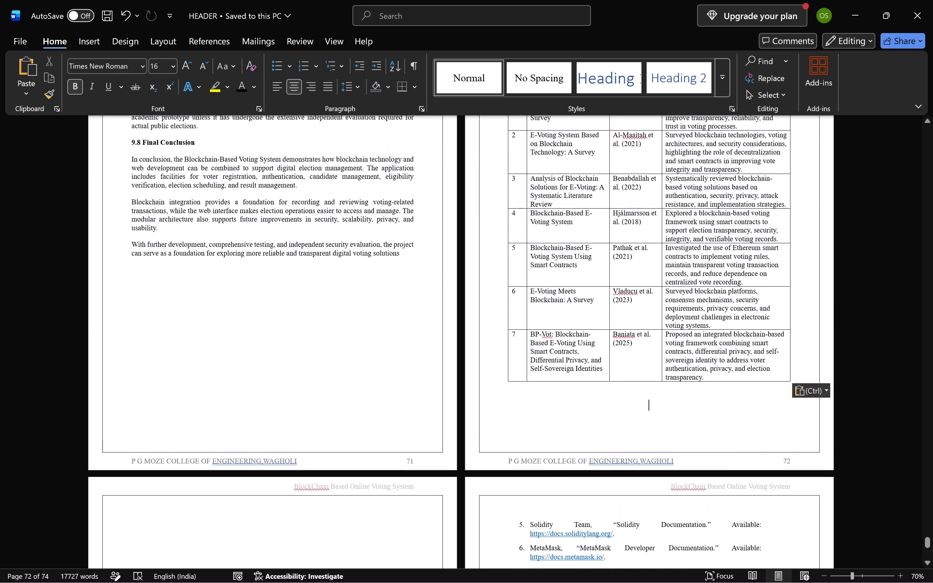
pyautogui.scroll(-11, 599, 521)
pyautogui.scroll(3, 507, 363)
pyautogui.scroll(-2, 507, 363)
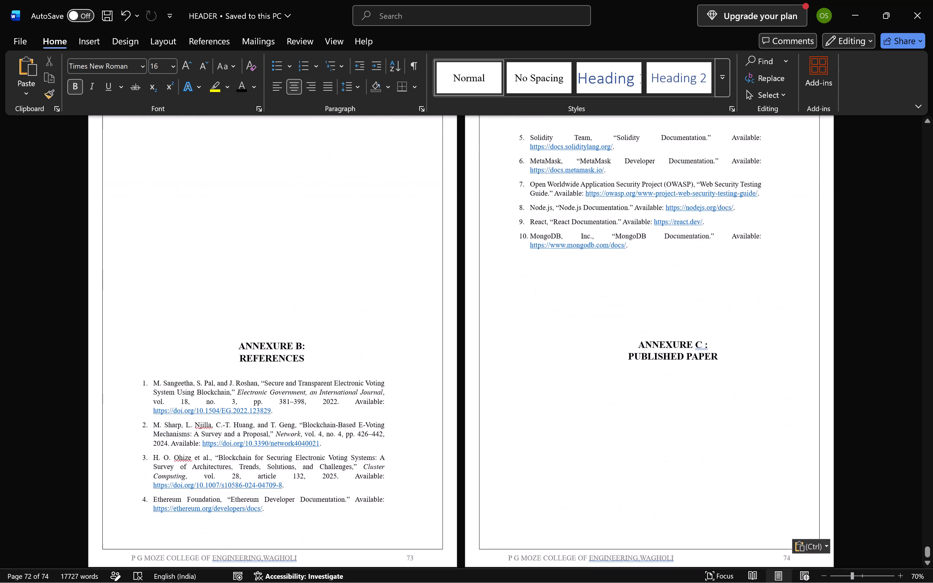
pyautogui.scroll(-1, 507, 363)
pyautogui.scroll(4, 440, 205)
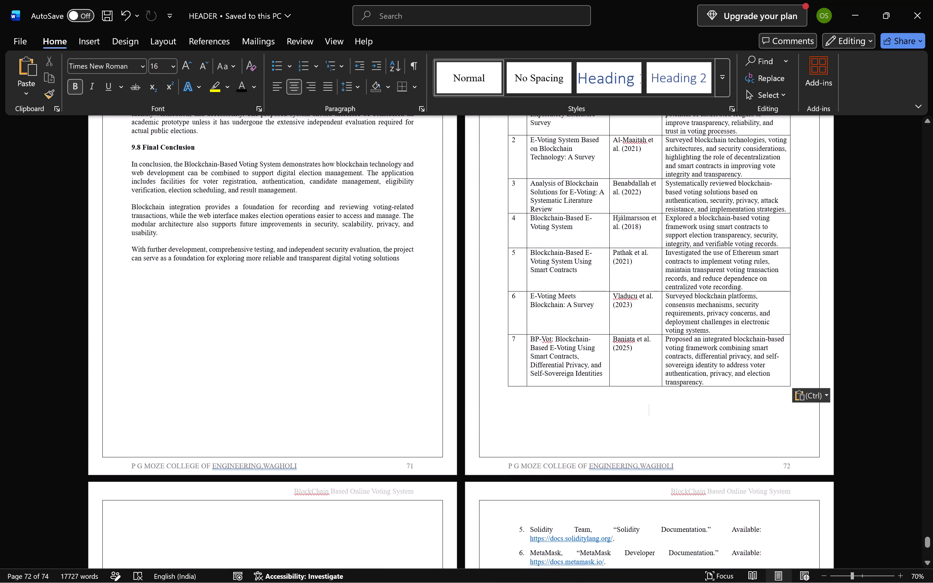
pyautogui.scroll(-1, 440, 205)
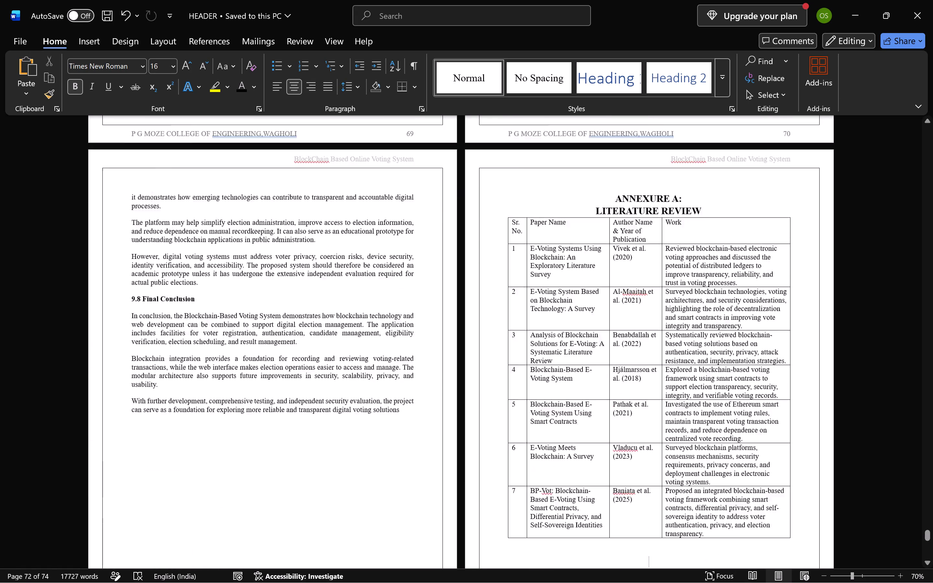
pyautogui.scroll(-3, 440, 205)
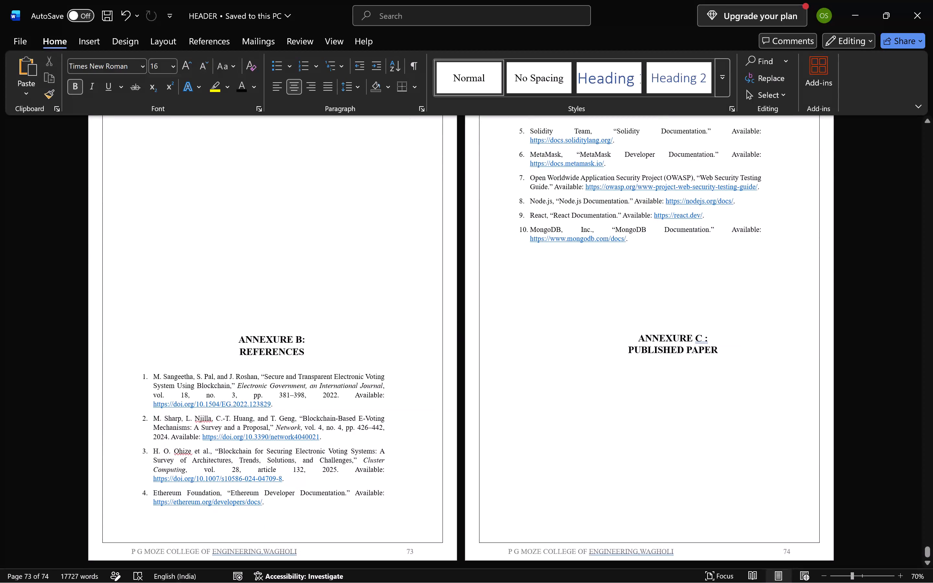
# Delete the blank lines above the ANNEXURE B: heading so it starts at the top of its page.
pyautogui.click(235, 337)
pyautogui.press('BackSpace')
pyautogui.press('BackSpace')
pyautogui.press('BackSpace')
pyautogui.press('BackSpace')
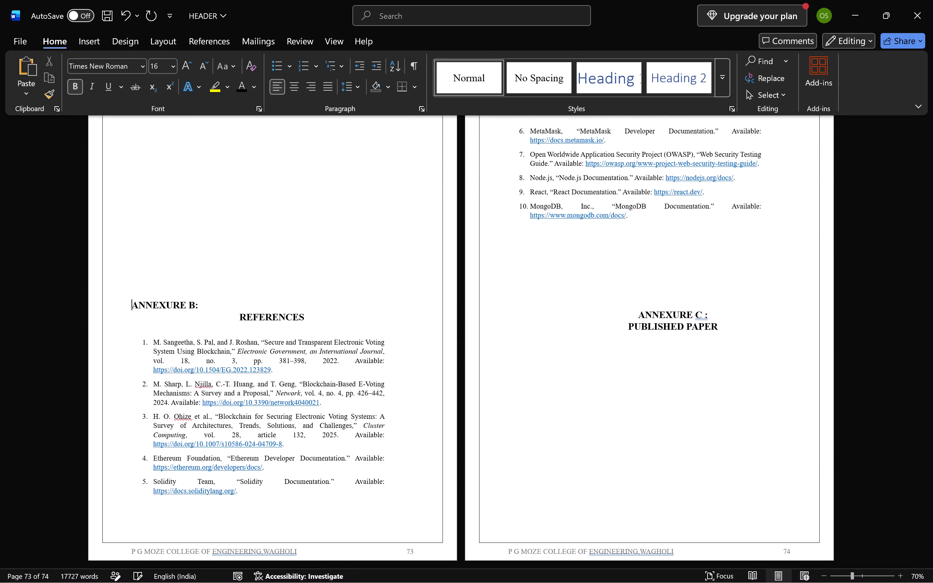
pyautogui.press('BackSpace')
pyautogui.press('BackSpace')
pyautogui.press('BackSpace')
pyautogui.press('BackSpace')
pyautogui.press('BackSpace')
pyautogui.press('BackSpace')
pyautogui.scroll(1, 235, 337)
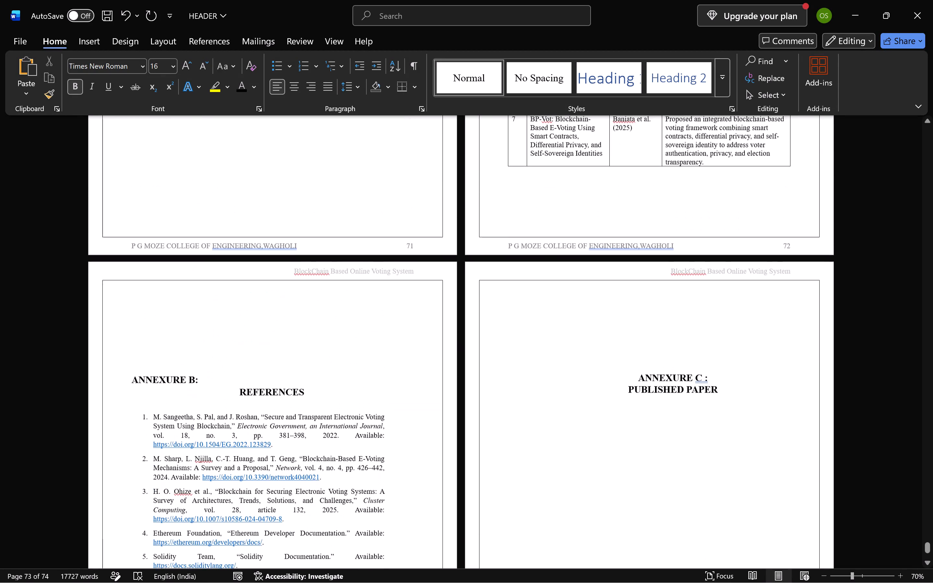
pyautogui.press('BackSpace')
pyautogui.press('BackSpace')
pyautogui.press('BackSpace')
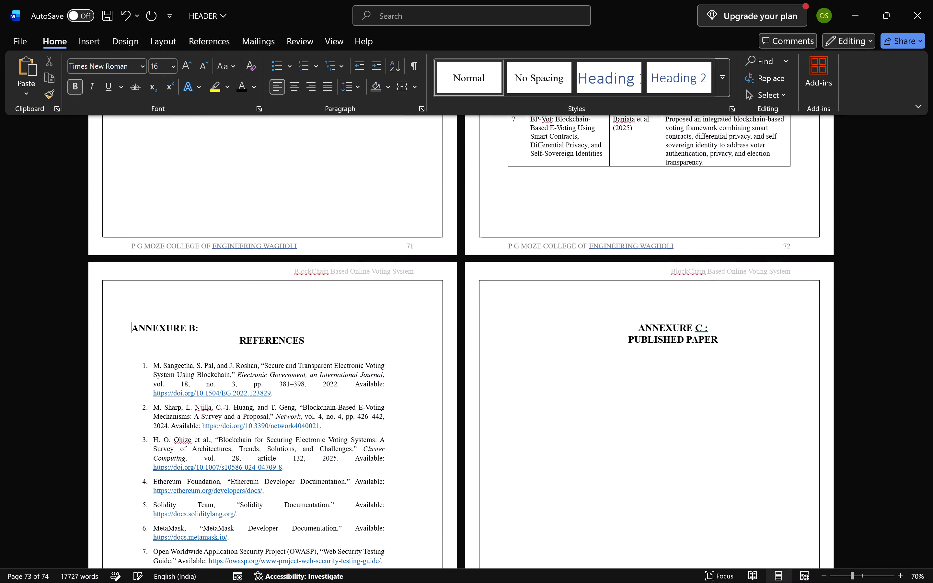
pyautogui.press('BackSpace')
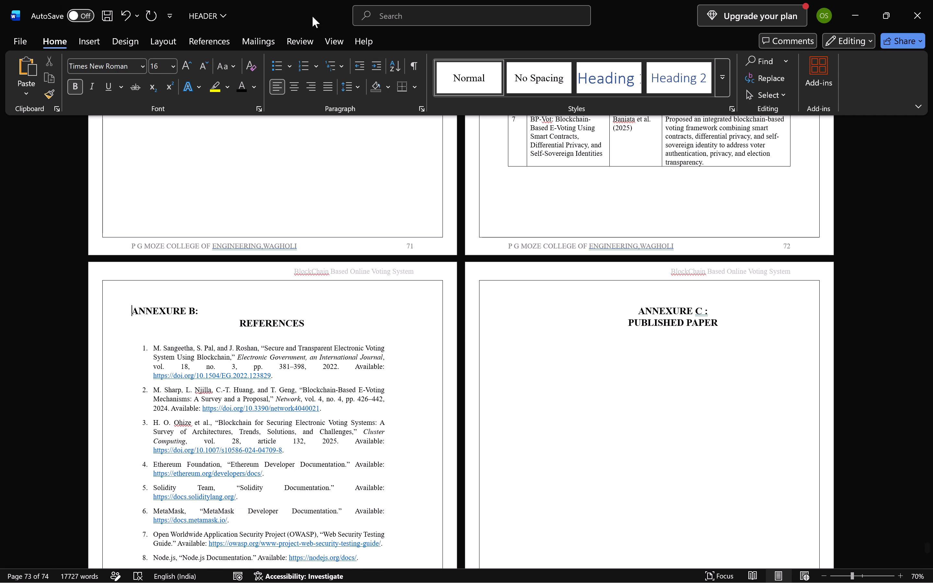
# Centre the ANNEXURE B: heading, increase its indent to align it above REFERENCES, and save the document.
pyautogui.click(299, 93)
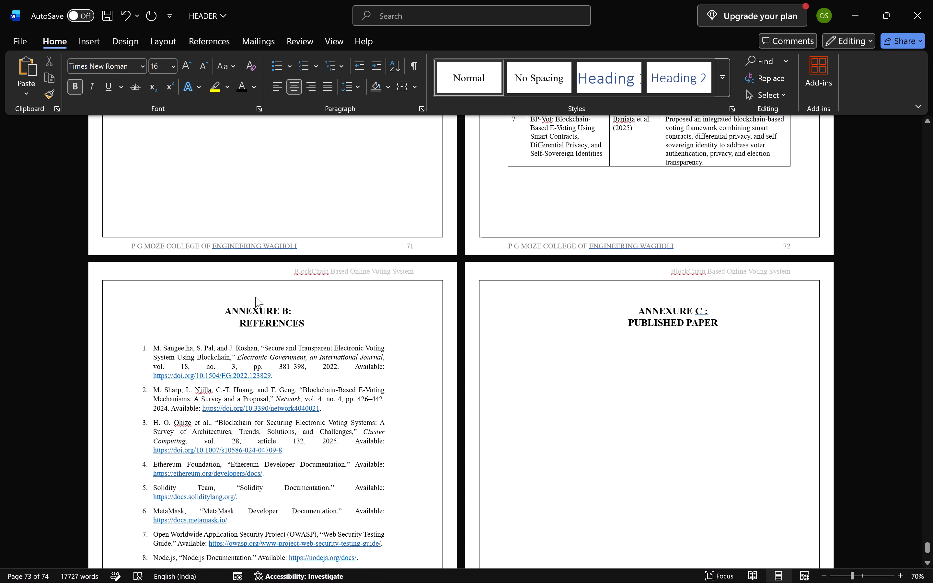
pyautogui.click(238, 326)
pyautogui.click(226, 316)
pyautogui.click(374, 65)
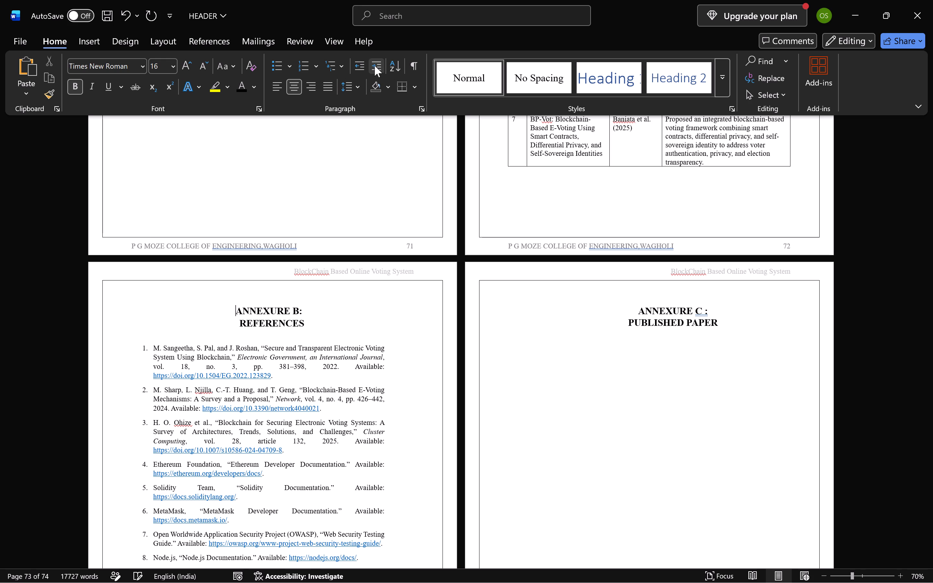
pyautogui.click(374, 65)
pyautogui.hotkey('ctrl', 's')
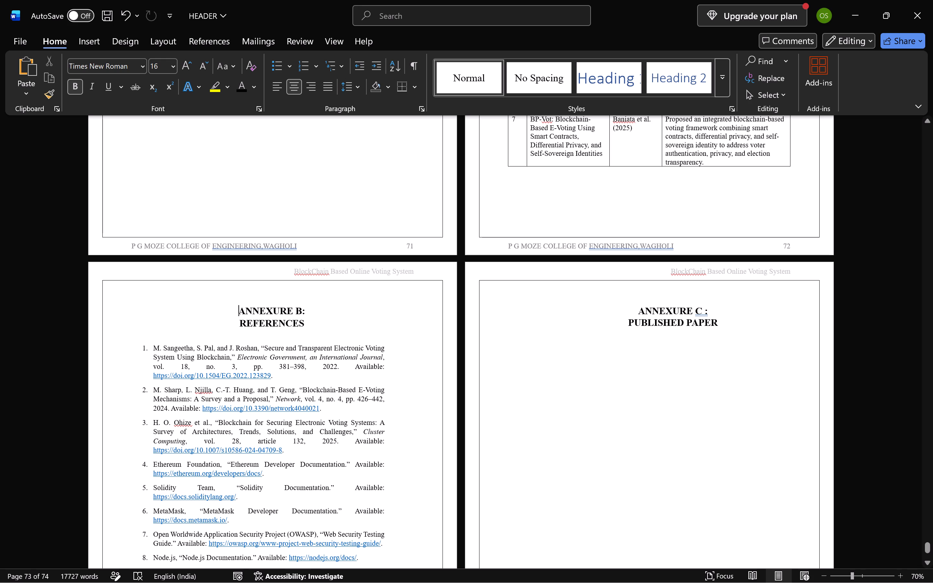
# Remove the left indent from the PUBLISHED PAPER title in Annexure C and centre the title.
pyautogui.scroll(-1, 703, 455)
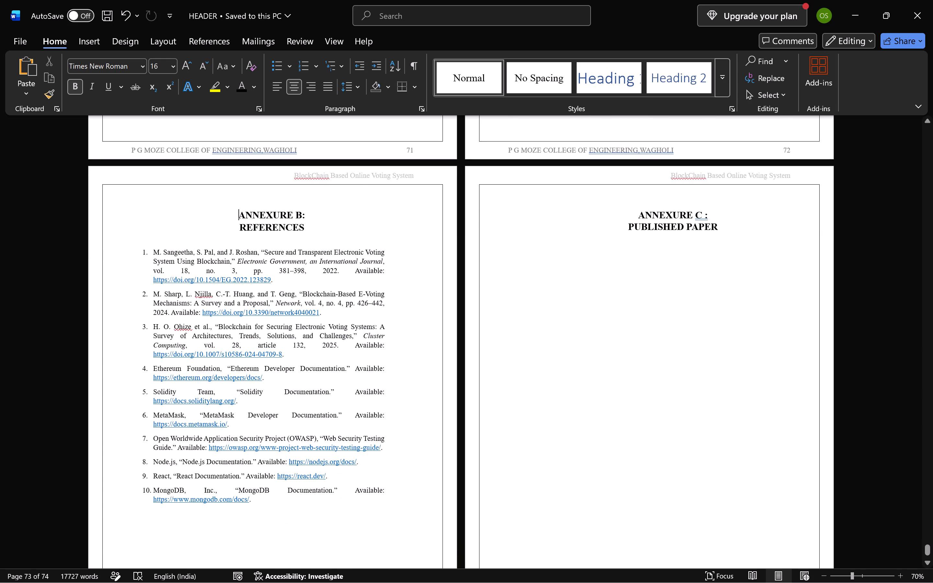
pyautogui.click(717, 238)
pyautogui.scroll(5, 717, 238)
pyautogui.scroll(-1, 717, 238)
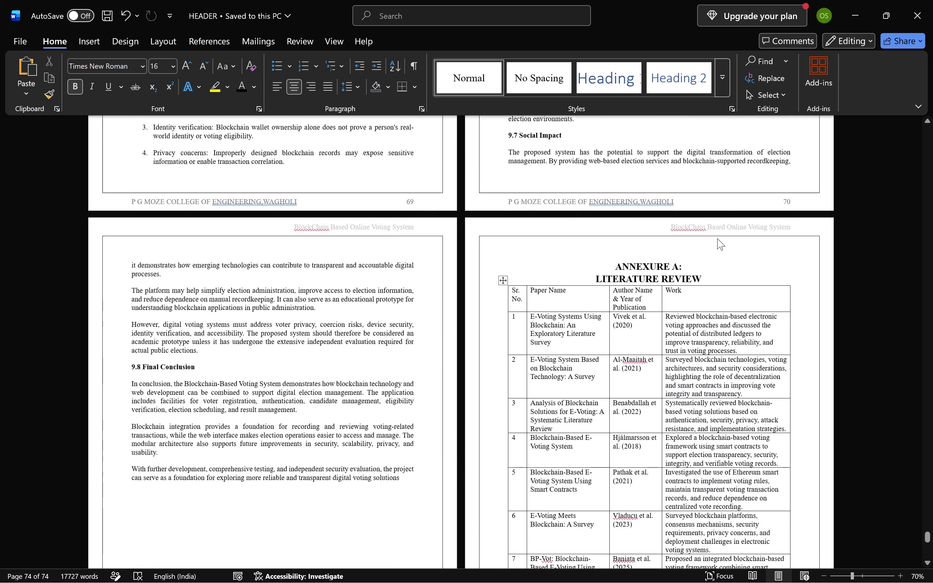
pyautogui.scroll(-1, 717, 238)
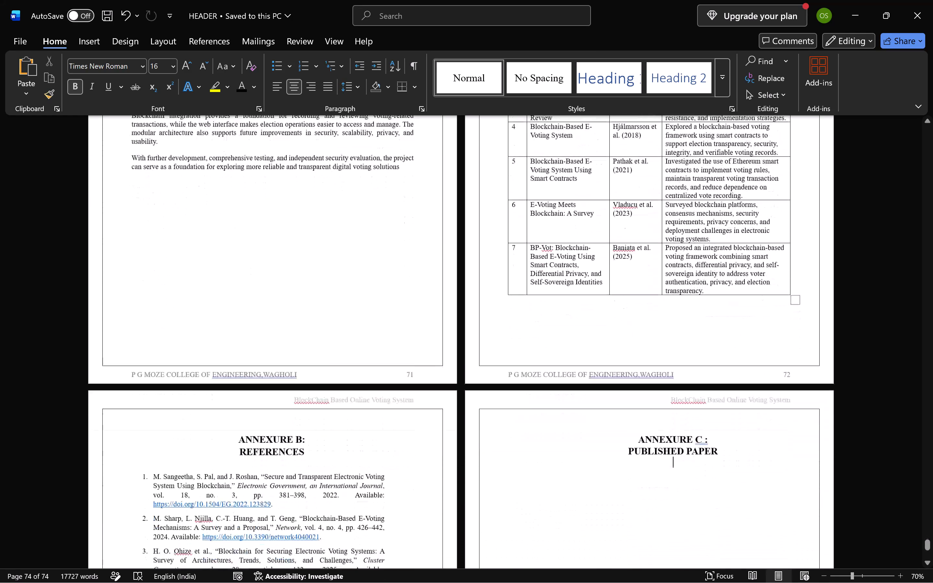
pyautogui.scroll(-1, 717, 238)
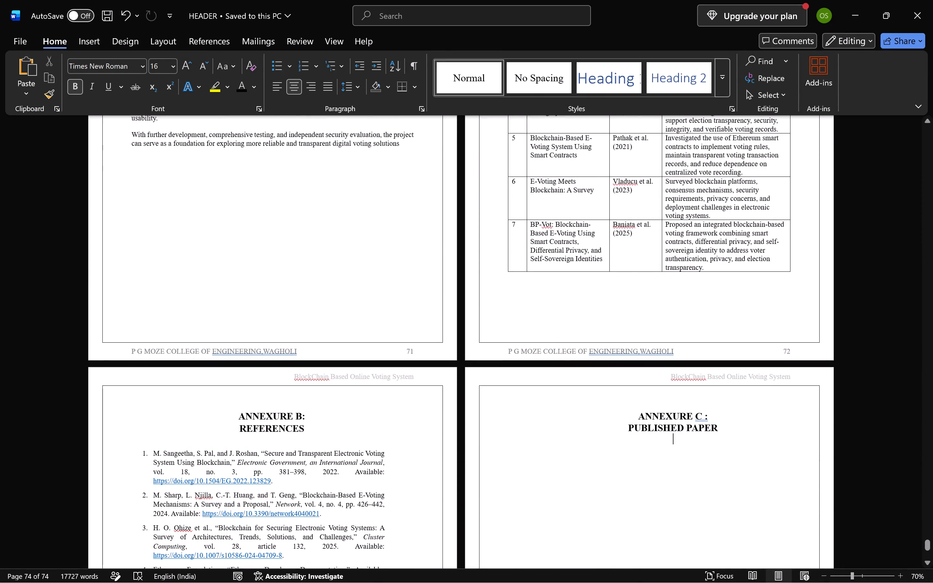
pyautogui.scroll(-1, 673, 458)
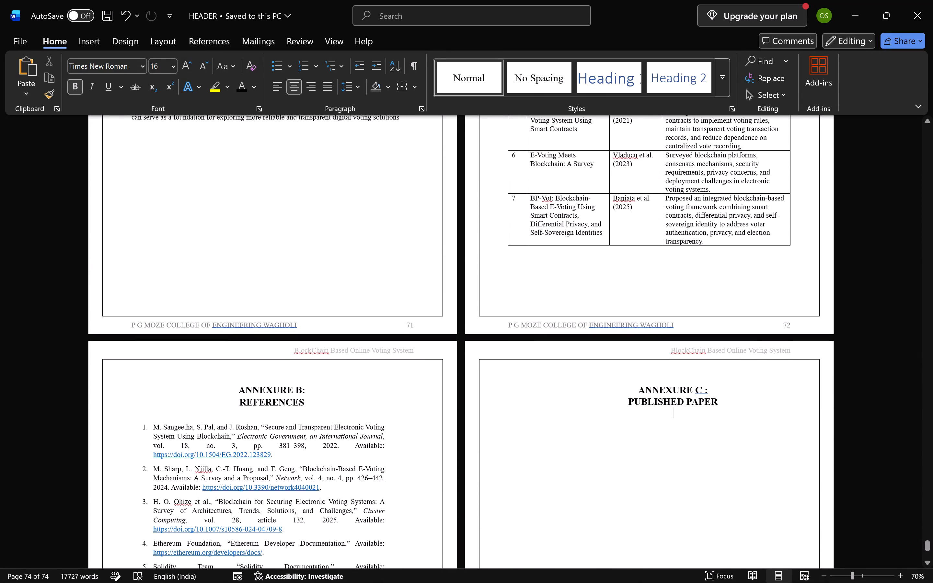
pyautogui.click(628, 406)
pyautogui.press('BackSpace')
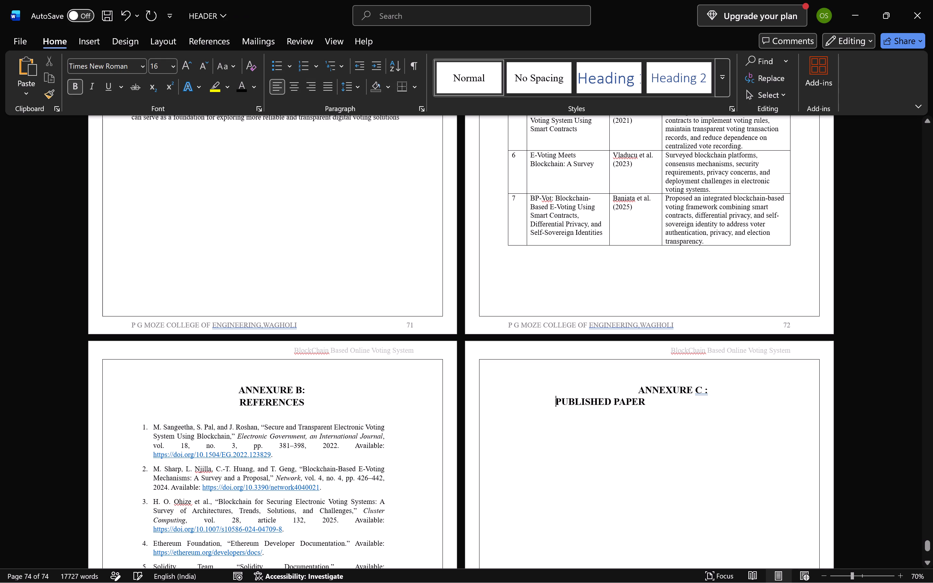
pyautogui.press('BackSpace')
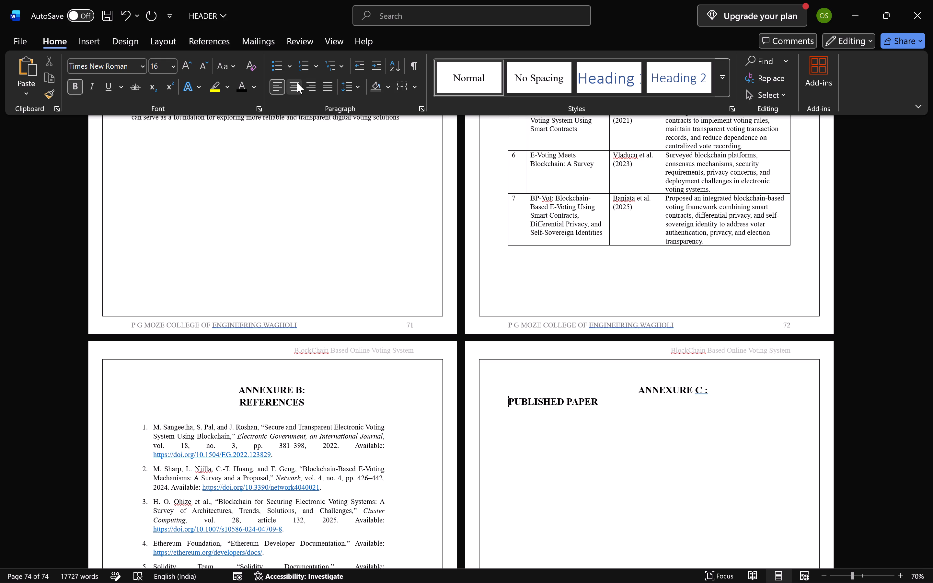
pyautogui.click(294, 83)
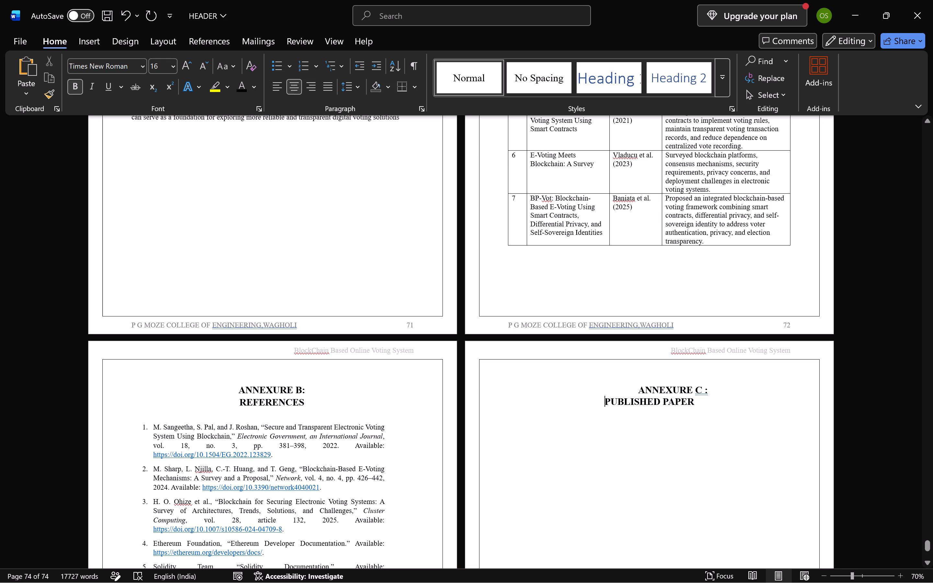
# Remove the left indent from the ANNEXURE C : heading, keep it at the top of its page above PUBLISHED PAPER, and centre it.
pyautogui.click(639, 389)
pyautogui.press('BackSpace')
pyautogui.press('BackSpace')
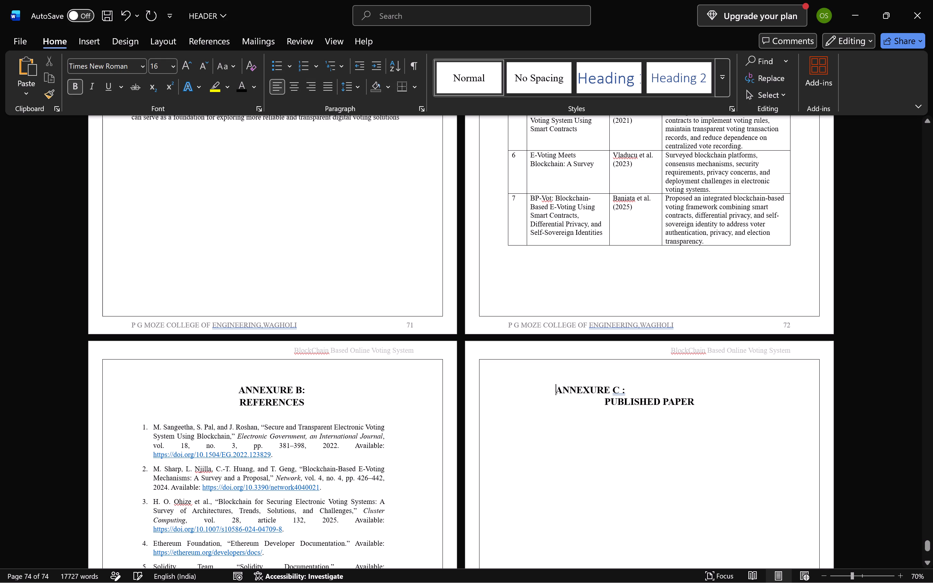
pyautogui.press('BackSpace')
pyautogui.press('Return')
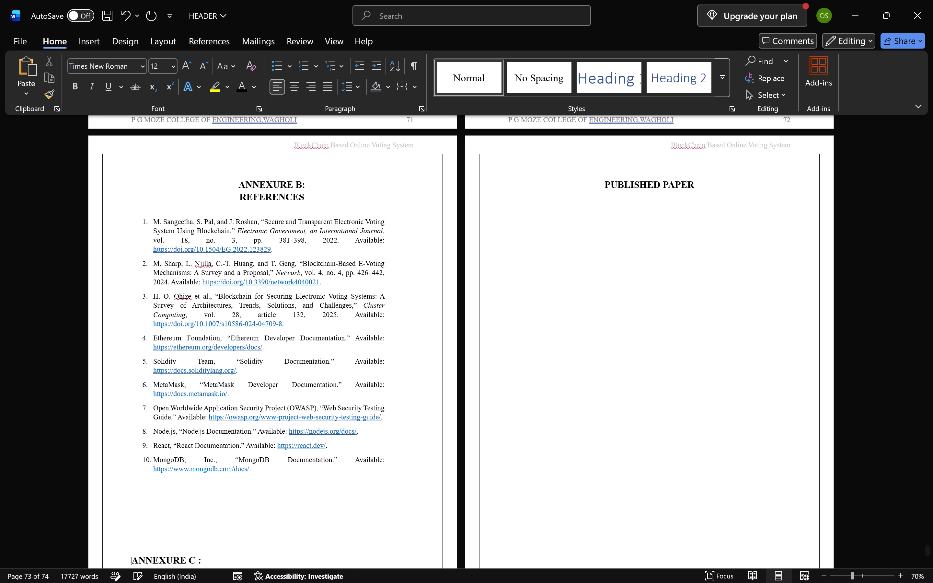
pyautogui.press('Return')
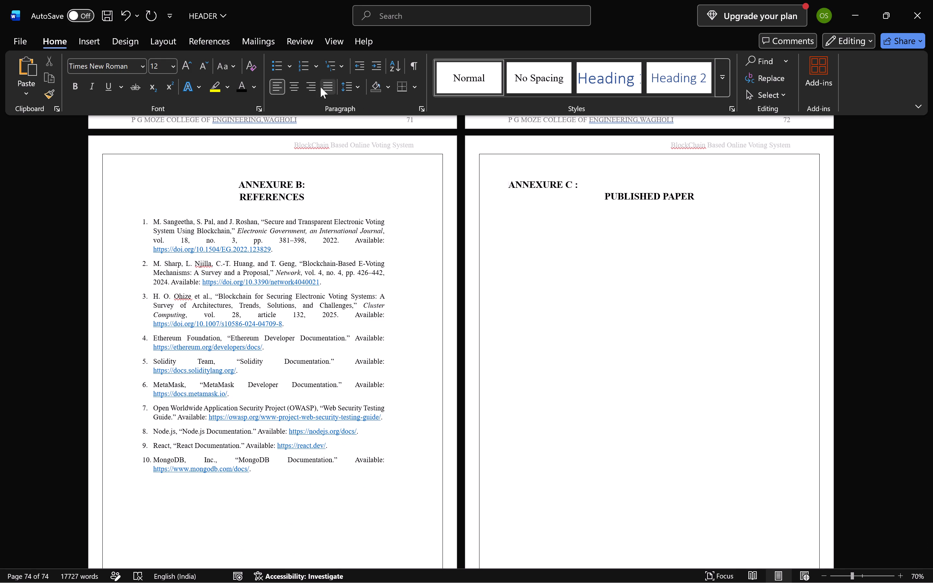
pyautogui.click(290, 90)
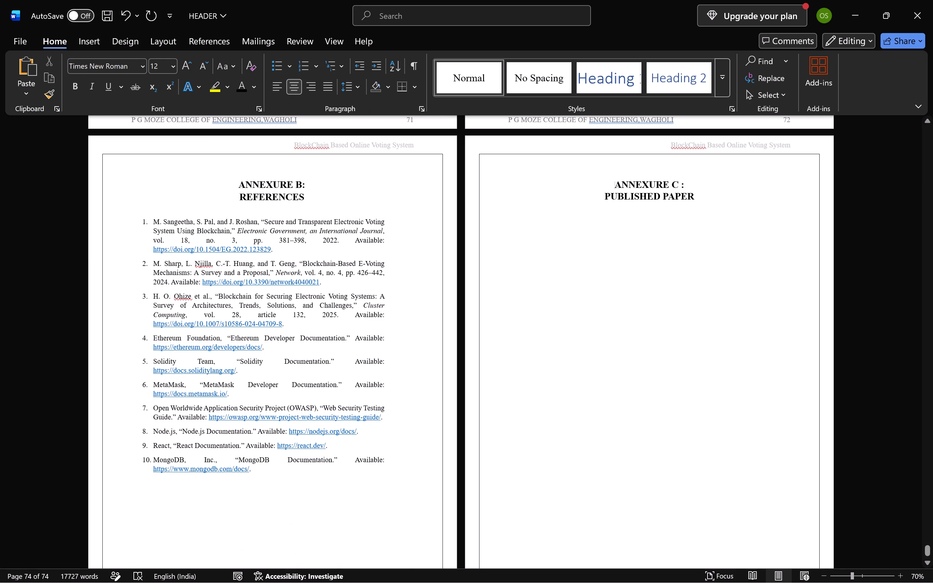
# Place the text cursor on the blank line below the PUBLISHED PAPER title and switch to WhatsApp.
pyautogui.scroll(-1, 662, 338)
pyautogui.click(563, 202)
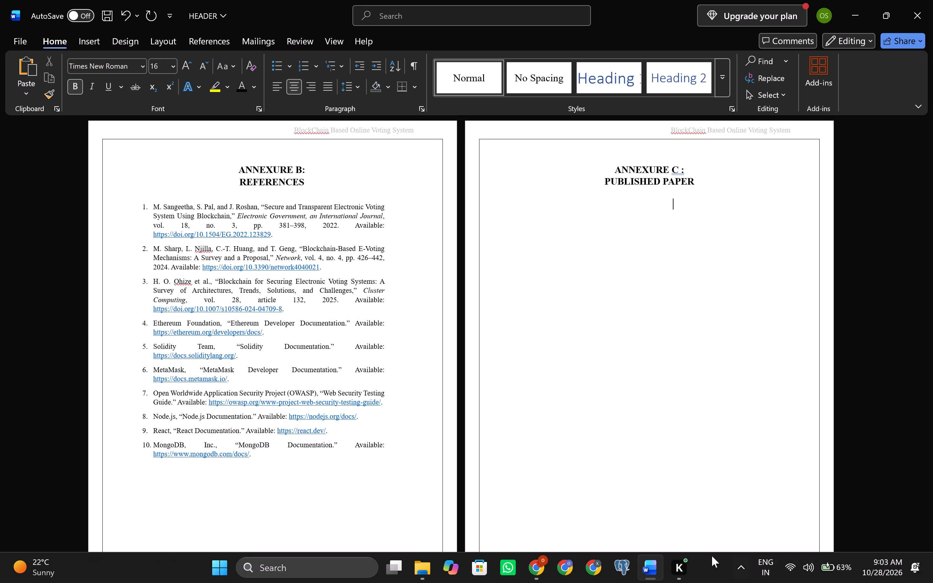
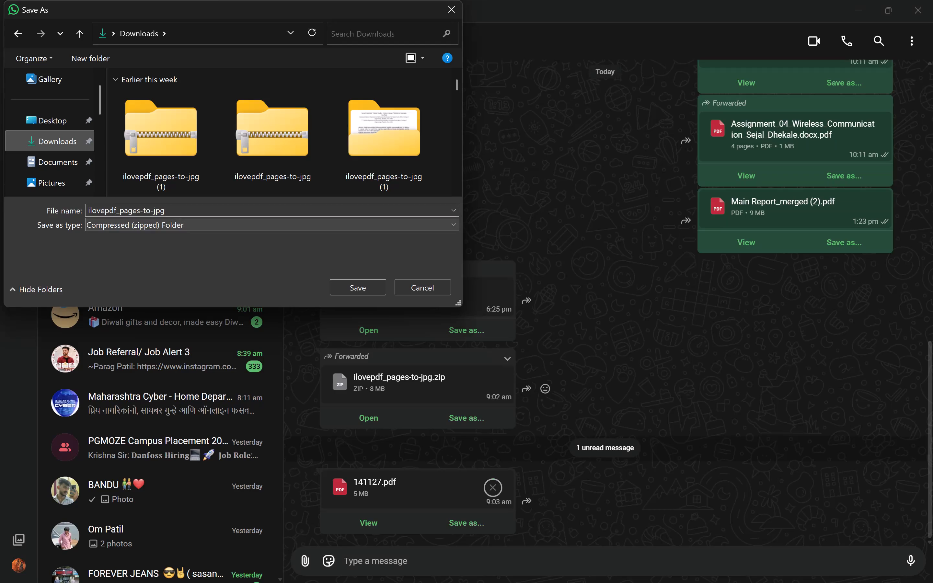
# Save the forwarded ilovepdf_pages-to-jpg zip in the Downloads folder under the file name paper.
pyautogui.click(171, 212)
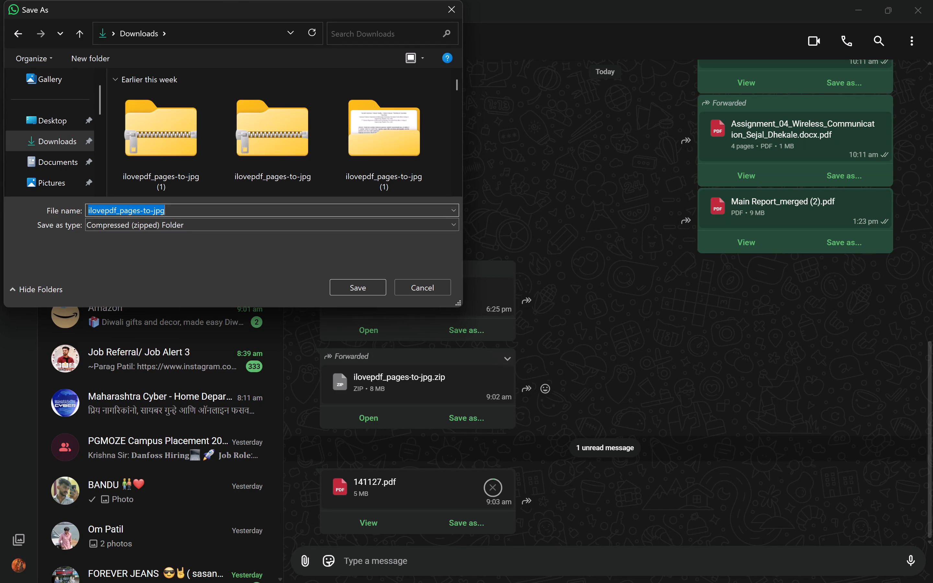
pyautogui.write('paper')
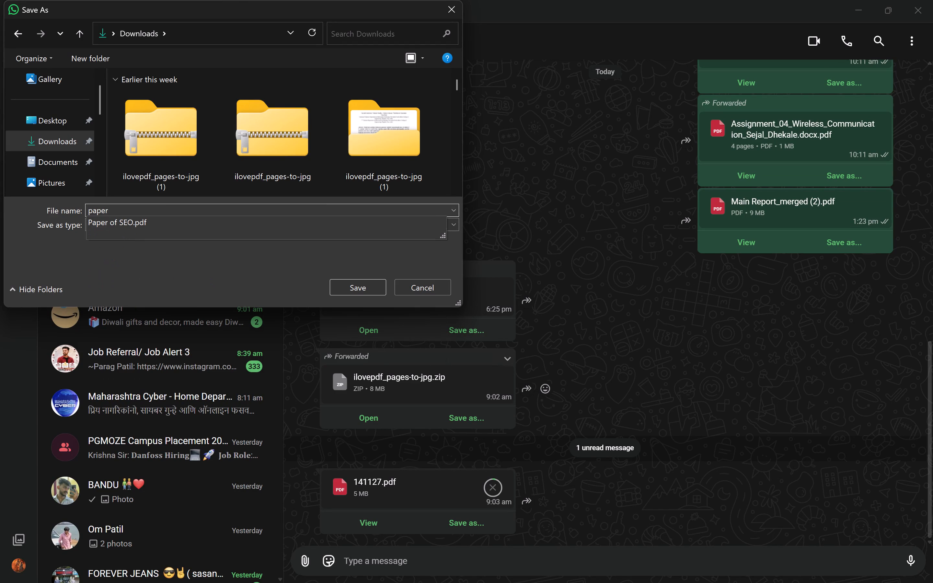
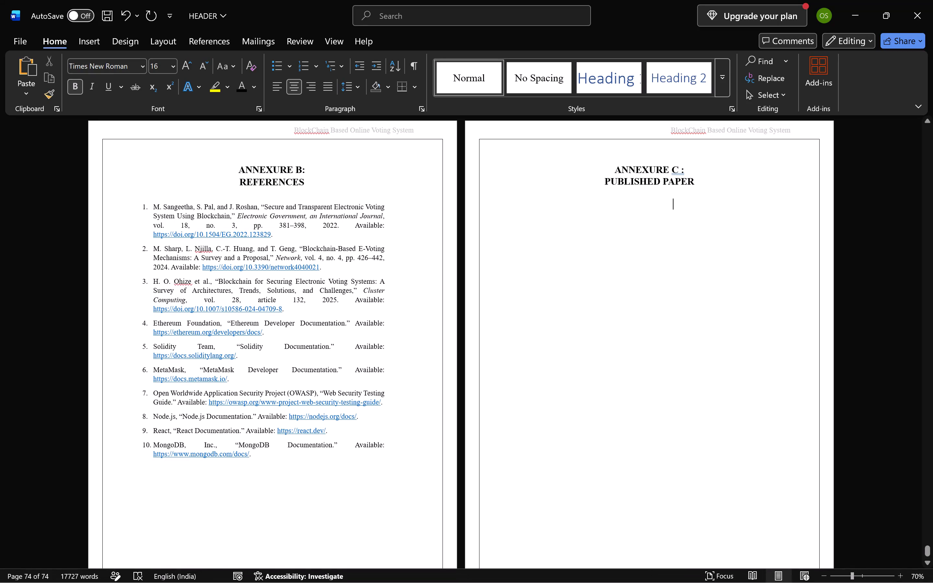
# Remove the extra spacing below the PUBLISHED PAPER title in Annexure C and start inserting a picture on the blank line there.
pyautogui.click(605, 231)
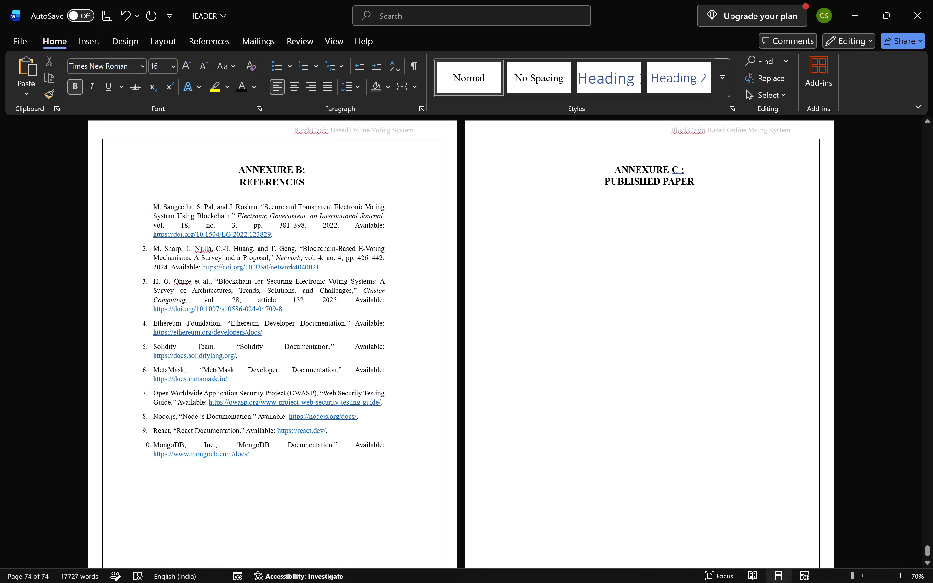
pyautogui.click(550, 212)
pyautogui.press('BackSpace')
pyautogui.press('BackSpace')
pyautogui.click(80, 44)
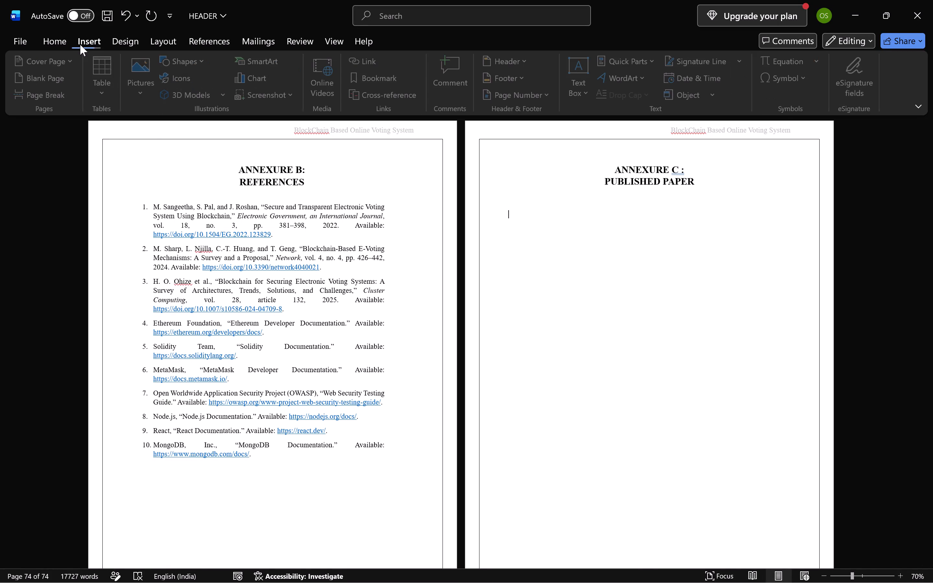
pyautogui.click(146, 96)
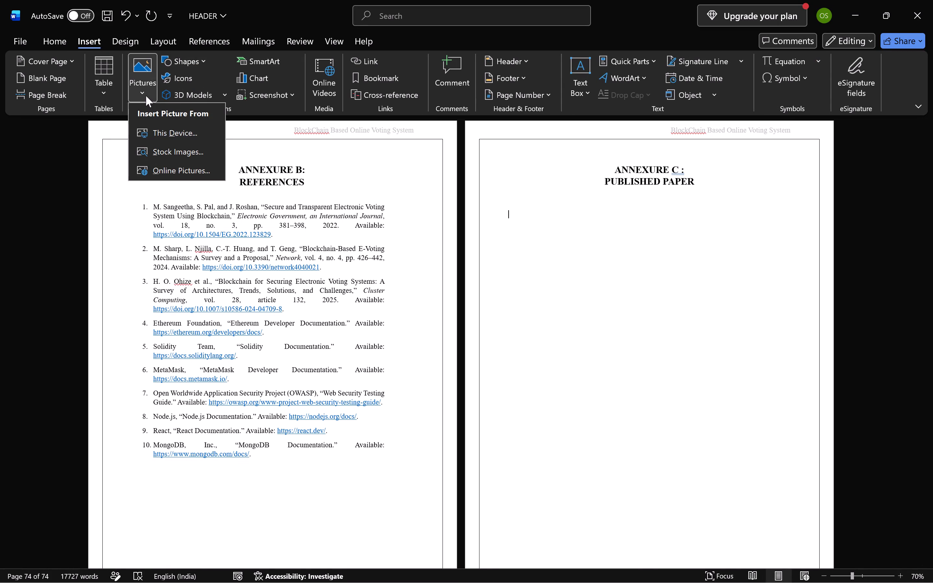
# Browse the device's Downloads folder for a picture to insert below the PUBLISHED PAPER title in Annexure C.
pyautogui.click(159, 136)
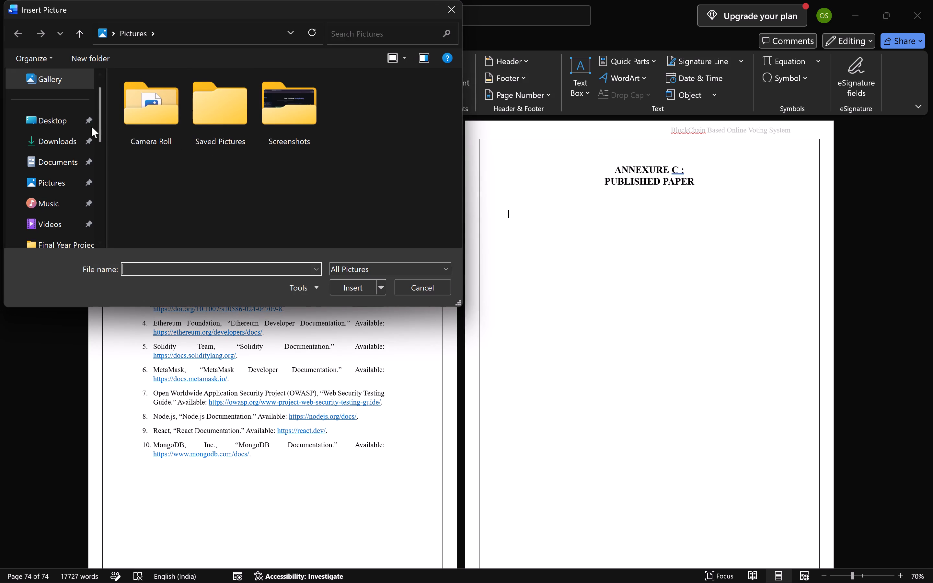
pyautogui.click(62, 123)
pyautogui.click(54, 143)
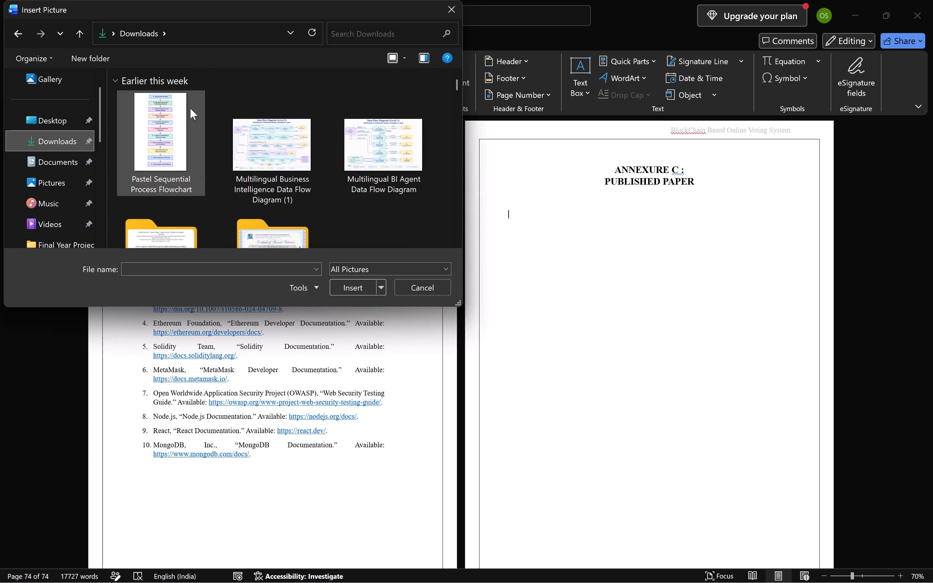
pyautogui.scroll(-1, 266, 184)
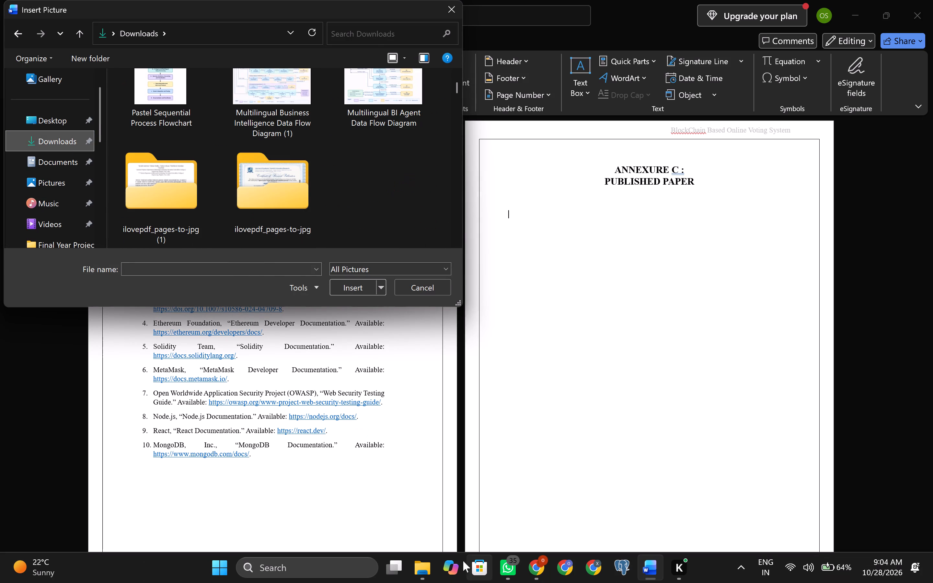
# Switch to File Explorer, extract the paper zip archive in Downloads into its own paper folder, and close the window.
pyautogui.click(417, 574)
pyautogui.click(59, 180)
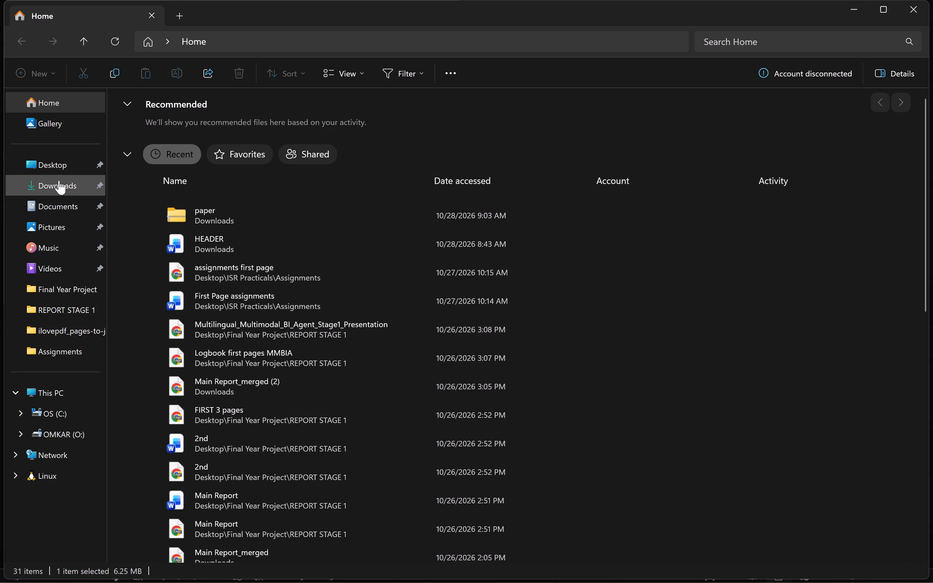
pyautogui.rightClick(152, 144)
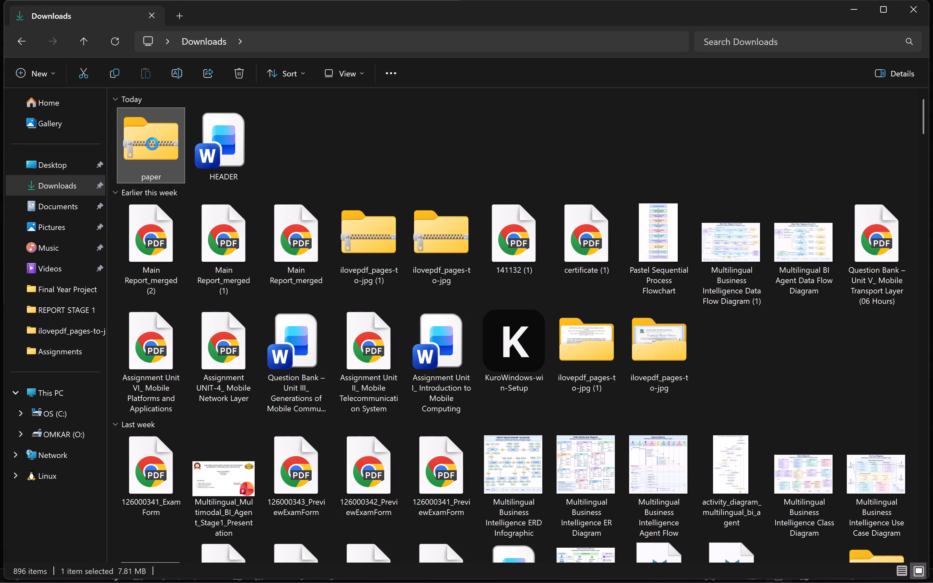
pyautogui.click(248, 251)
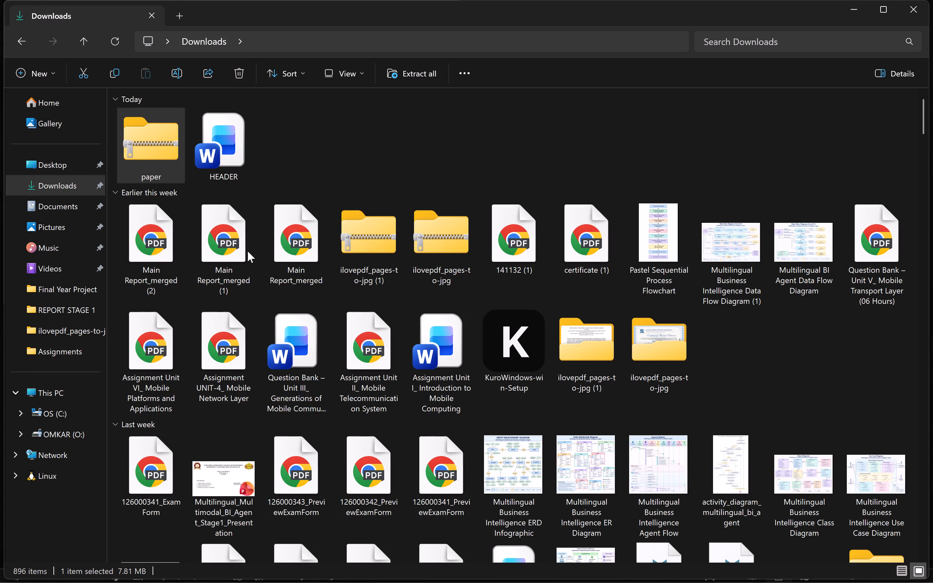
pyautogui.press('Return')
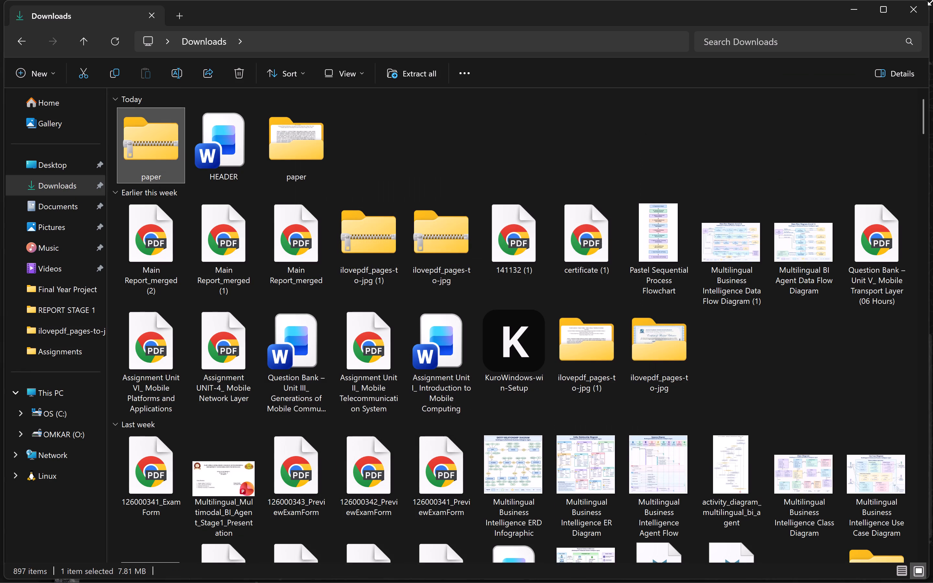
pyautogui.click(915, 6)
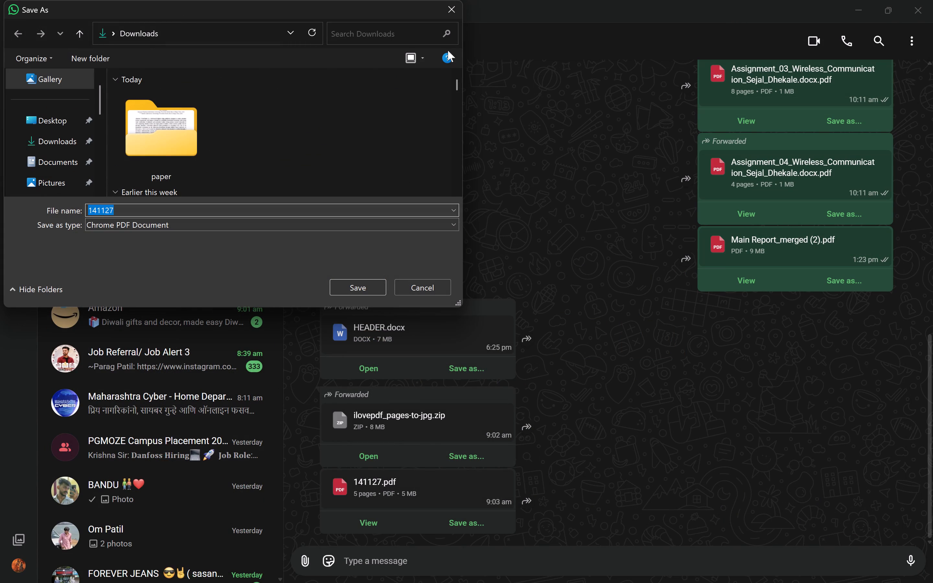
# Open the extracted paper folder from the Downloads listing in the WhatsApp file dialog.
pyautogui.doubleClick(158, 132)
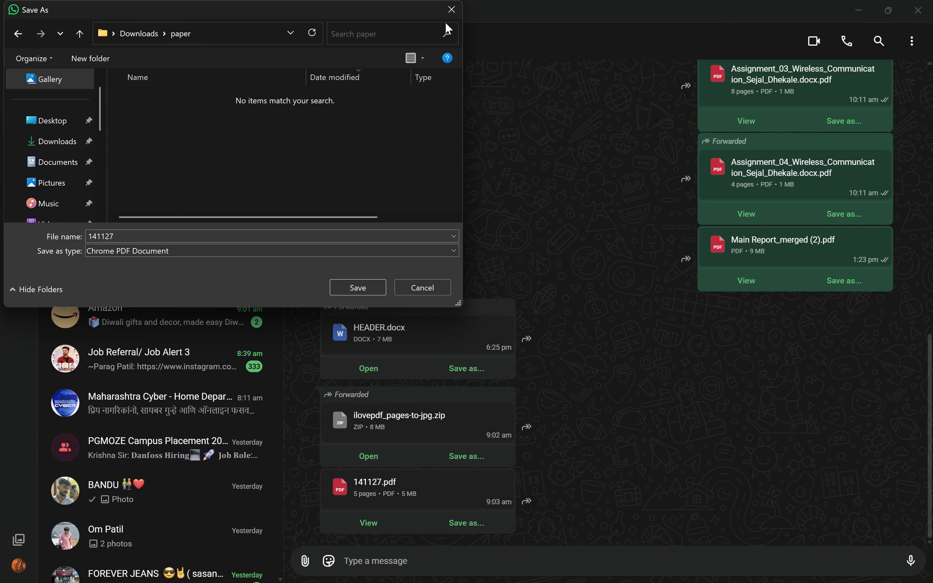
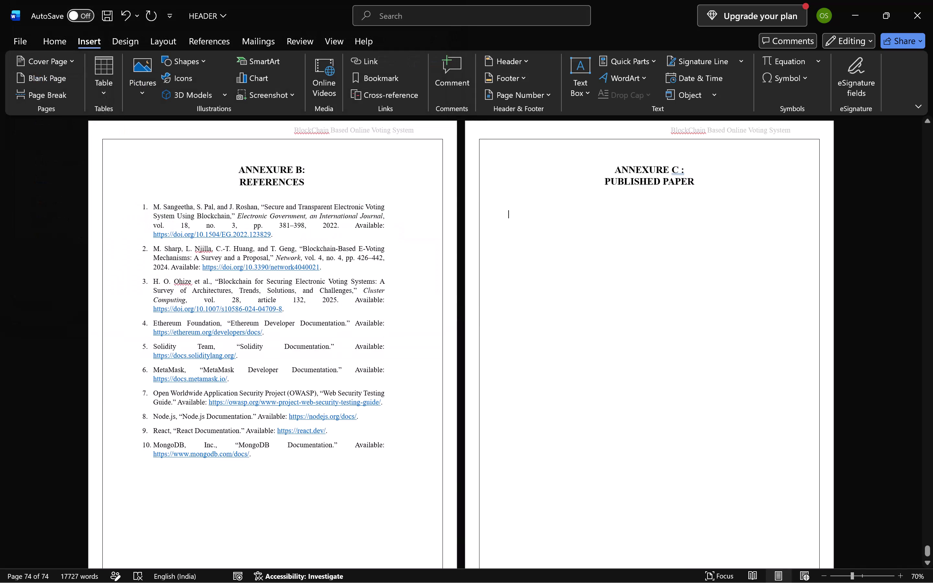
# Insert the picture 141127_page-0001 from the paper folder in Downloads below the PUBLISHED PAPER title in Annexure C.
pyautogui.click(136, 76)
pyautogui.click(154, 133)
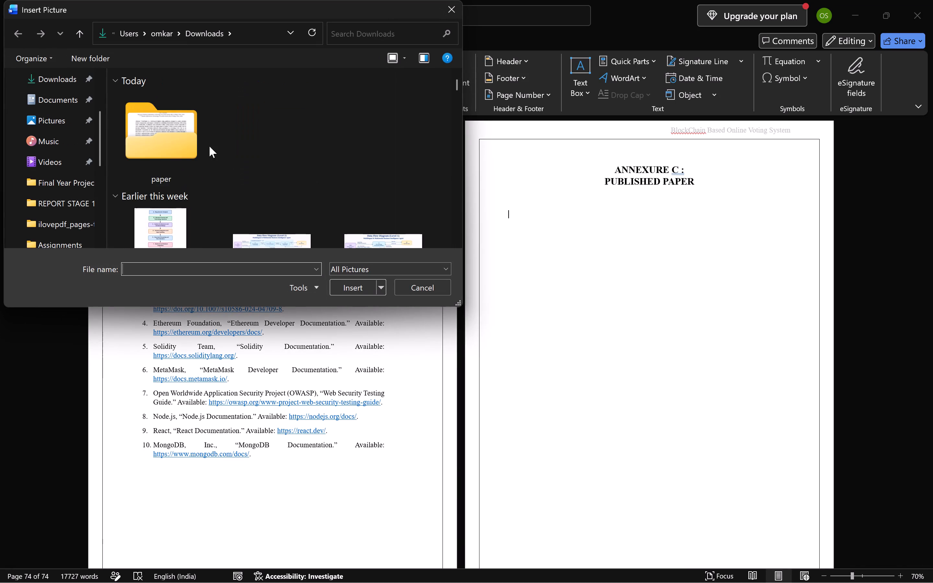
pyautogui.doubleClick(159, 150)
pyautogui.scroll(1, 180, 164)
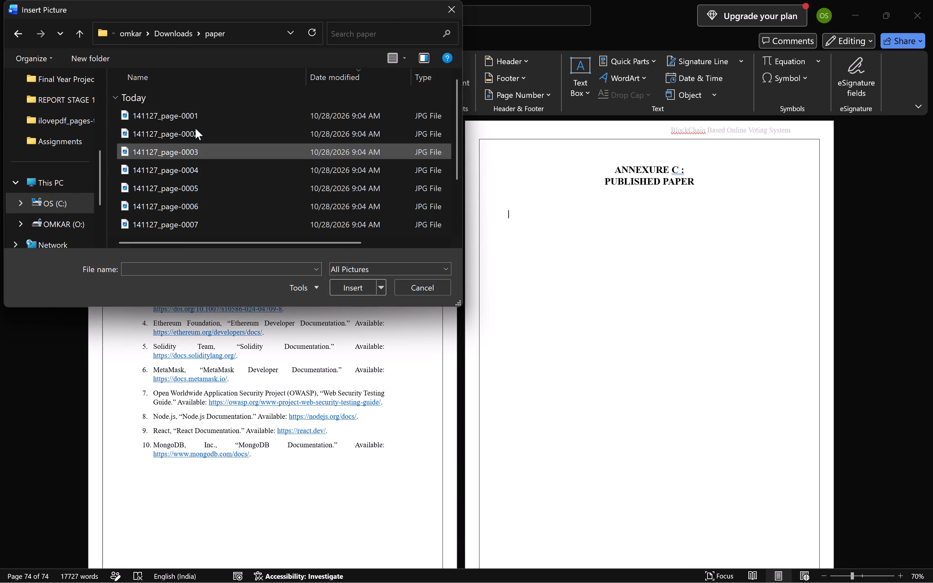
pyautogui.click(217, 116)
pyautogui.press('Return')
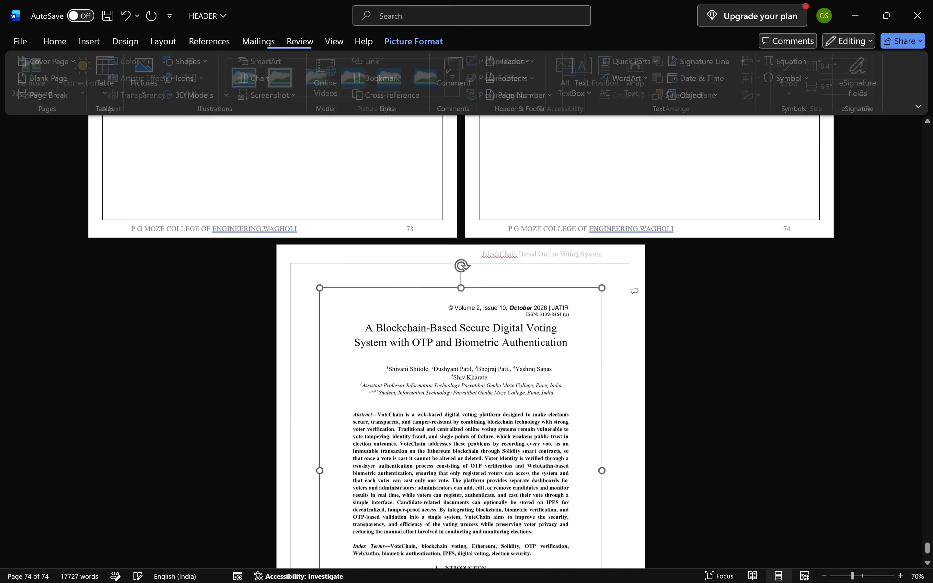
# Set the inserted paper image's text wrapping to Tight and shrink it to about 6.6 by 5.1 inches.
pyautogui.click(447, 387)
pyautogui.scroll(-2, 447, 387)
pyautogui.rightClick(472, 357)
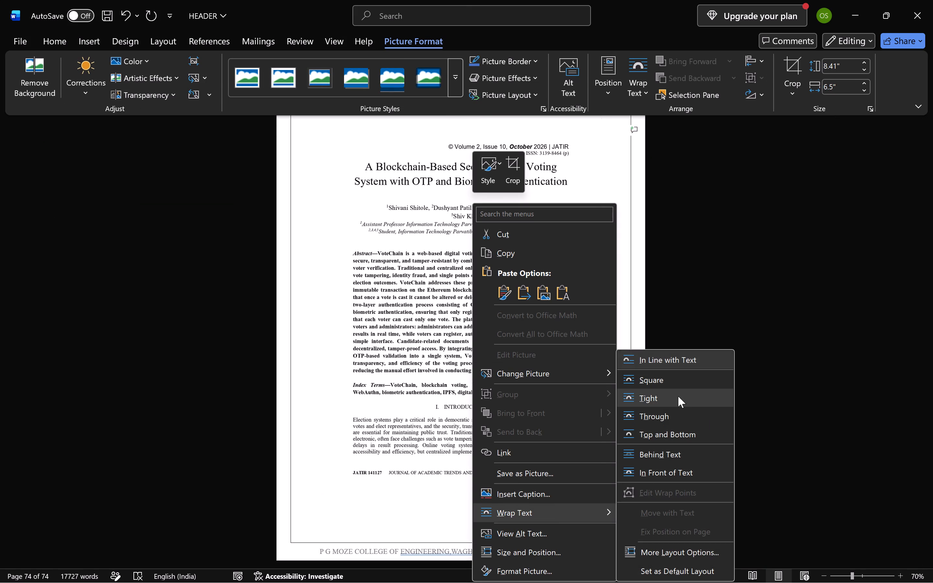
pyautogui.click(678, 396)
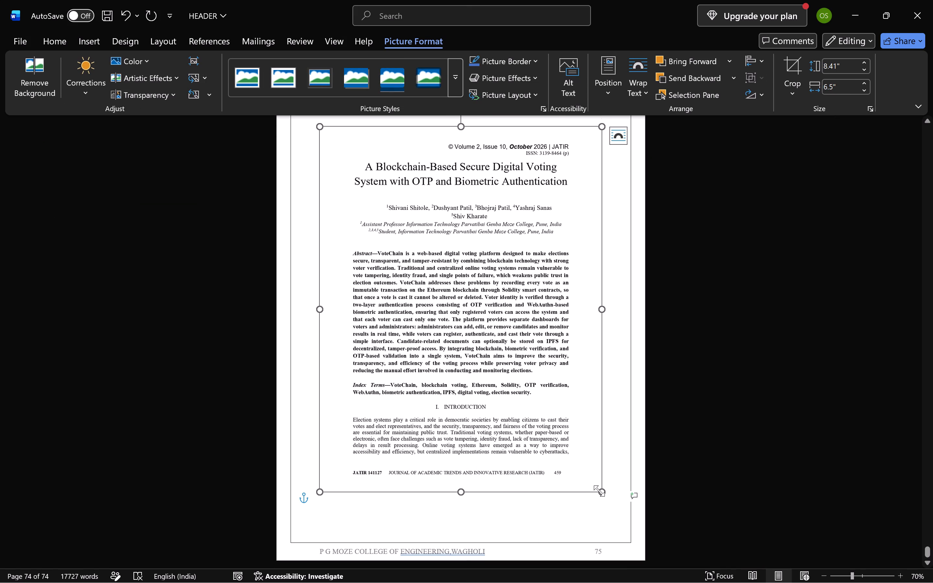
pyautogui.moveTo(602, 494); pyautogui.dragTo(535, 413)
# Move the paper image beneath the ANNEXURE C: PUBLISHED PAPER title on page 74.
pyautogui.scroll(1, 535, 413)
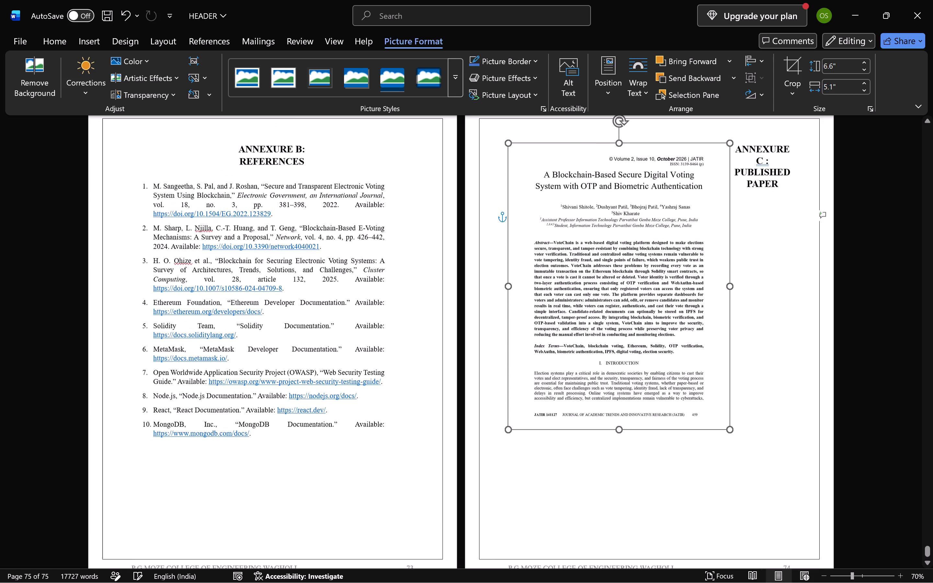
pyautogui.scroll(1, 535, 413)
pyautogui.moveTo(625, 316); pyautogui.dragTo(665, 351)
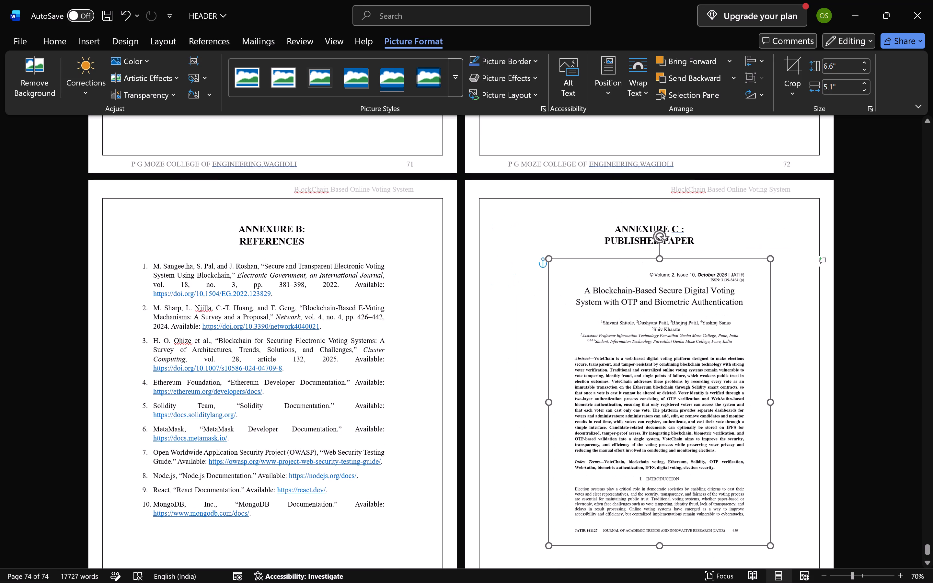
pyautogui.moveTo(665, 351); pyautogui.dragTo(664, 358)
# Enlarge the paper image on page 74 to about 7.82 by 6.04 inches and recentre it under the title.
pyautogui.scroll(-1, 664, 358)
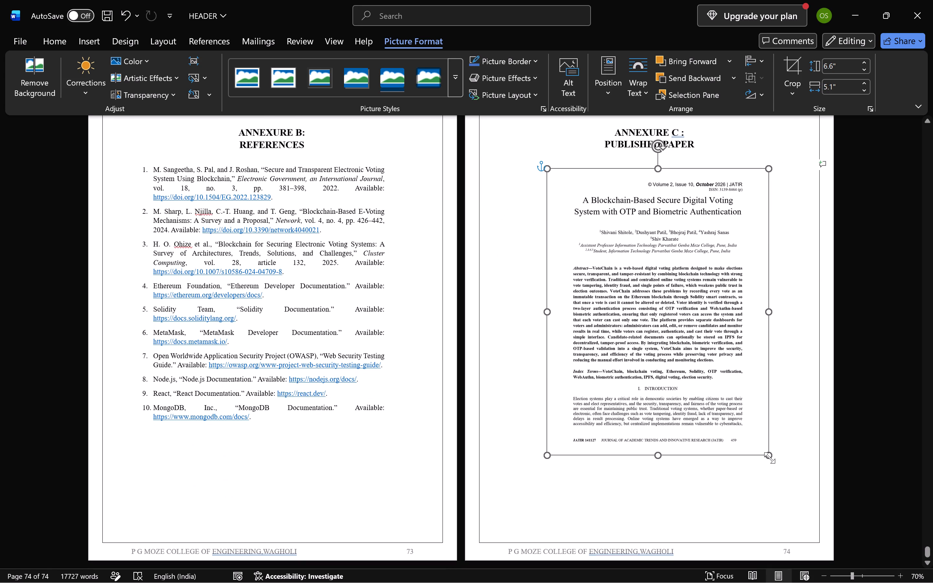
pyautogui.moveTo(769, 457); pyautogui.dragTo(803, 508)
pyautogui.scroll(-1, 803, 508)
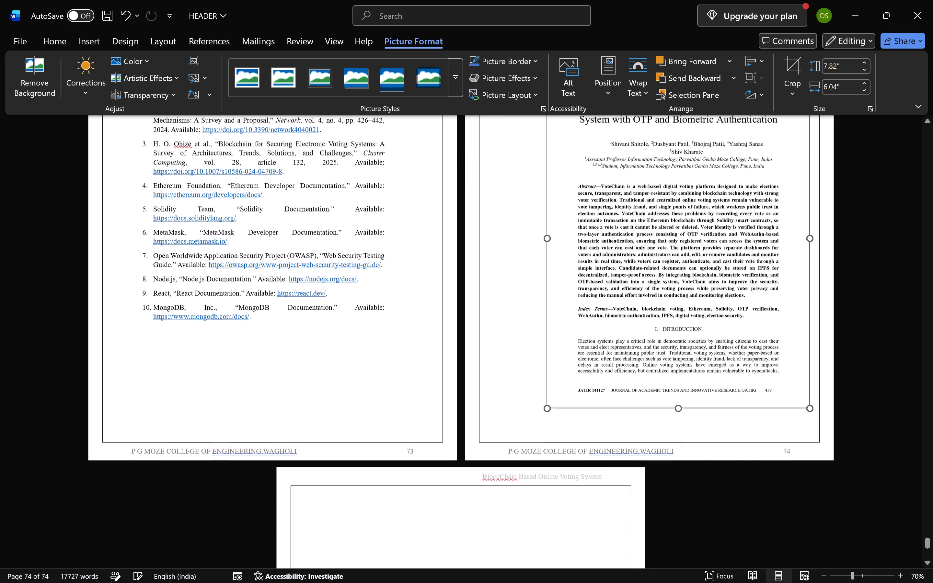
pyautogui.scroll(-1, 803, 508)
pyautogui.scroll(2, 722, 358)
pyautogui.moveTo(704, 344); pyautogui.dragTo(681, 337)
# Enlarge the paper image to about 8.26 by 6.38 inches and centre it within the page border.
pyautogui.scroll(-1, 681, 337)
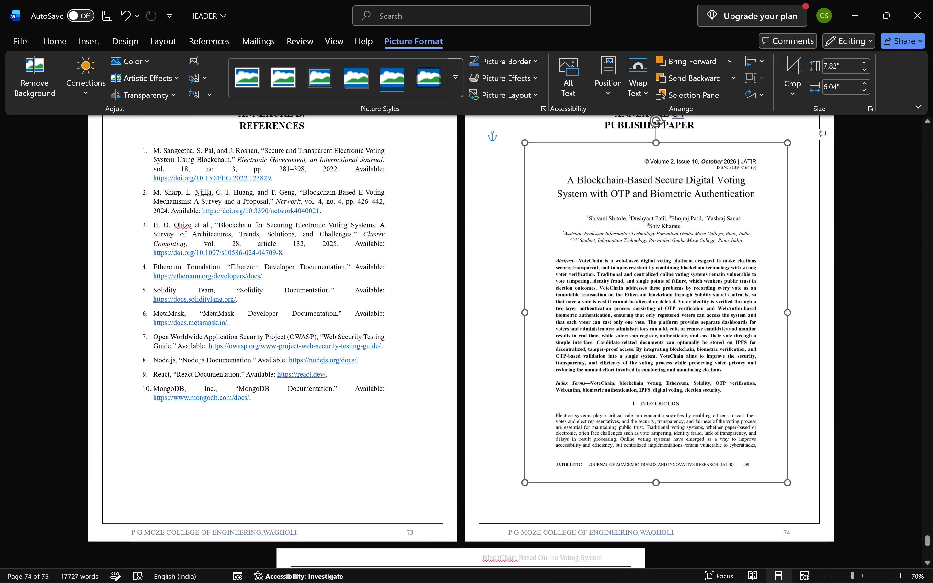
pyautogui.moveTo(789, 484); pyautogui.dragTo(800, 494)
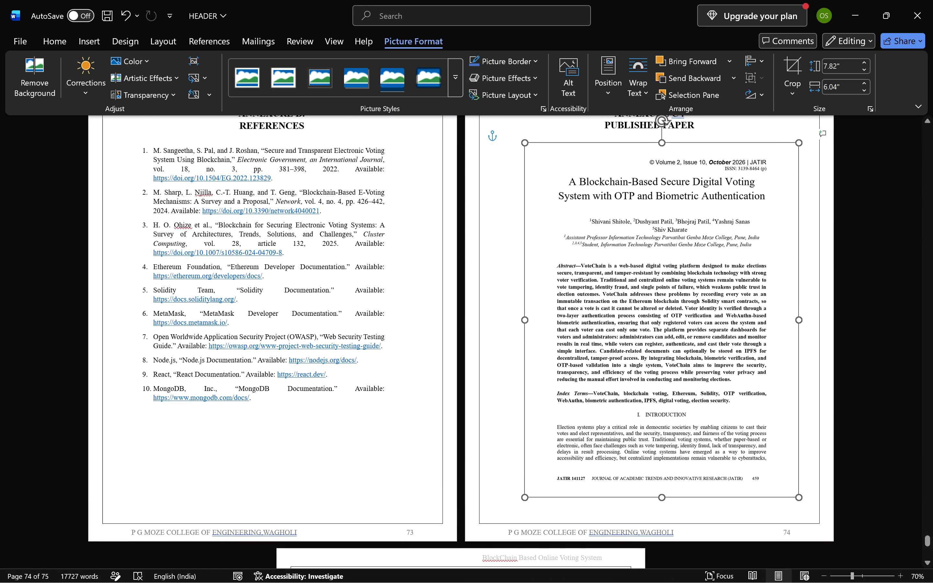
pyautogui.moveTo(800, 494); pyautogui.dragTo(802, 494)
pyautogui.moveTo(701, 408); pyautogui.dragTo(695, 405)
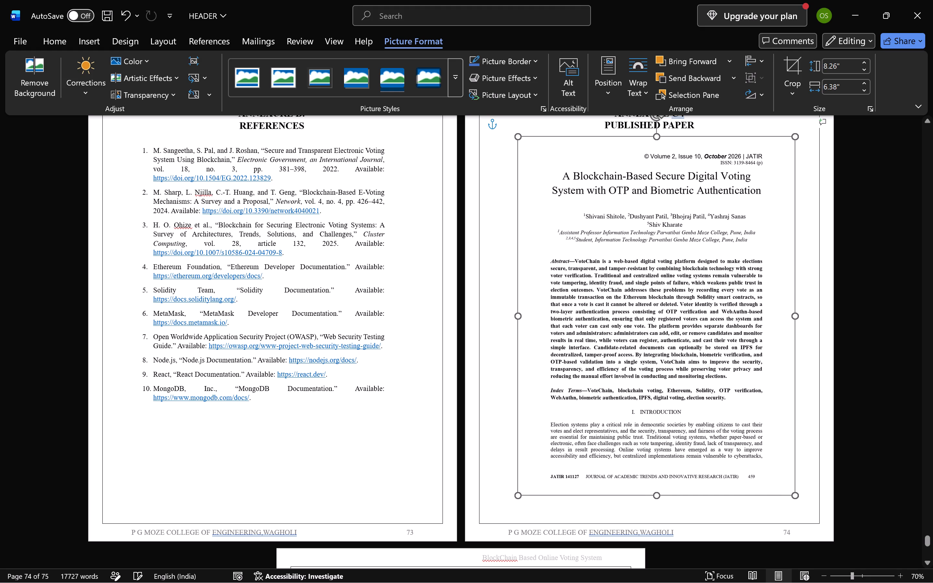
pyautogui.moveTo(695, 405); pyautogui.dragTo(689, 405)
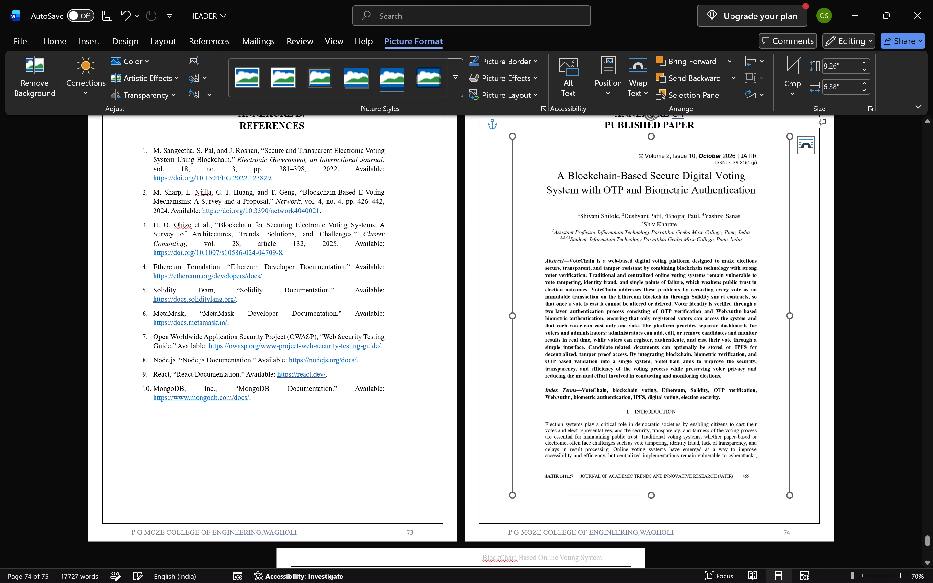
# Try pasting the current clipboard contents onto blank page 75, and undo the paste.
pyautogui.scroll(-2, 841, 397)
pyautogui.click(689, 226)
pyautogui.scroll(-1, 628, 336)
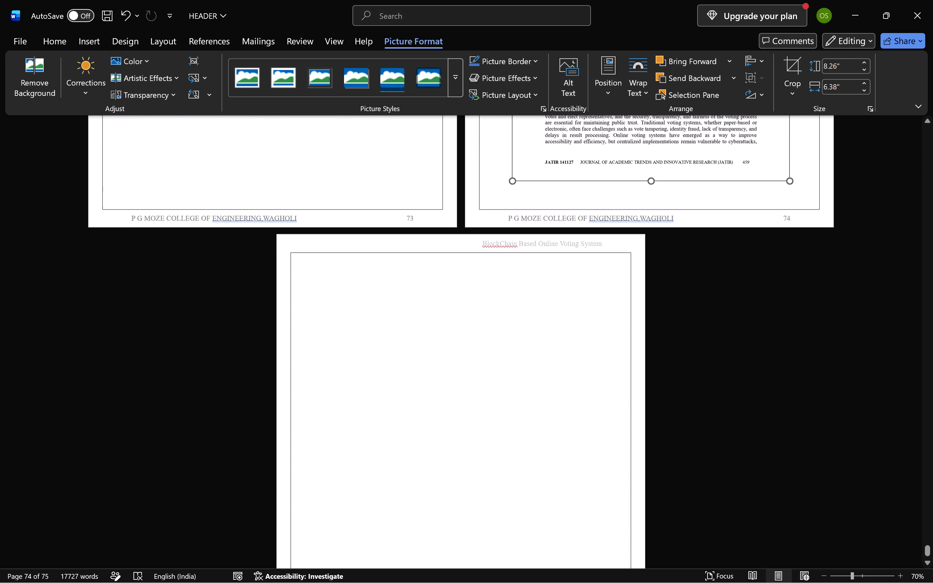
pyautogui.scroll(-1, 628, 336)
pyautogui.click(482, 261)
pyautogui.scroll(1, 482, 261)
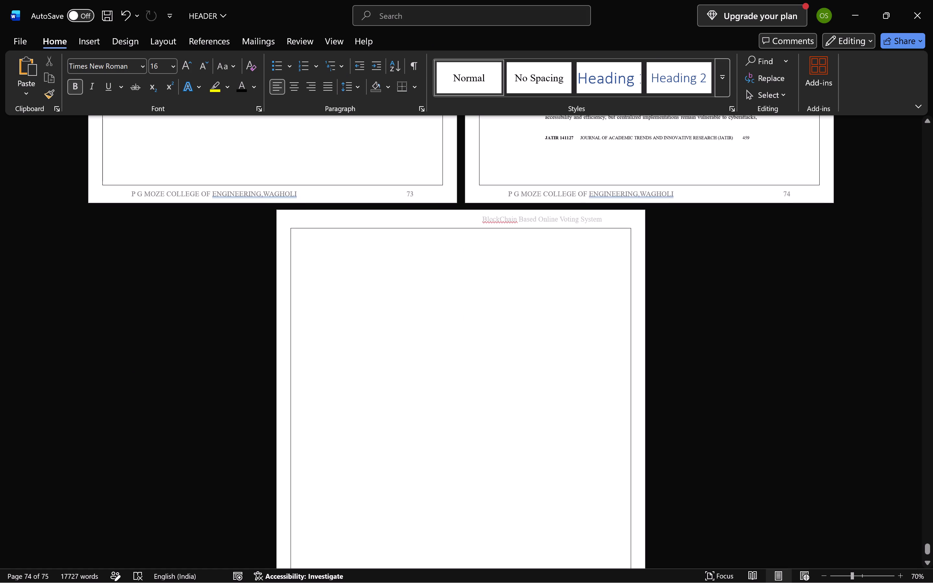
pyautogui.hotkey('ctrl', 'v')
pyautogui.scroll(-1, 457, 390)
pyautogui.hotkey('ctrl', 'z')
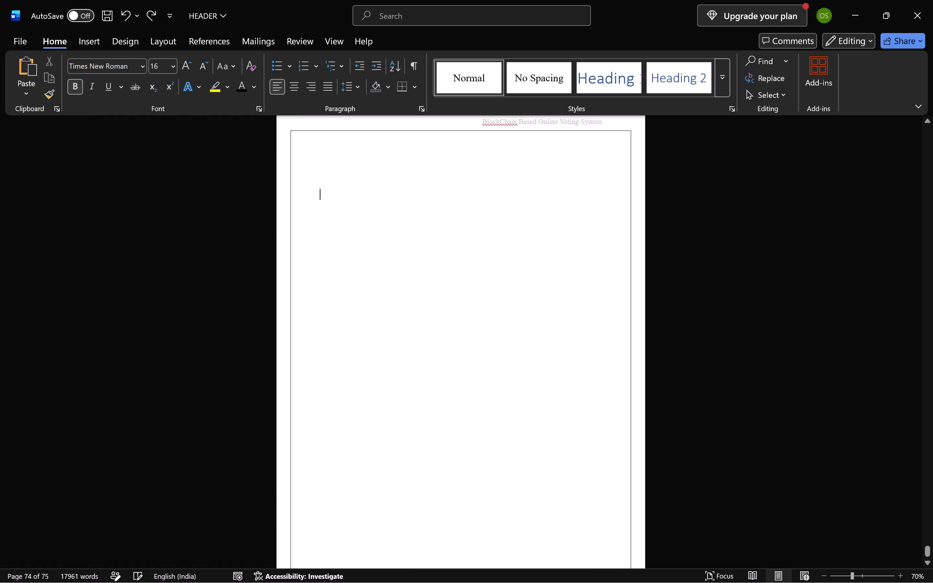
# Copy the page 74 paper image, paste it after that page, and centre the copy within page 75's border.
pyautogui.scroll(3, 594, 288)
pyautogui.click(638, 294)
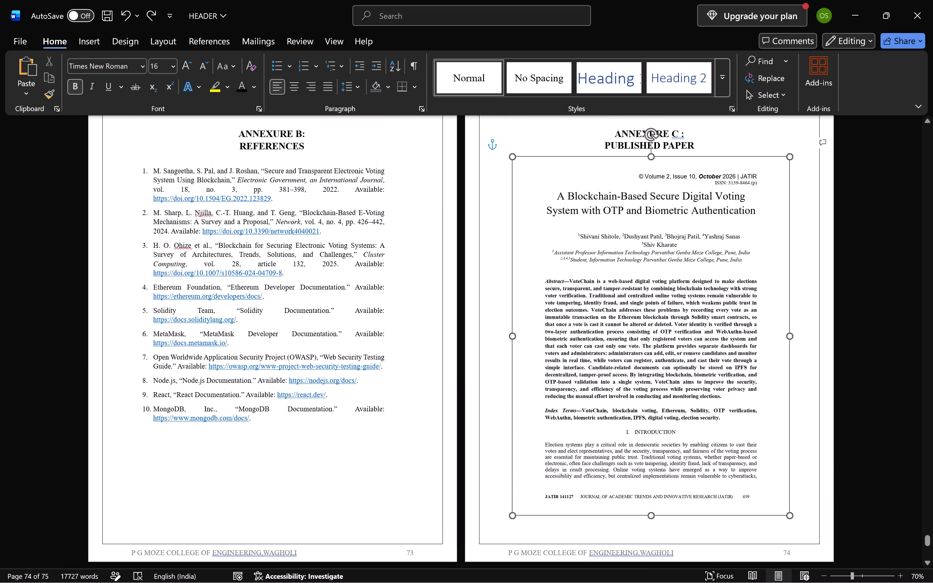
pyautogui.hotkey('ctrl', 'c')
pyautogui.scroll(-4, 638, 294)
pyautogui.click(530, 292)
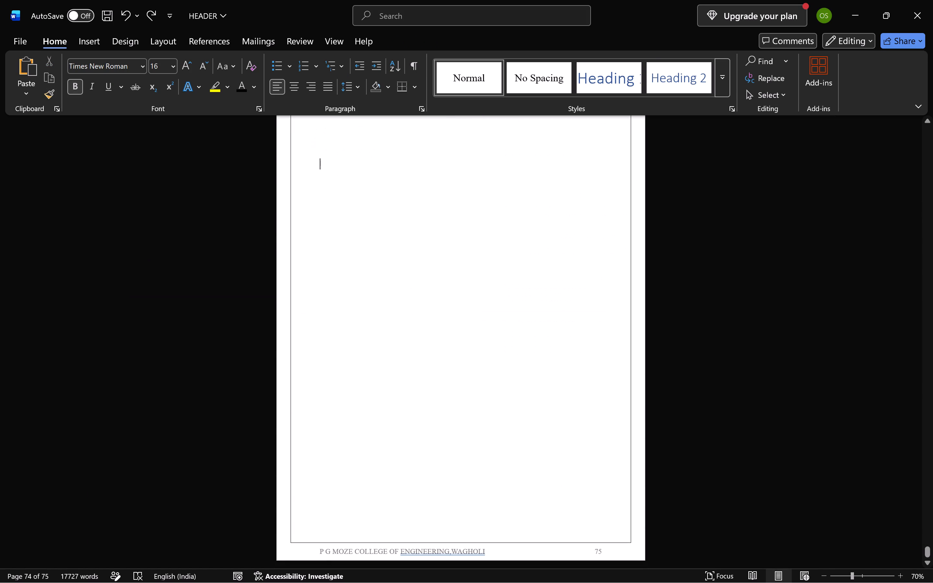
pyautogui.hotkey('ctrl', 'v')
pyautogui.scroll(3, 530, 292)
pyautogui.scroll(-1, 530, 292)
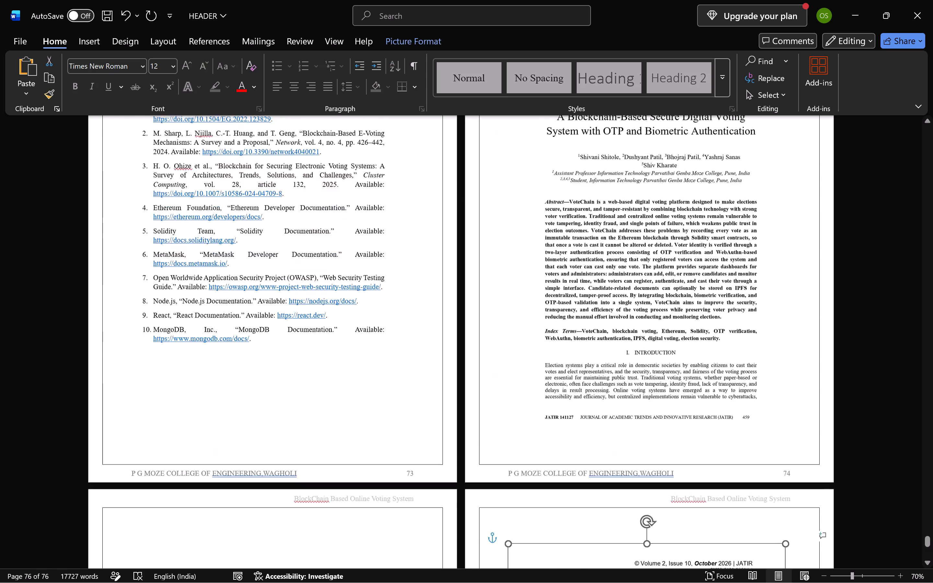
pyautogui.scroll(-2, 530, 292)
pyautogui.moveTo(637, 319); pyautogui.dragTo(315, 307)
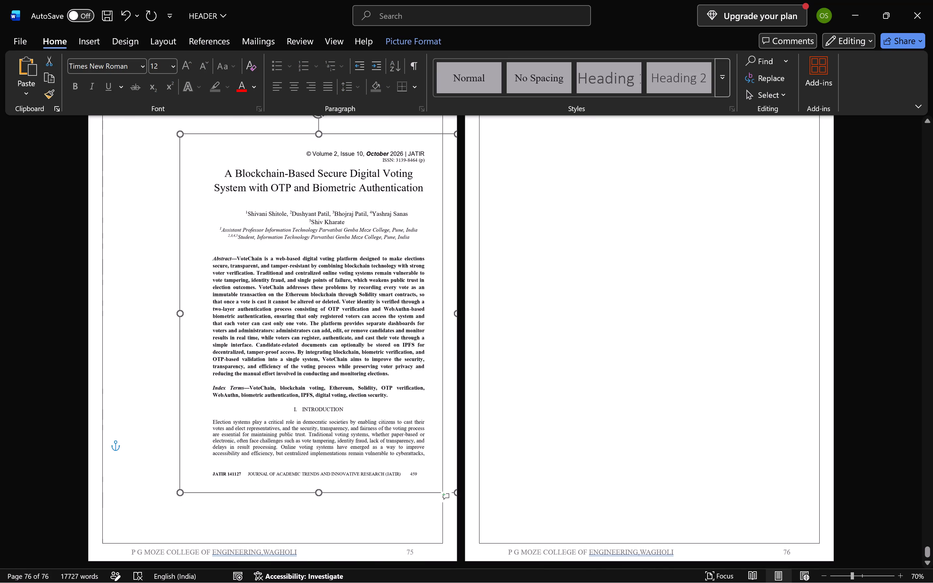
pyautogui.moveTo(315, 307); pyautogui.dragTo(258, 318)
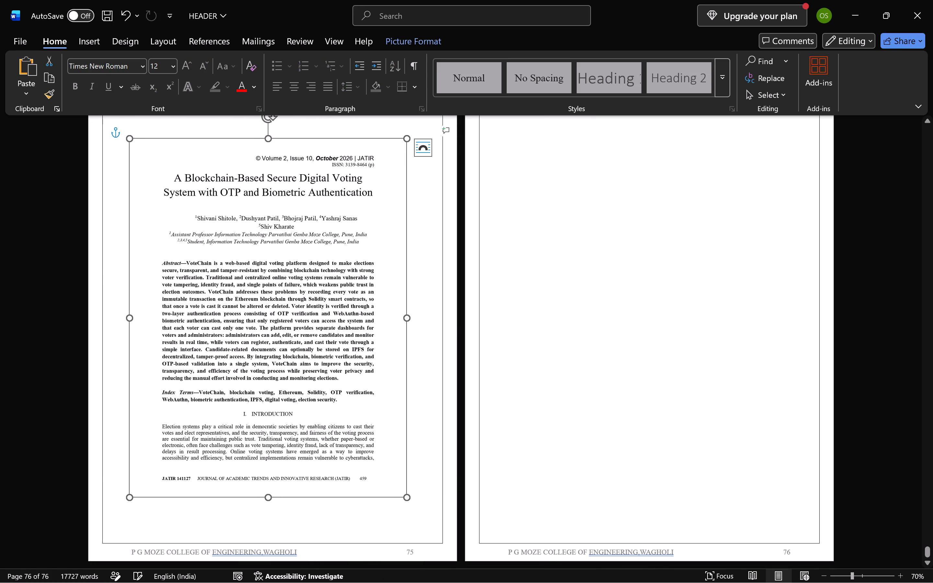
# Paste another copy of the paper image onto page 76 and nudge it to the centre of the border.
pyautogui.click(678, 255)
pyautogui.hotkey('ctrl', 'v')
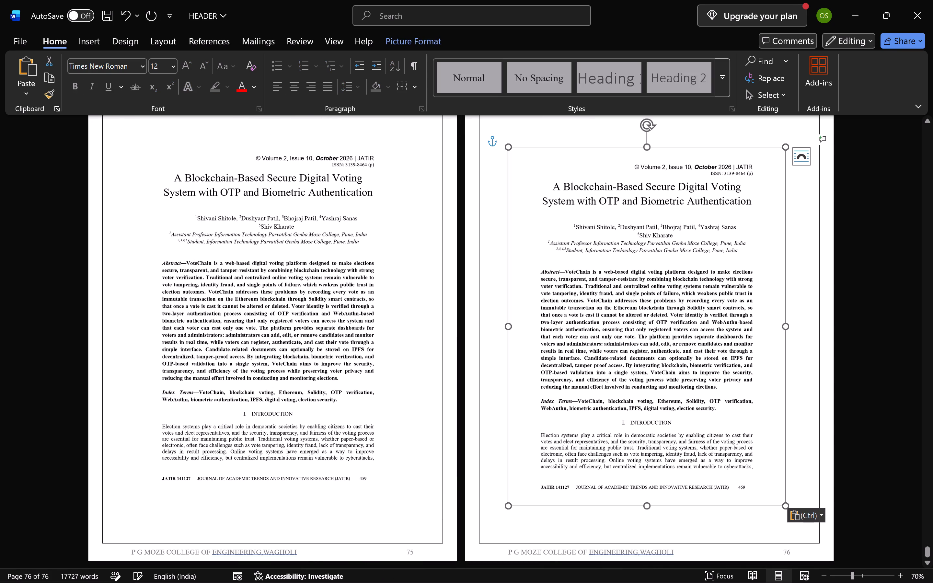
pyautogui.moveTo(634, 244); pyautogui.dragTo(633, 243)
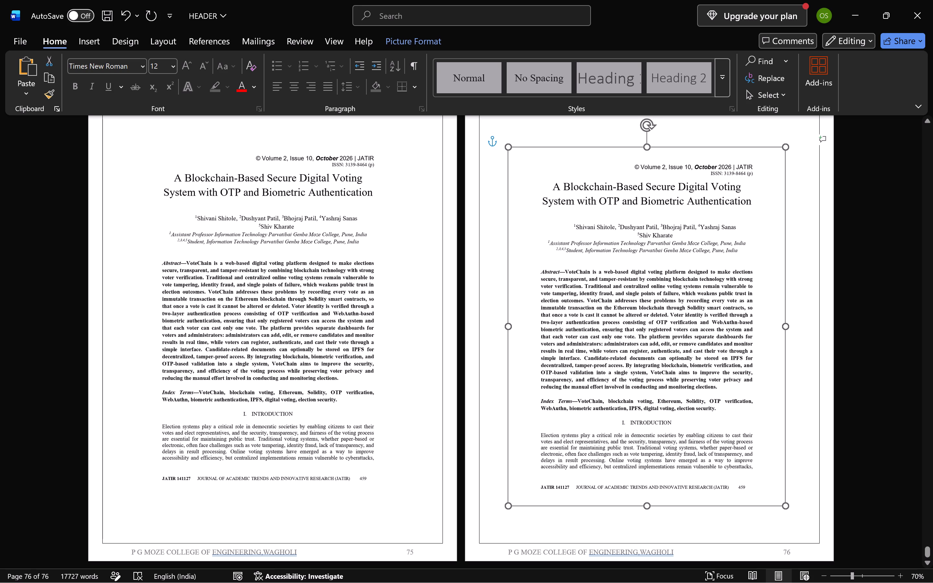
pyautogui.moveTo(633, 243); pyautogui.dragTo(631, 240)
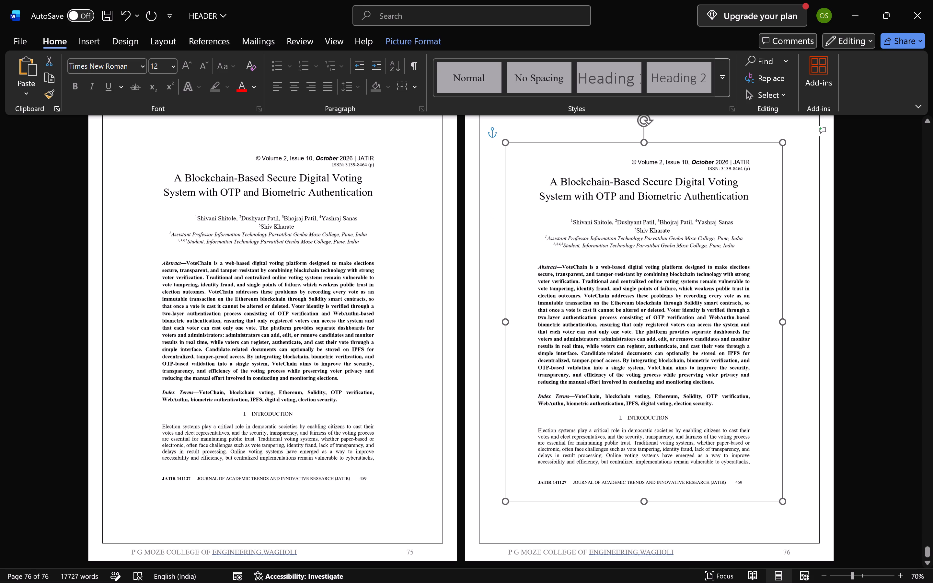
pyautogui.moveTo(631, 240); pyautogui.dragTo(632, 240)
# Add a new page after page 76 and paste another copy of the paper image there.
pyautogui.keyDown('ctrl'); pyautogui.scroll(-4, 648, 321); pyautogui.keyUp('ctrl')
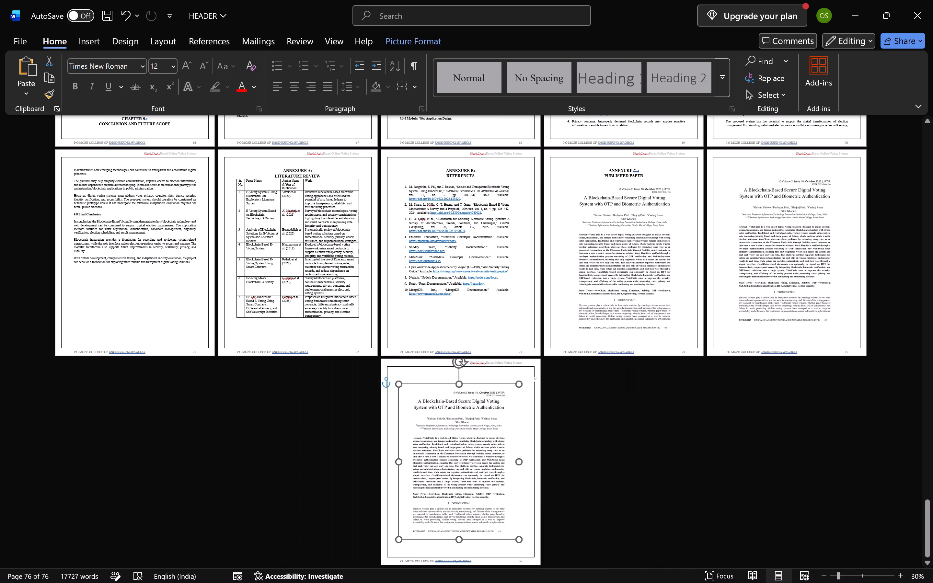
pyautogui.scroll(-1, 648, 321)
pyautogui.click(524, 510)
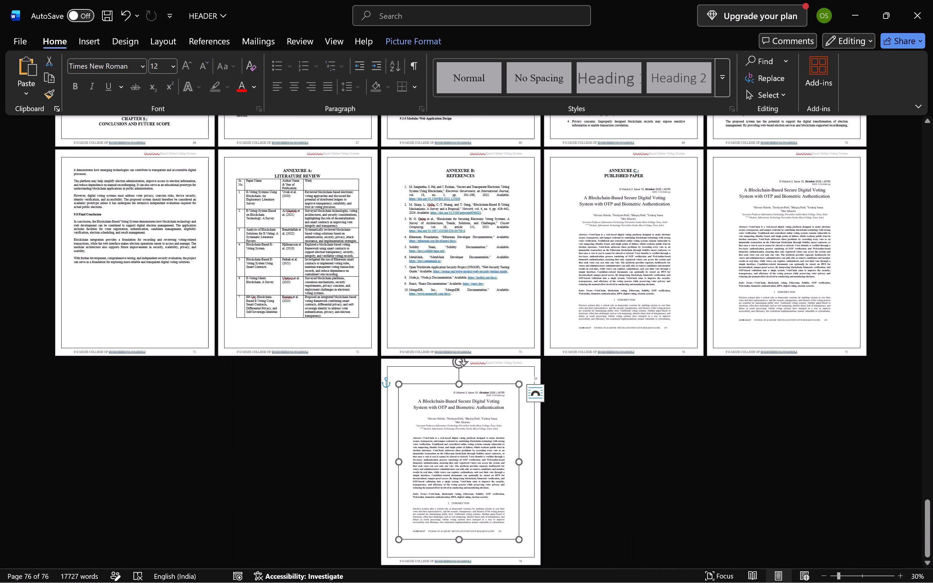
pyautogui.doubleClick(521, 521)
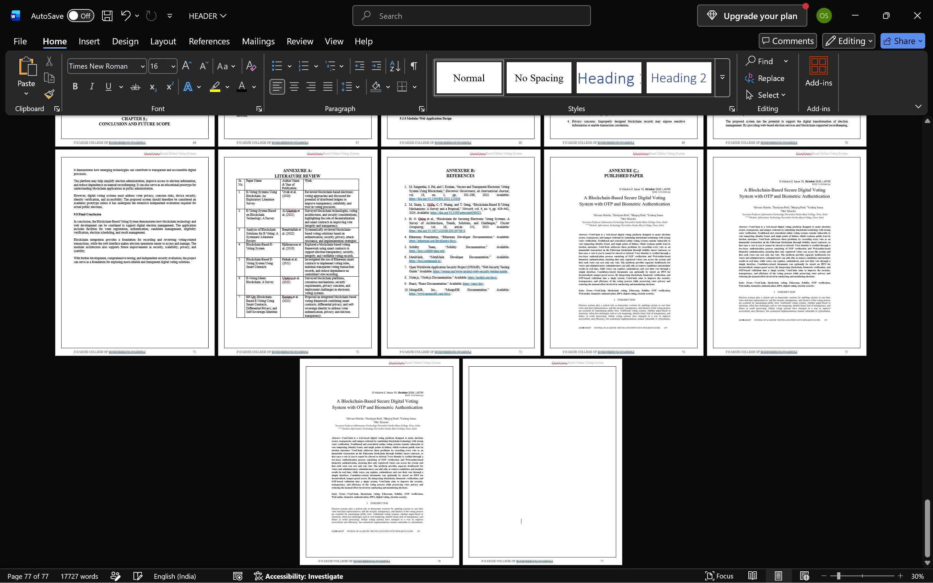
pyautogui.click(521, 397)
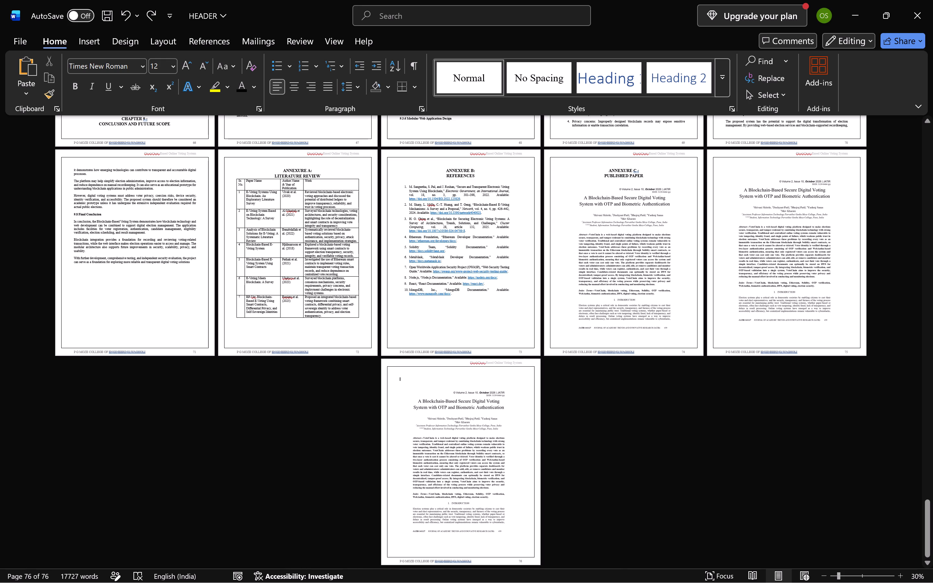
pyautogui.doubleClick(522, 520)
pyautogui.hotkey('ctrl', 'v')
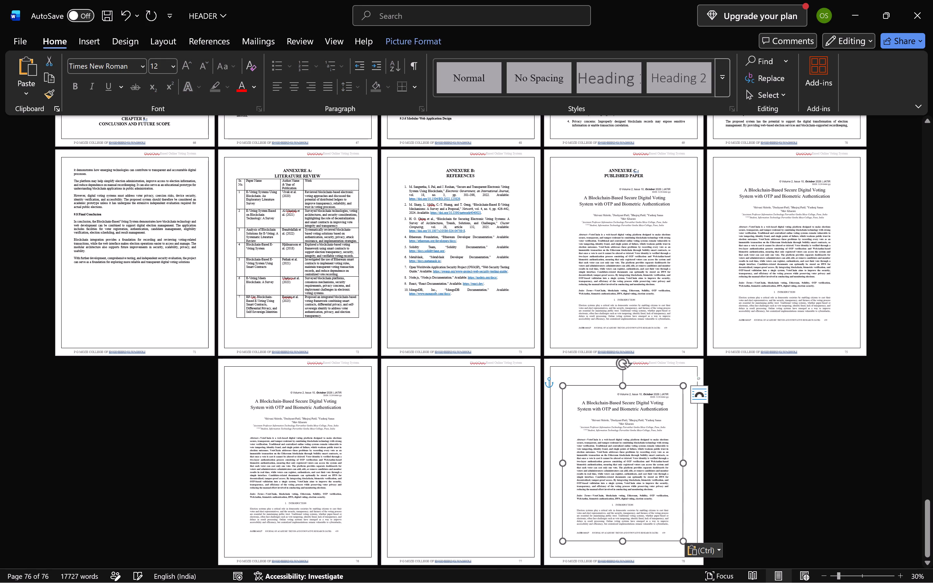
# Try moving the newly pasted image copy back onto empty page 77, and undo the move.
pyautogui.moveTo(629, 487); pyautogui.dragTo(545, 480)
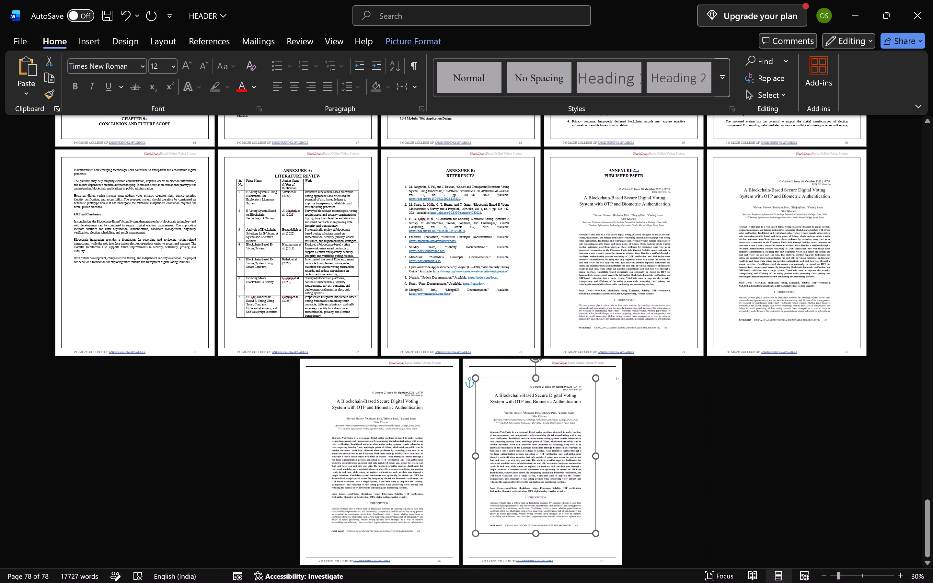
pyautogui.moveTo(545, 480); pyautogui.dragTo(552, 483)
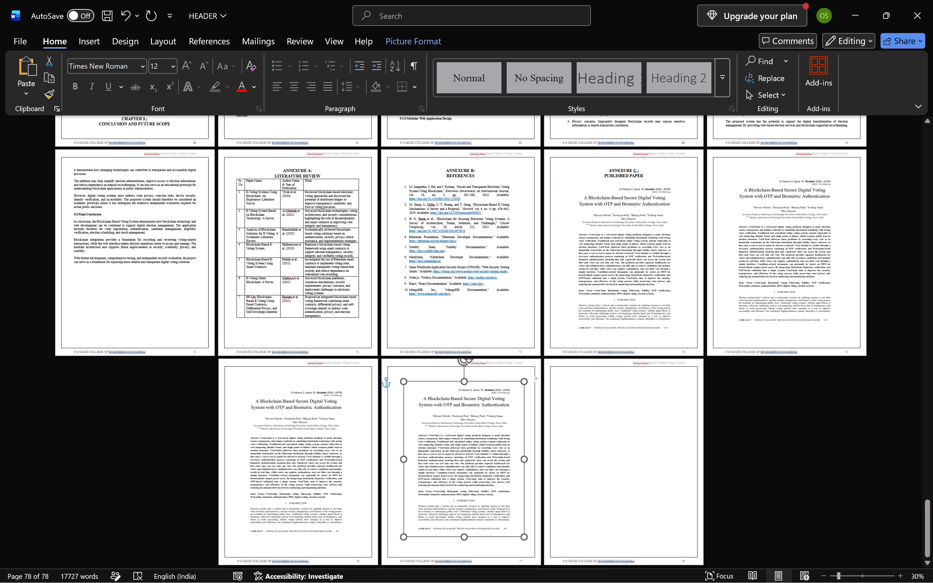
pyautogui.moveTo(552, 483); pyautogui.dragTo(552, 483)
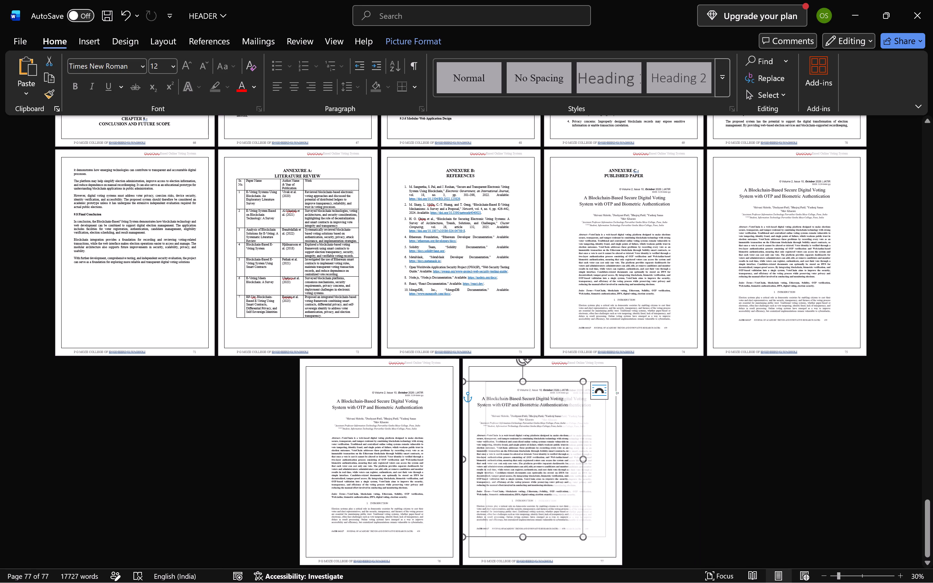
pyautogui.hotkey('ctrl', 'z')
# Move the newly pasted image copy onto empty page 77 and centre it within the border.
pyautogui.moveTo(614, 445); pyautogui.dragTo(452, 452)
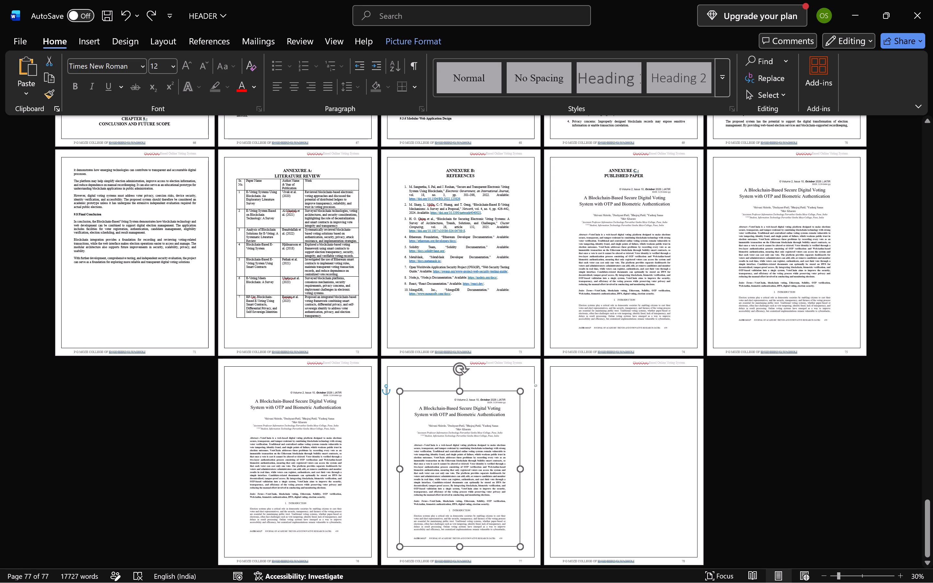
pyautogui.moveTo(452, 452); pyautogui.dragTo(453, 445)
# Paste another copy of the paper image onto page 78 and centre it within the page border.
pyautogui.click(603, 449)
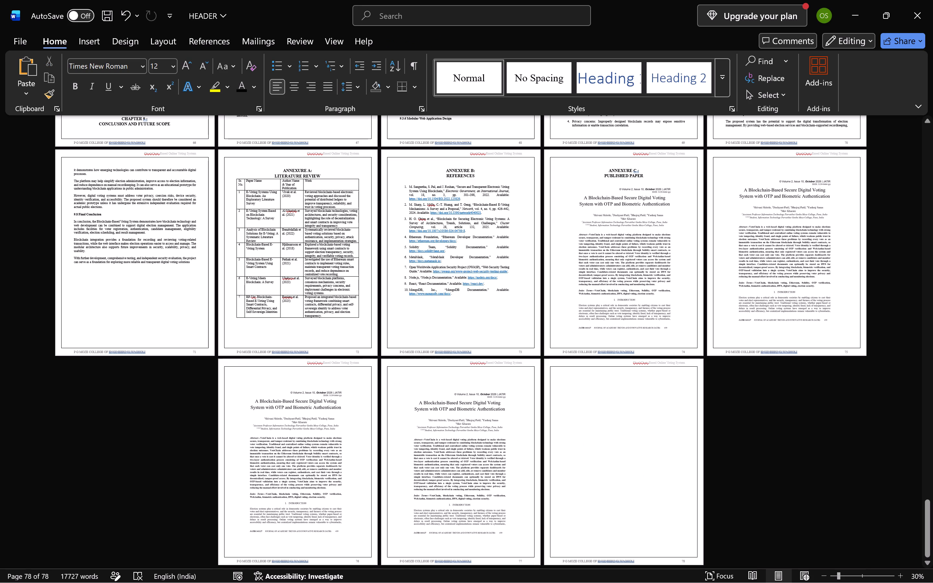
pyautogui.hotkey('ctrl', 'v')
pyautogui.moveTo(649, 439); pyautogui.dragTo(507, 450)
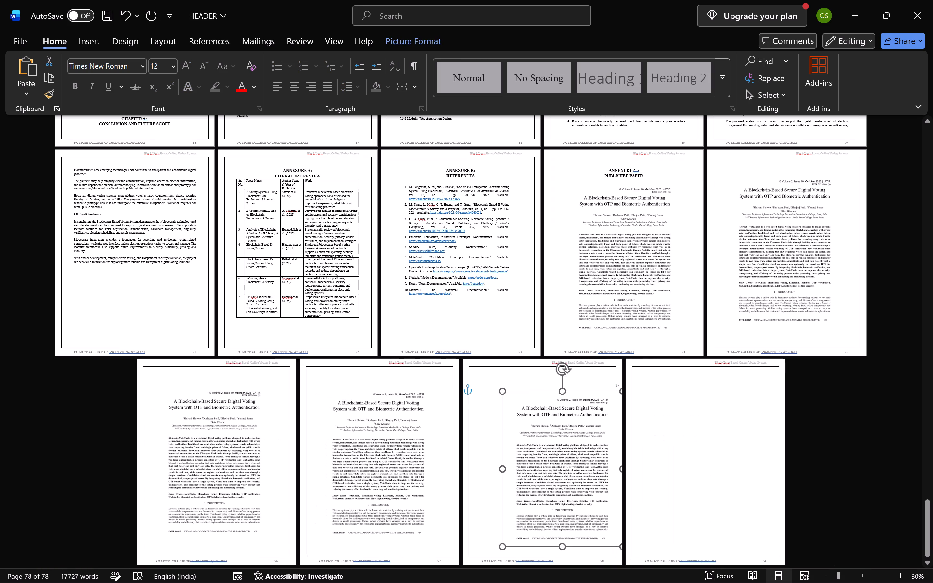
pyautogui.moveTo(507, 450); pyautogui.dragTo(576, 444)
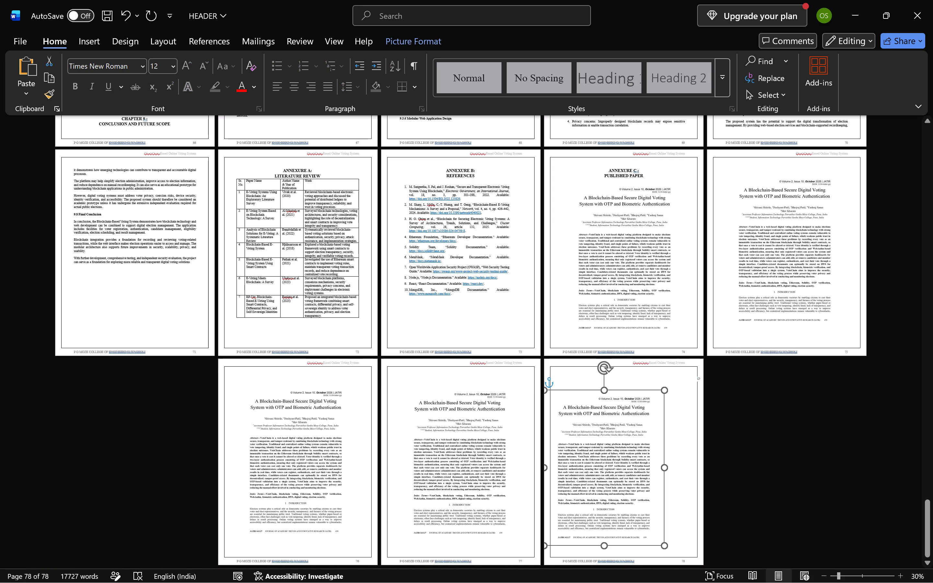
pyautogui.moveTo(576, 444); pyautogui.dragTo(648, 443)
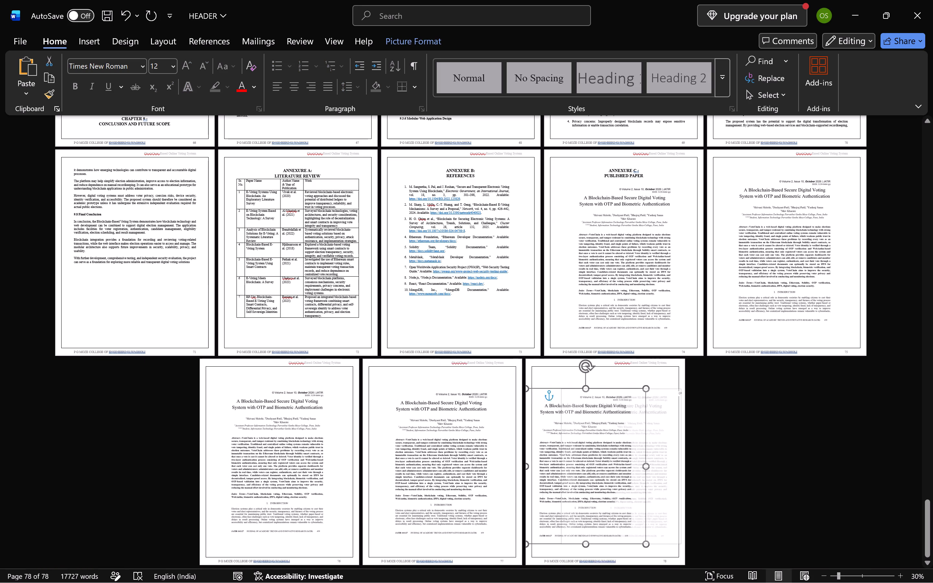
pyautogui.moveTo(648, 443); pyautogui.dragTo(650, 443)
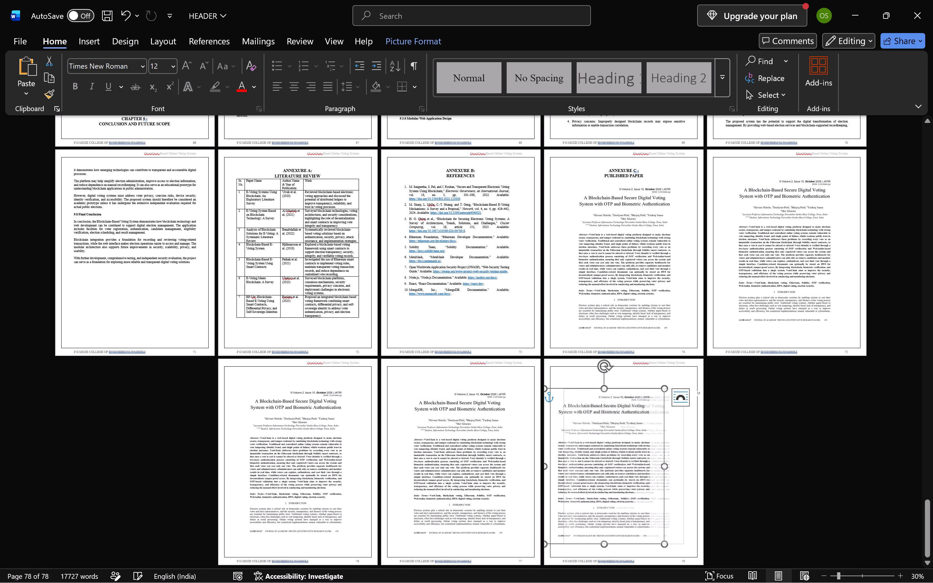
pyautogui.moveTo(607, 466); pyautogui.dragTo(618, 460)
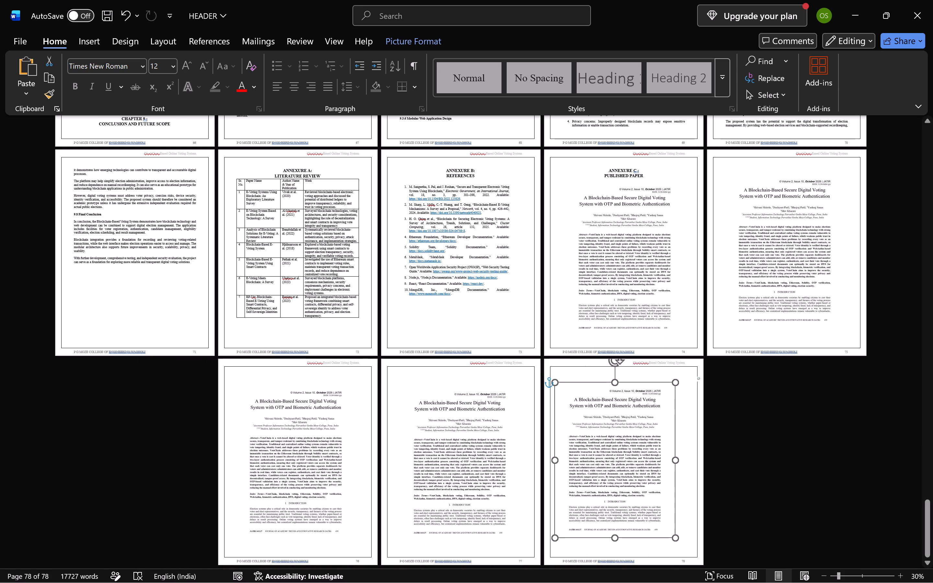
pyautogui.moveTo(615, 458); pyautogui.dragTo(569, 457)
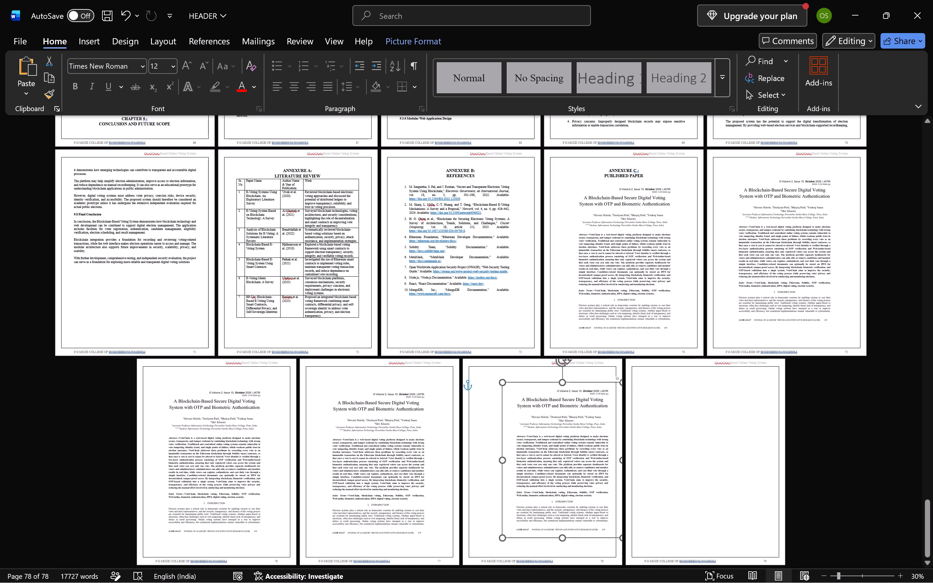
pyautogui.moveTo(569, 457); pyautogui.dragTo(558, 461)
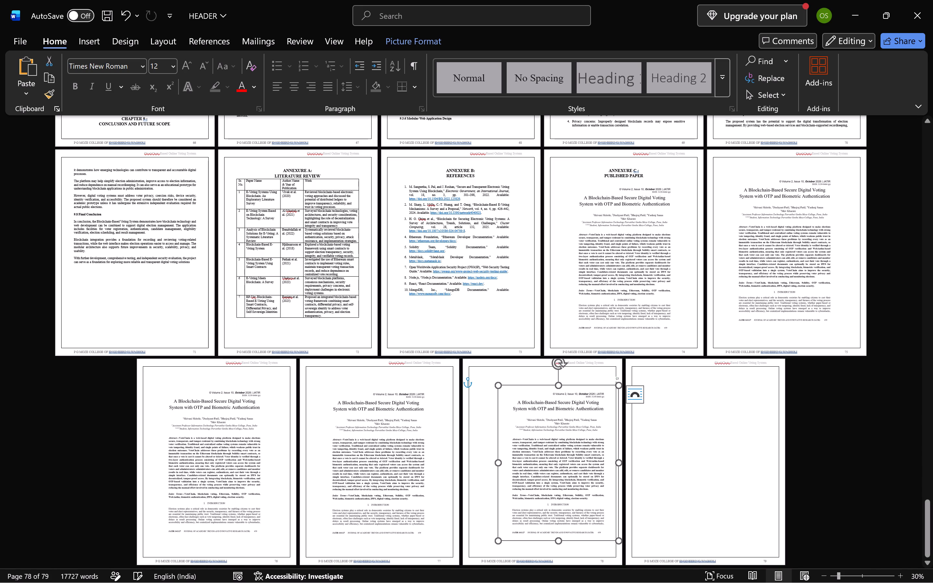
# Paste another copy of the paper image and move it onto empty page 79, inside the border.
pyautogui.click(680, 447)
pyautogui.hotkey('ctrl', 'v')
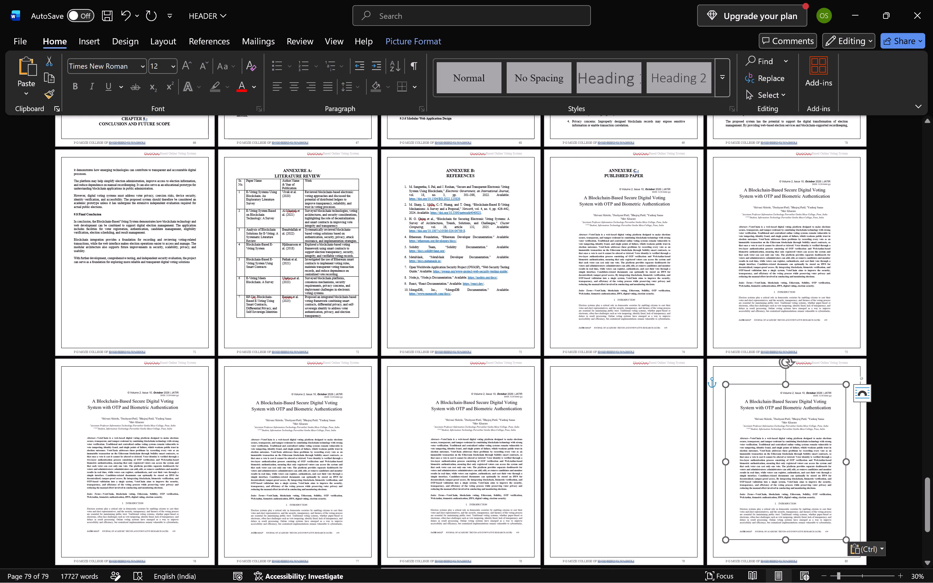
pyautogui.moveTo(777, 463); pyautogui.dragTo(624, 454)
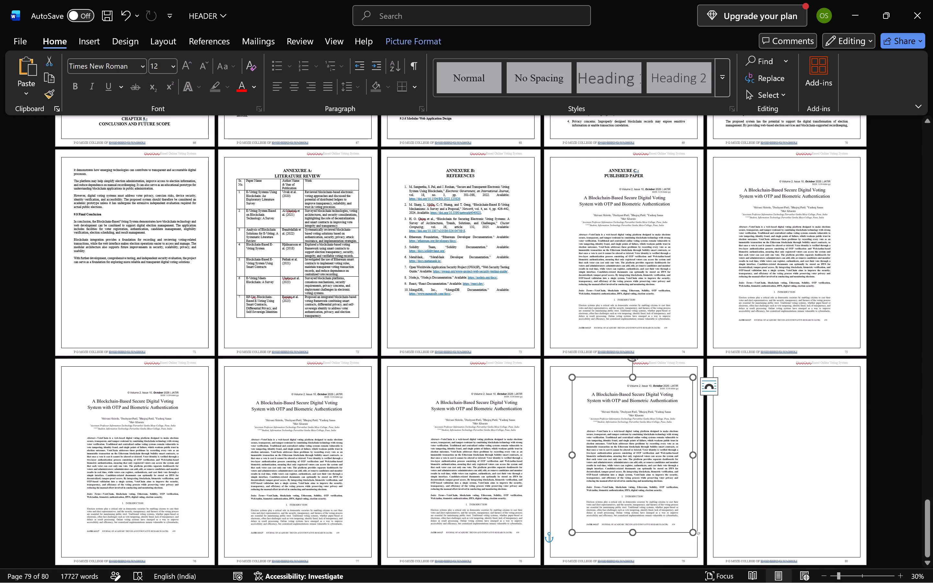
# Paste another copy of the paper image and move it onto empty page 80, inside the border.
pyautogui.click(804, 465)
pyautogui.hotkey('ctrl', 'v')
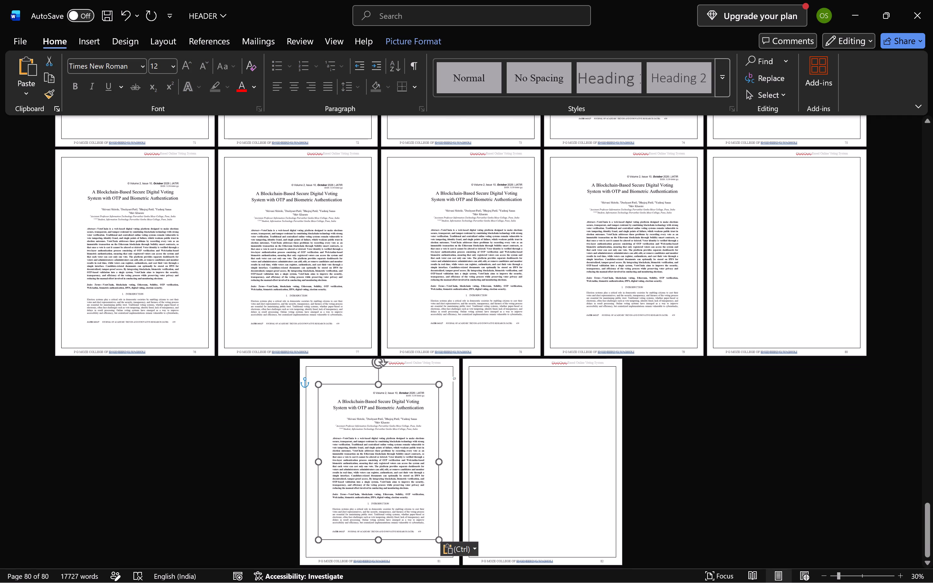
pyautogui.moveTo(387, 462); pyautogui.dragTo(793, 253)
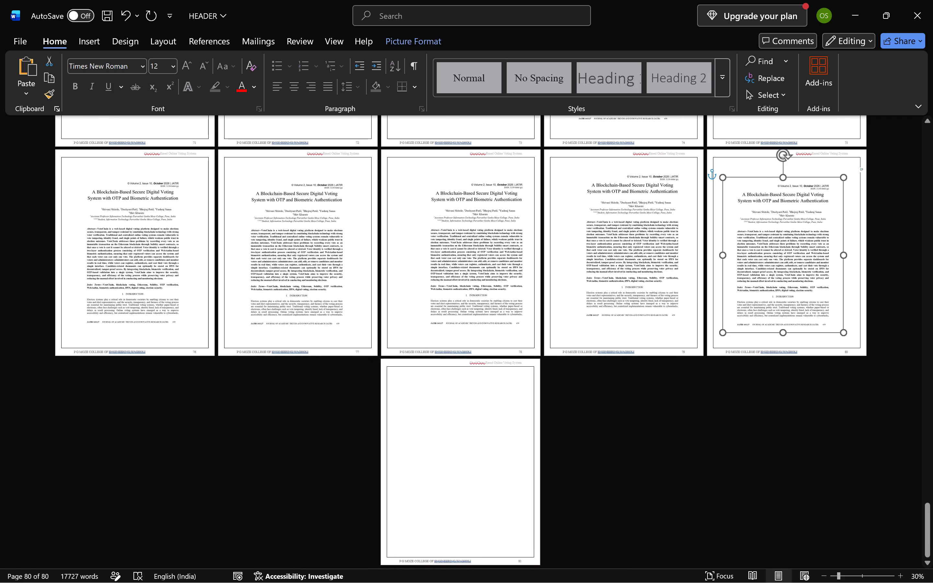
pyautogui.moveTo(793, 253); pyautogui.dragTo(792, 253)
# Paste another copy of the paper image and place it on page 81.
pyautogui.click(447, 463)
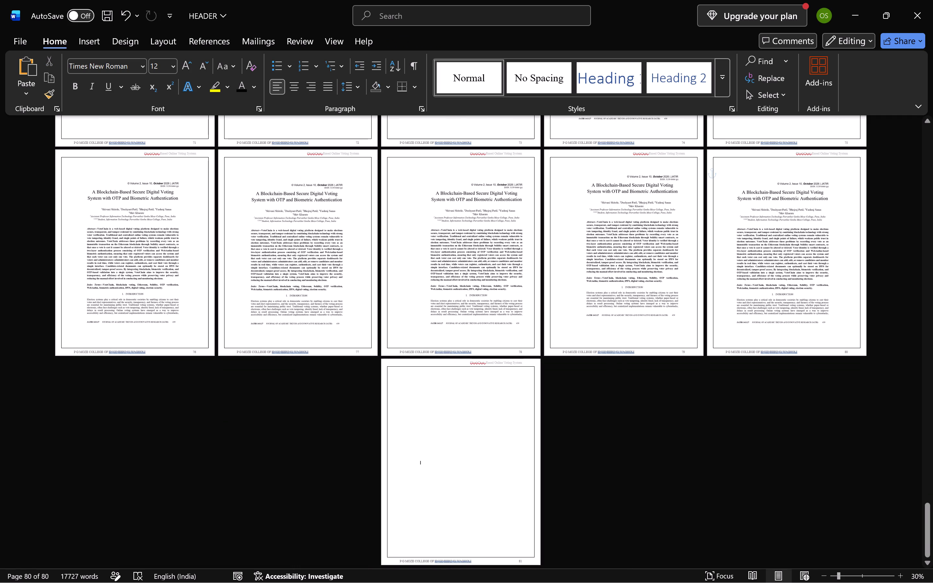
pyautogui.hotkey('ctrl', 'v')
pyautogui.moveTo(461, 440); pyautogui.dragTo(337, 435)
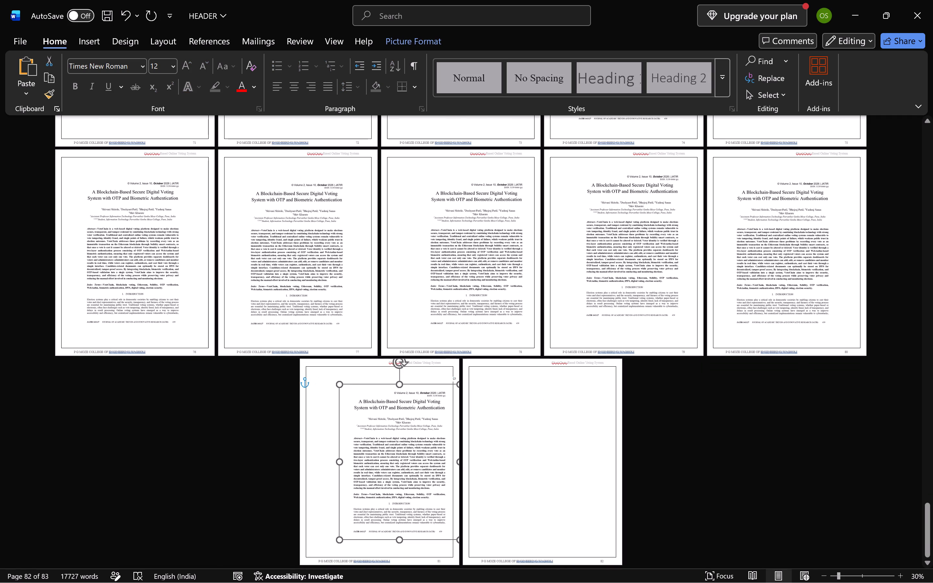
pyautogui.moveTo(337, 435); pyautogui.dragTo(393, 455)
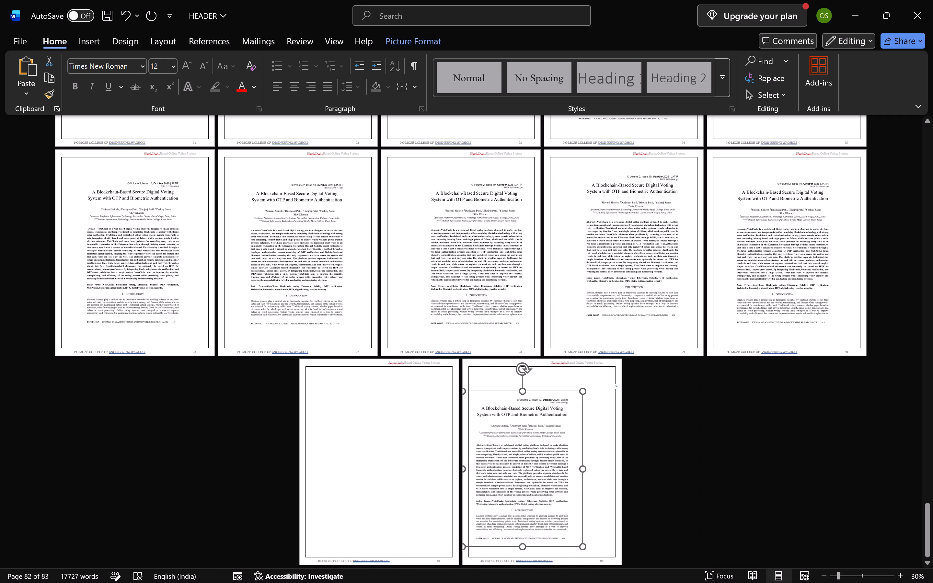
pyautogui.moveTo(393, 455); pyautogui.dragTo(379, 452)
# Paste another copy of the paper image and move it back onto empty page 82.
pyautogui.click(551, 447)
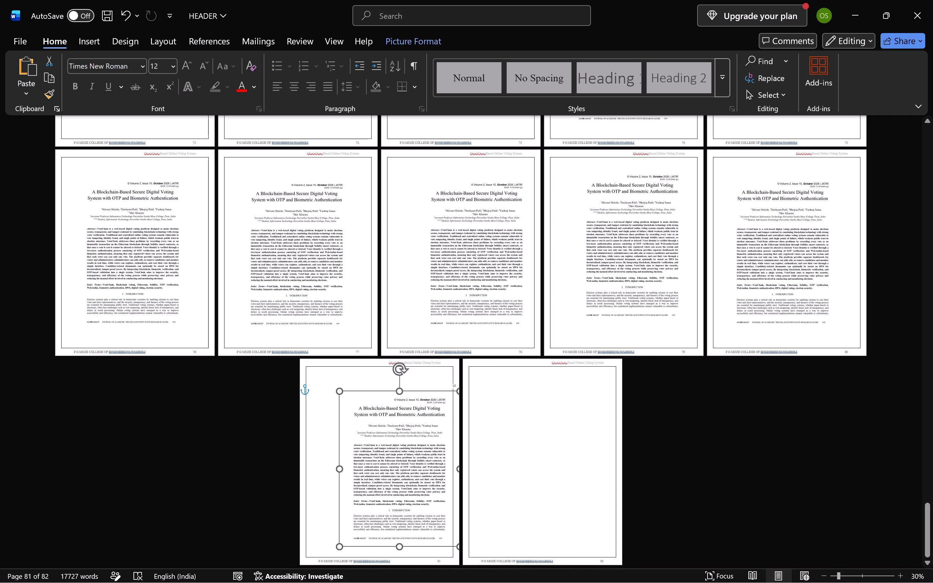
pyautogui.hotkey('ctrl', 'v')
pyautogui.moveTo(547, 443); pyautogui.dragTo(543, 443)
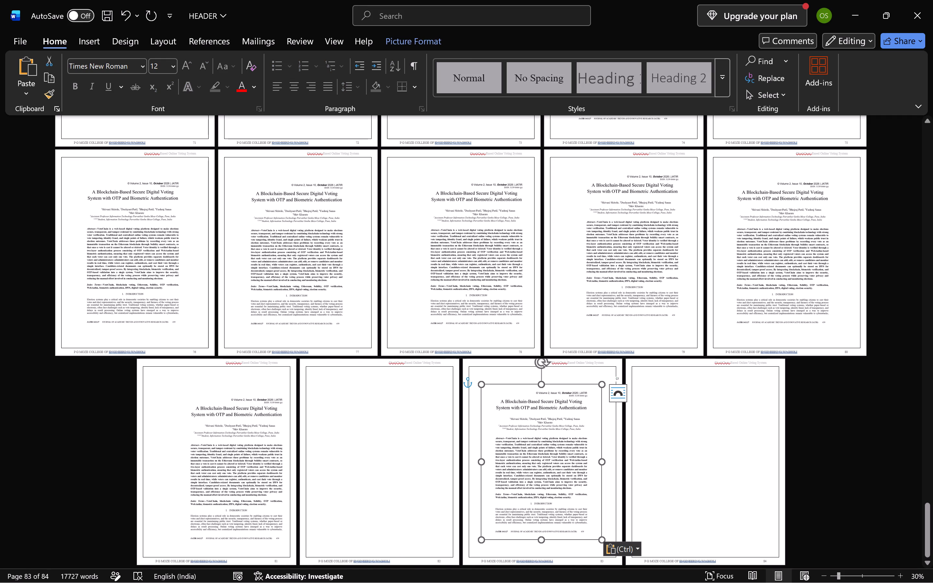
pyautogui.moveTo(543, 443); pyautogui.dragTo(520, 449)
# Add blank lines after the image on page 82 to create page 83, and paste another paper image copy there.
pyautogui.scroll(6, 653, 429)
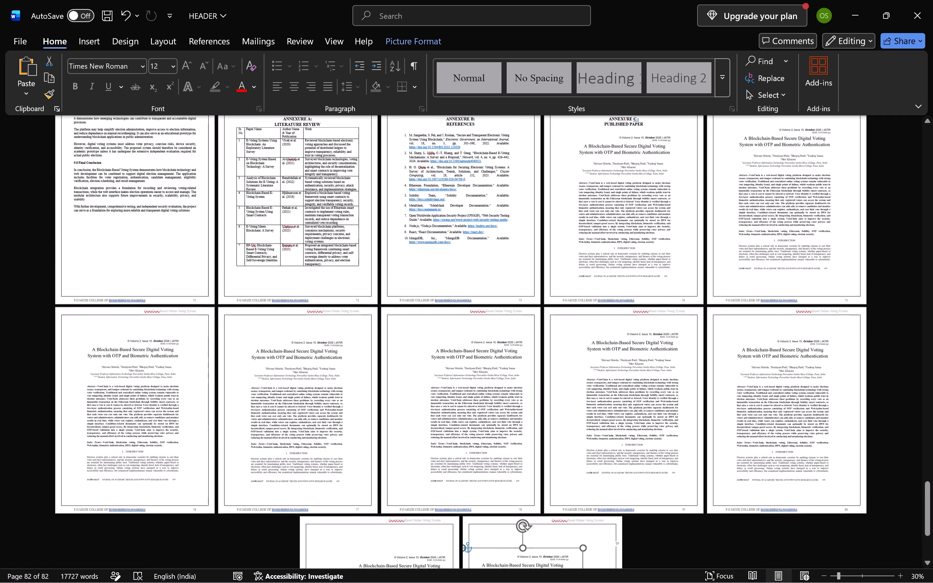
pyautogui.scroll(1, 653, 429)
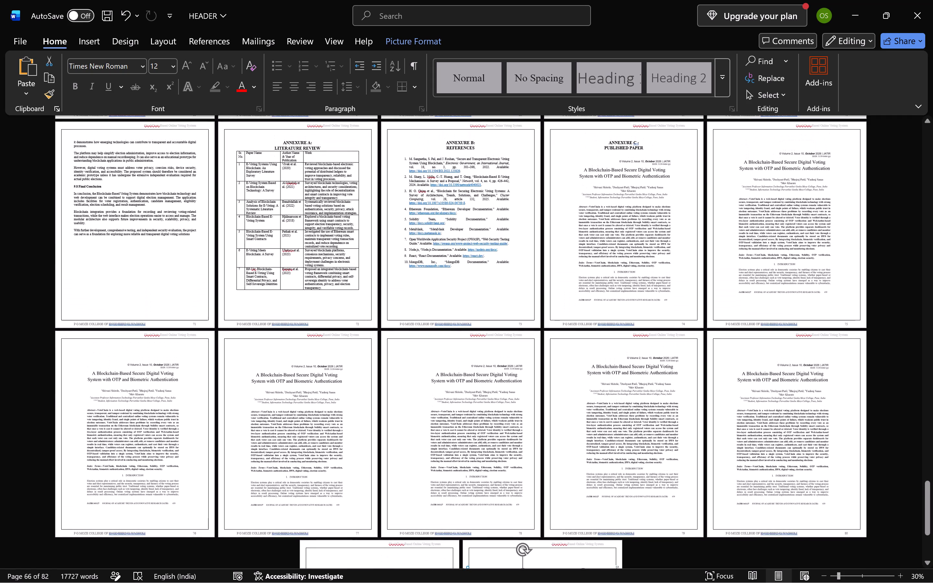
pyautogui.scroll(-5, 653, 429)
pyautogui.click(596, 460)
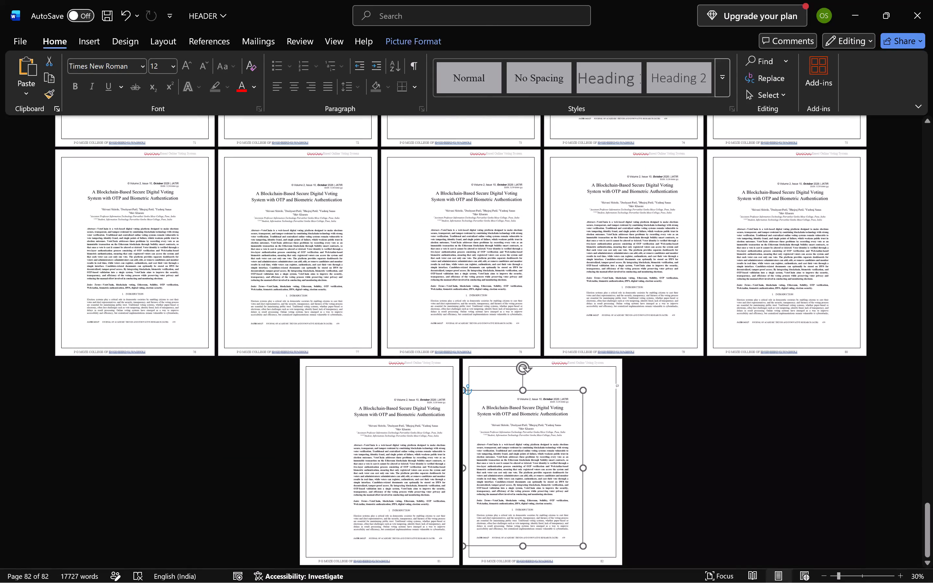
pyautogui.press('Return')
pyautogui.press('Return')
pyautogui.press('Return')
pyautogui.press('Return')
pyautogui.press('Return')
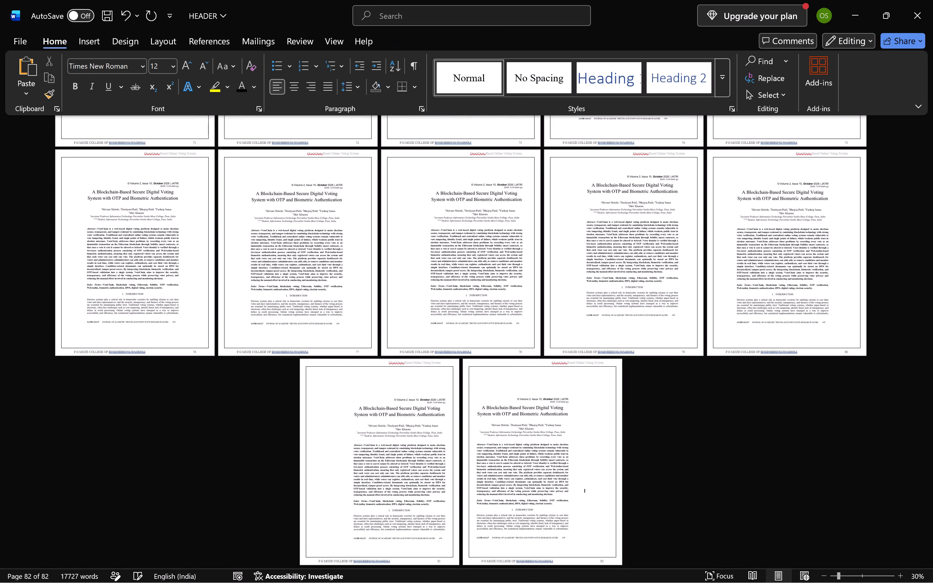
pyautogui.press('Return')
pyautogui.press('Return')
pyautogui.press('Return')
pyautogui.press('Return')
pyautogui.press('Return')
pyautogui.press('Return')
pyautogui.press('Return')
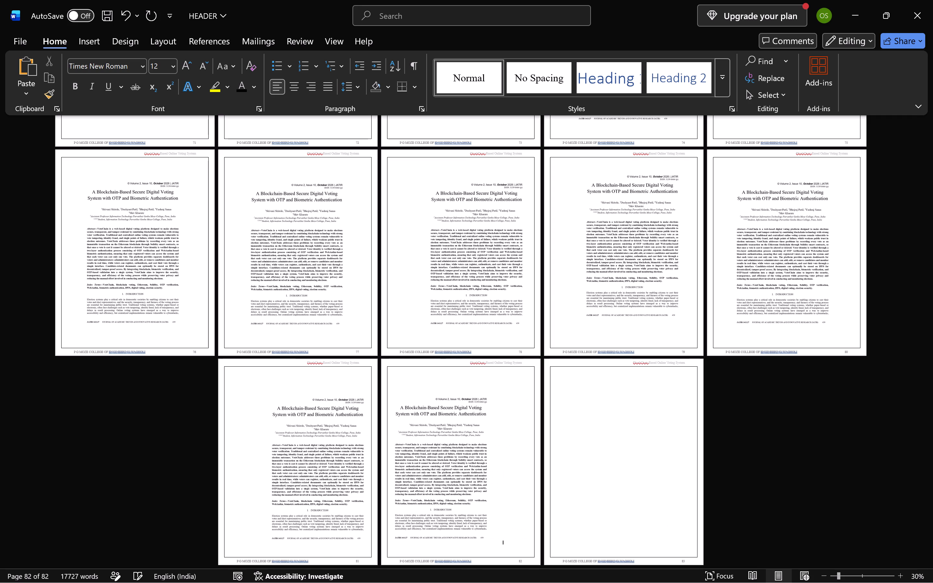
pyautogui.click(642, 403)
pyautogui.hotkey('ctrl', 'v')
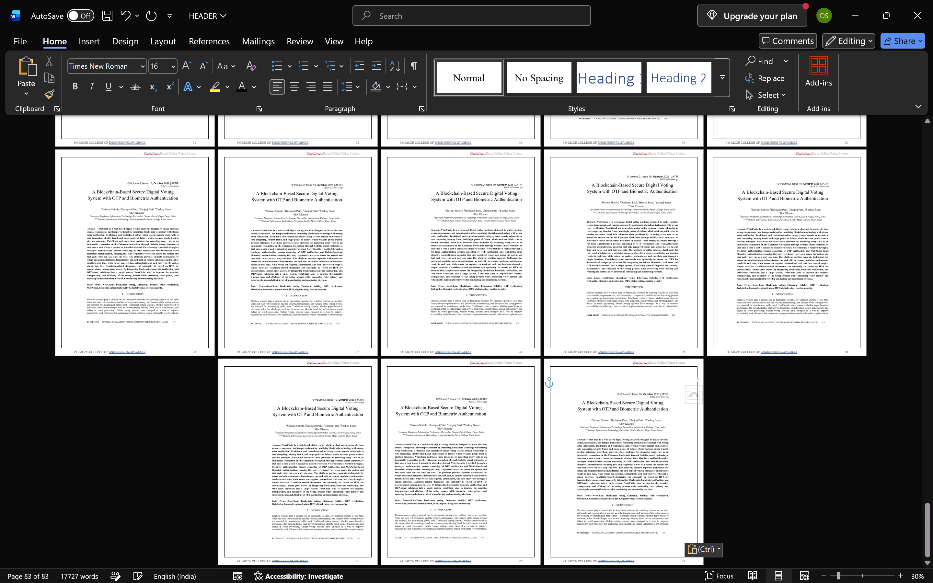
# Push the last image copy onto page 84 with a new line and paste another copy on the emptied page 83.
pyautogui.click(694, 529)
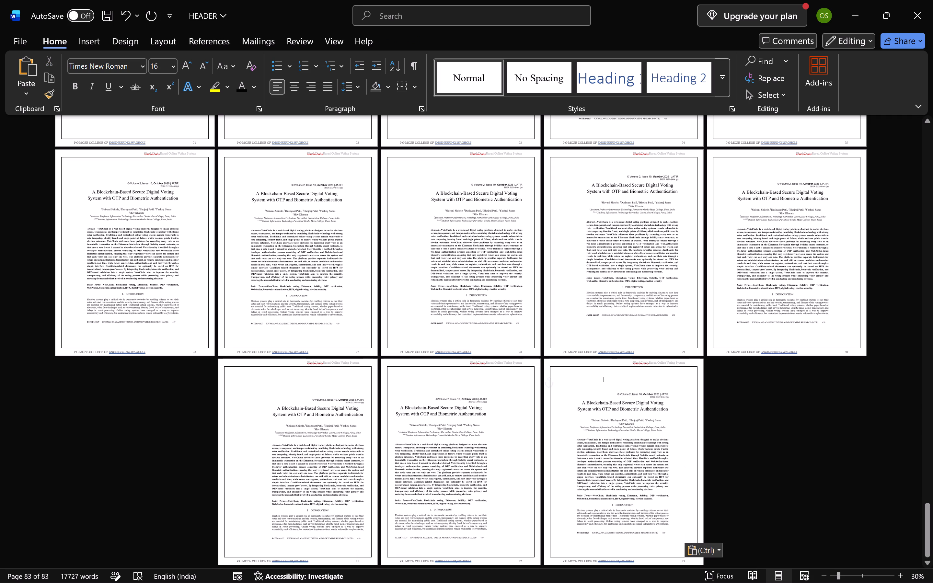
pyautogui.press('Return')
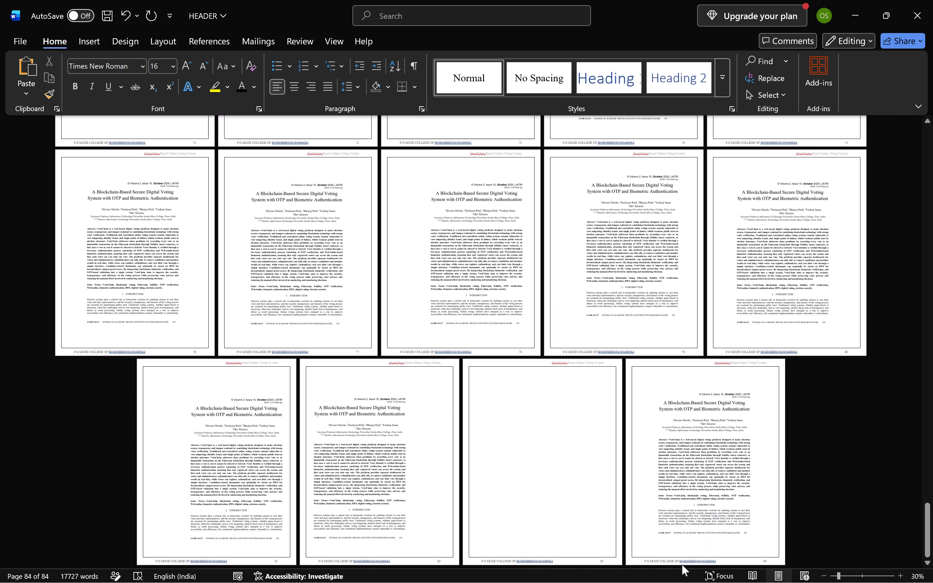
pyautogui.click(533, 388)
pyautogui.hotkey('ctrl', 'v')
# Replace the picture on page 75 with the file 141127_page-0002 from the paper folder on this device.
pyautogui.scroll(3, 632, 408)
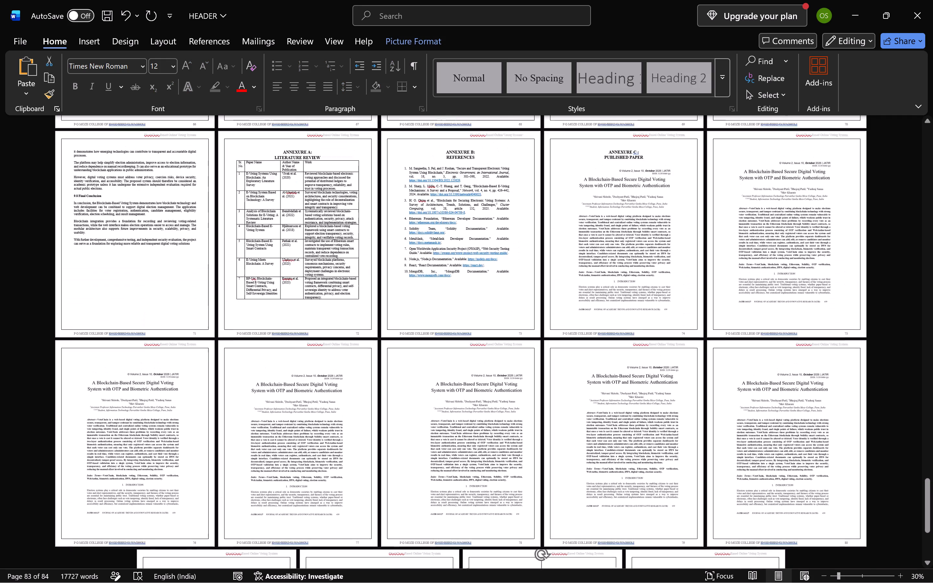
pyautogui.scroll(2, 632, 408)
pyautogui.click(784, 323)
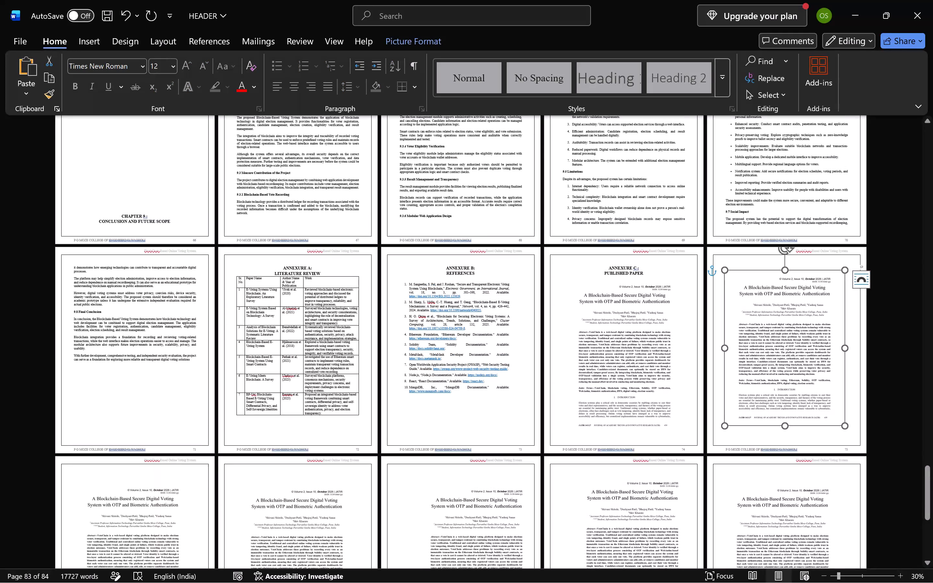
pyautogui.click(420, 35)
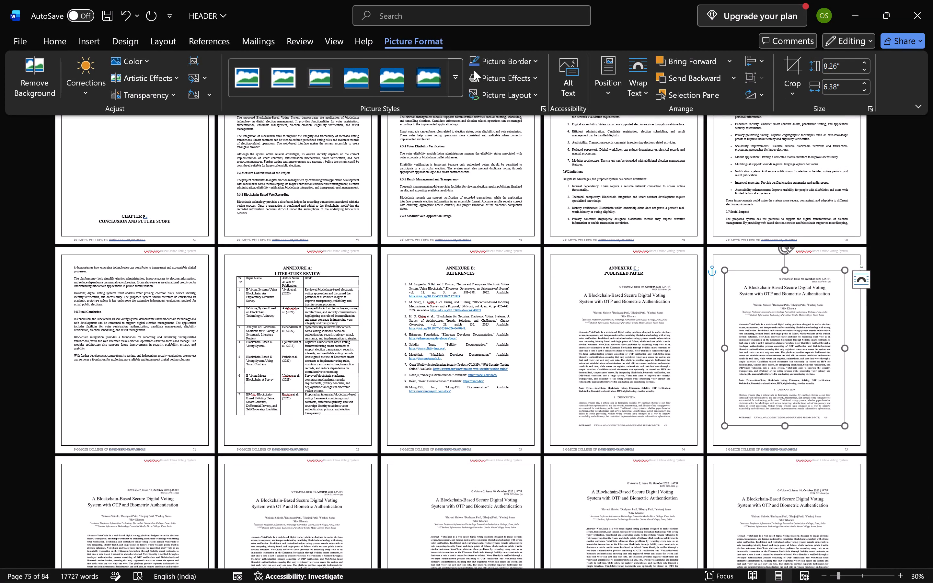
pyautogui.click(207, 76)
pyautogui.click(243, 102)
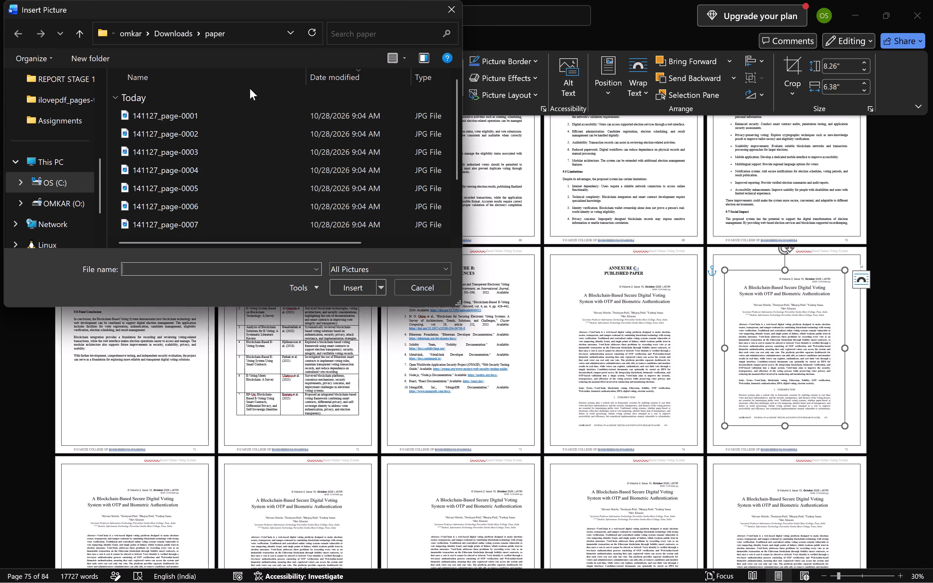
pyautogui.click(190, 130)
pyautogui.click(352, 291)
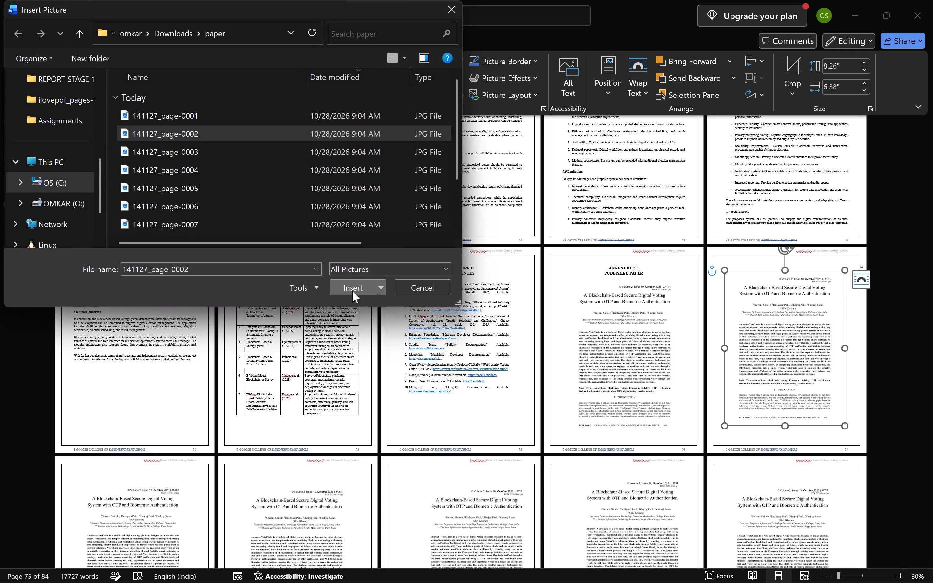
# Replace the picture on page 76 with the file 141127_page-0003 from the paper folder on this device.
pyautogui.scroll(-1, 490, 368)
pyautogui.click(141, 486)
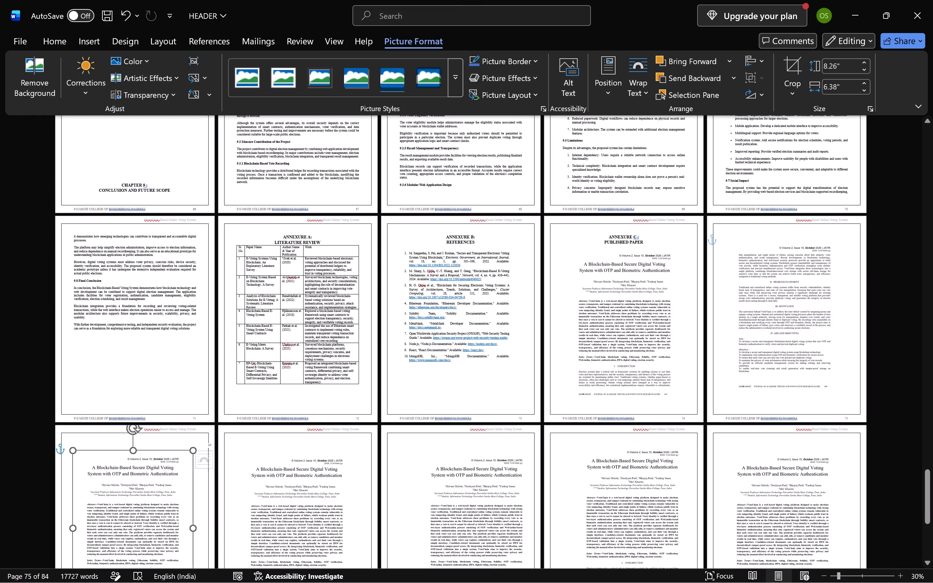
pyautogui.click(205, 78)
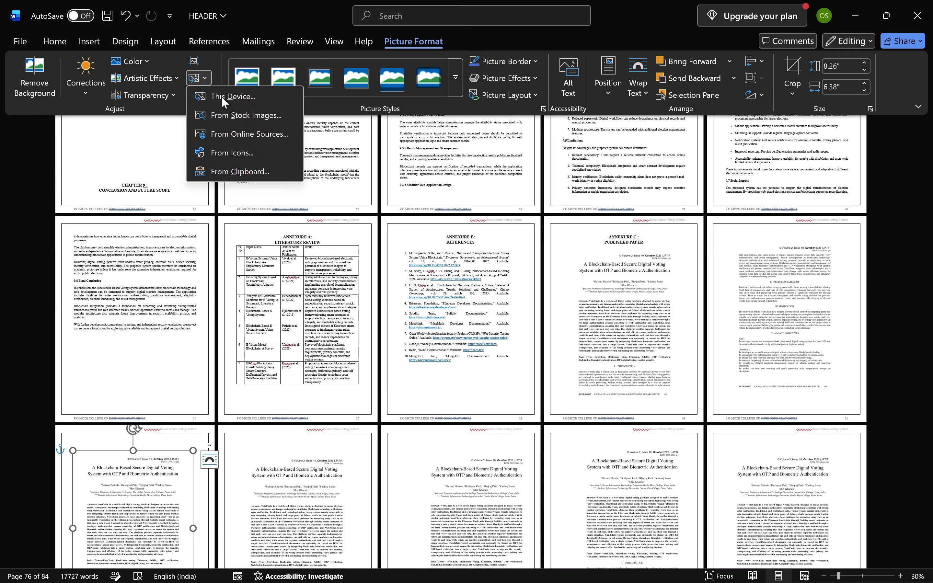
pyautogui.click(242, 95)
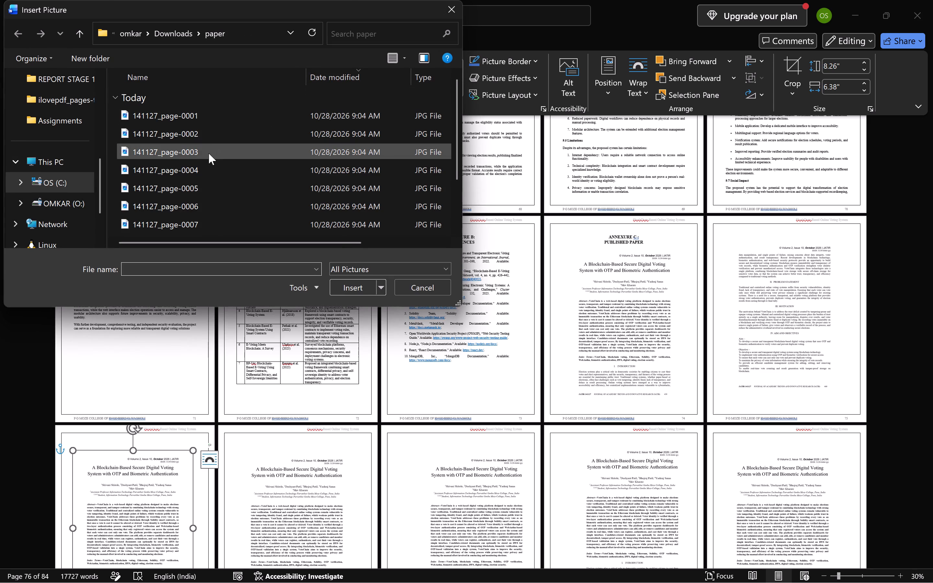
pyautogui.click(209, 153)
pyautogui.click(359, 290)
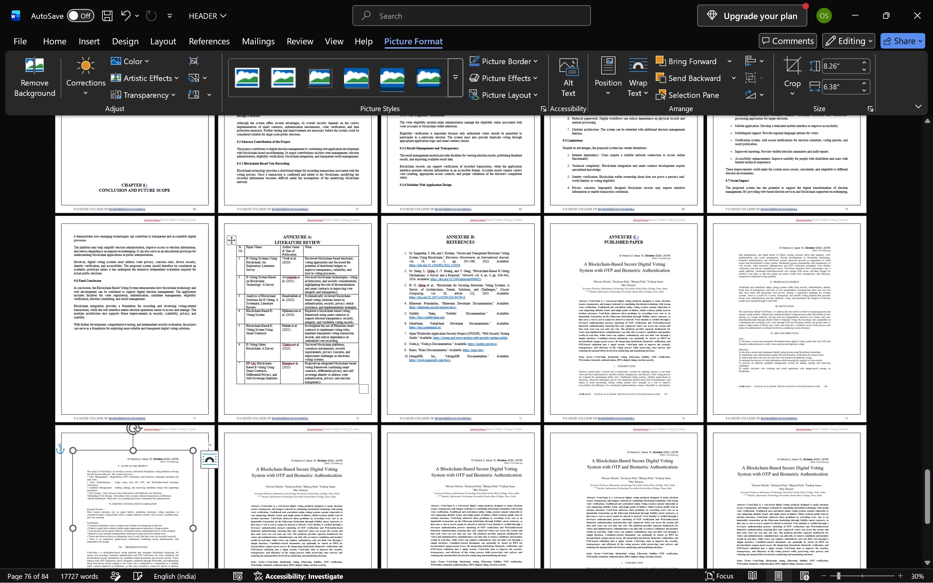
# Replace the picture on page 77 with the file 141127_page-0004 from the paper folder on this device.
pyautogui.click(303, 501)
pyautogui.click(203, 77)
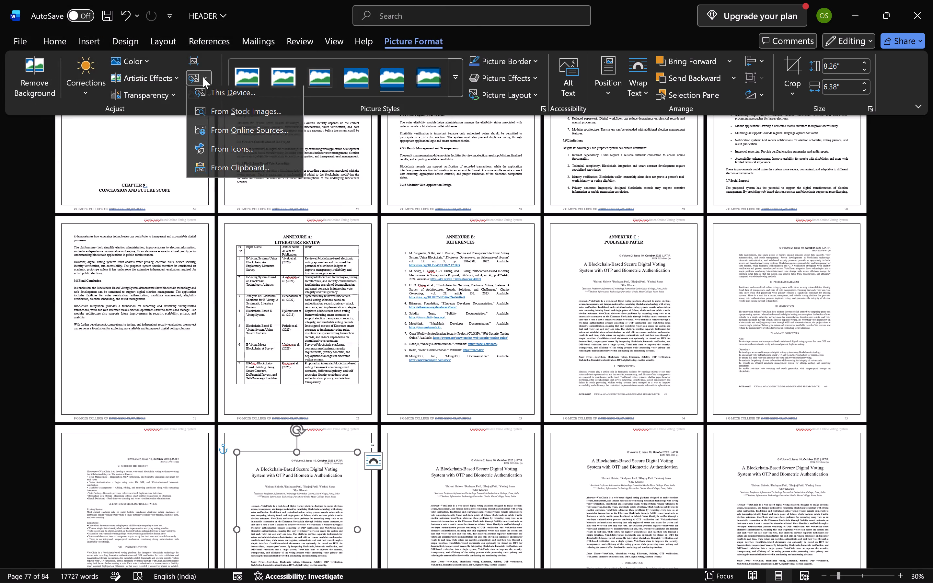
pyautogui.click(222, 92)
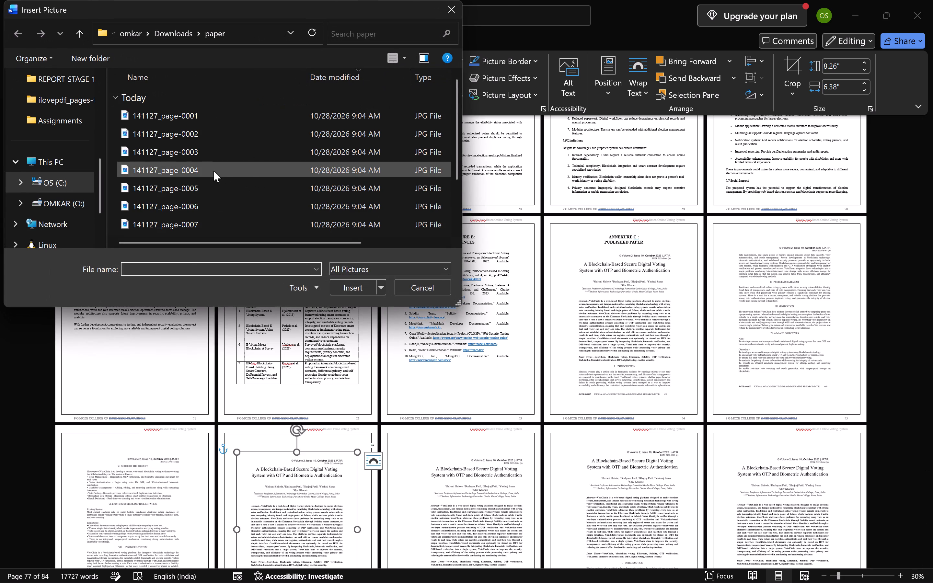
pyautogui.click(213, 171)
pyautogui.click(344, 283)
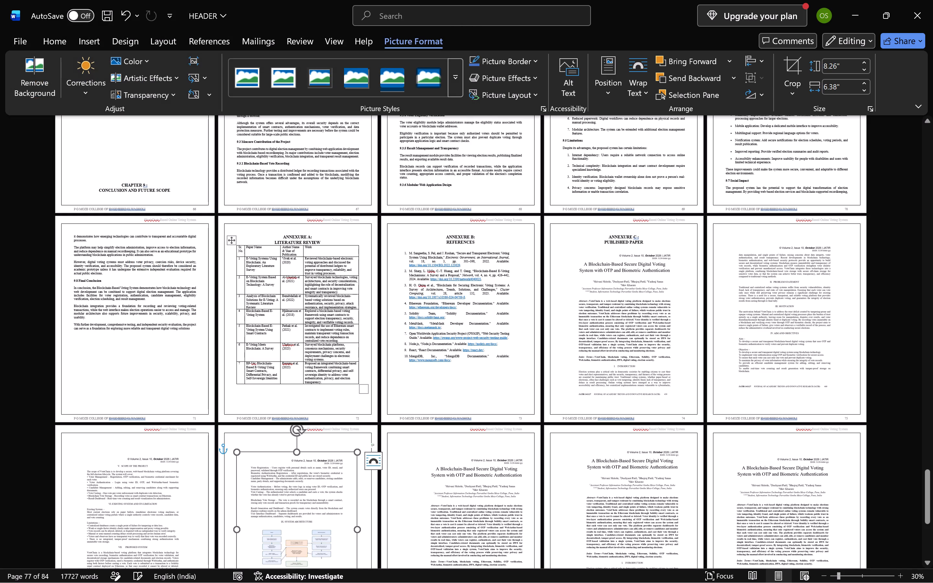
# Replace the picture on page 78 with the file 141127_page-0005 from the paper folder on this device.
pyautogui.click(462, 497)
pyautogui.click(205, 75)
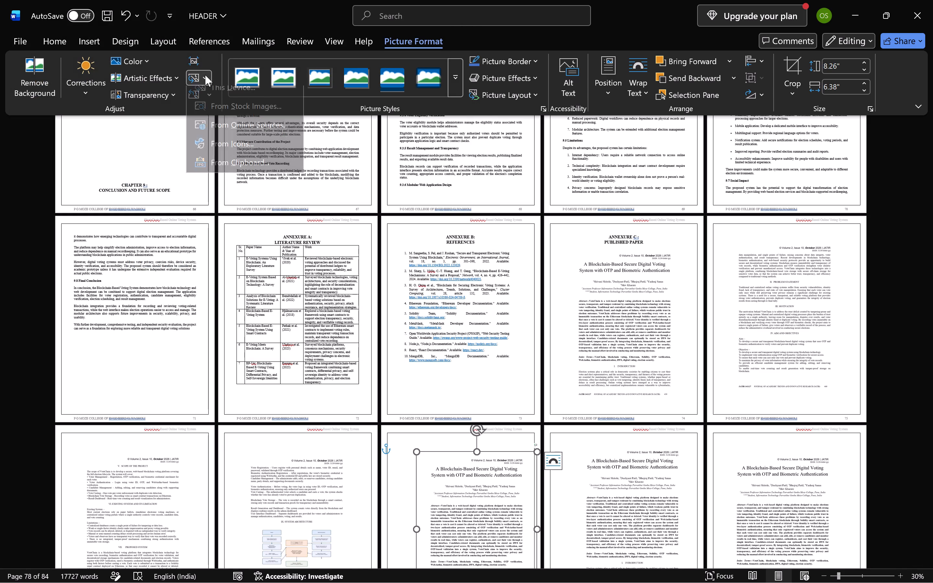
pyautogui.click(236, 99)
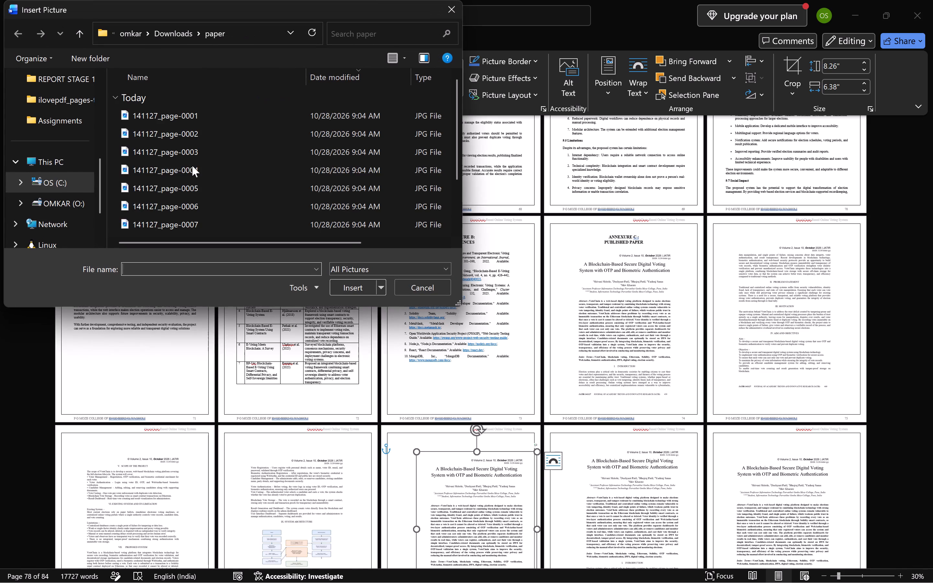
pyautogui.click(189, 187)
pyautogui.click(344, 287)
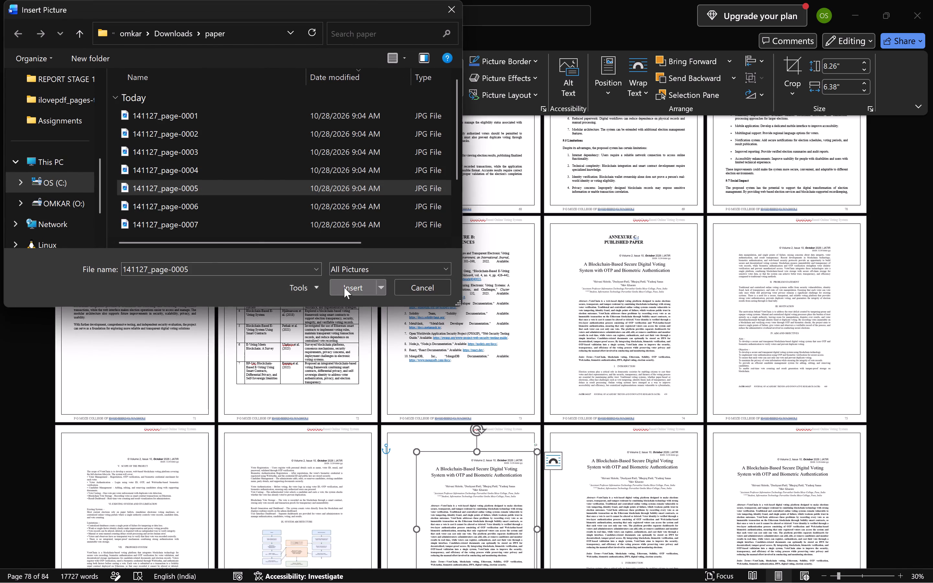
# Replace the picture on page 79 with the file 141127_page-0006 from the paper folder on this device.
pyautogui.click(639, 510)
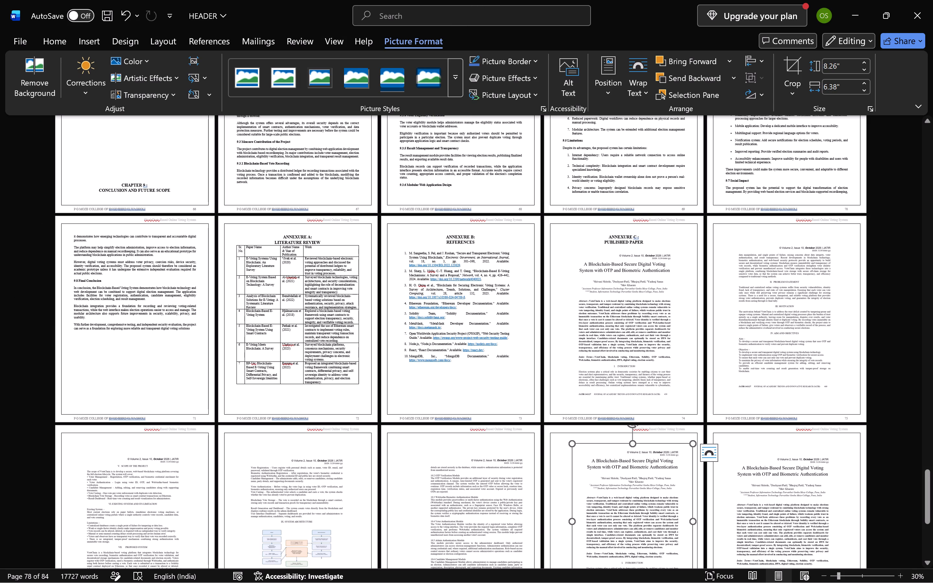
pyautogui.click(200, 77)
pyautogui.click(212, 99)
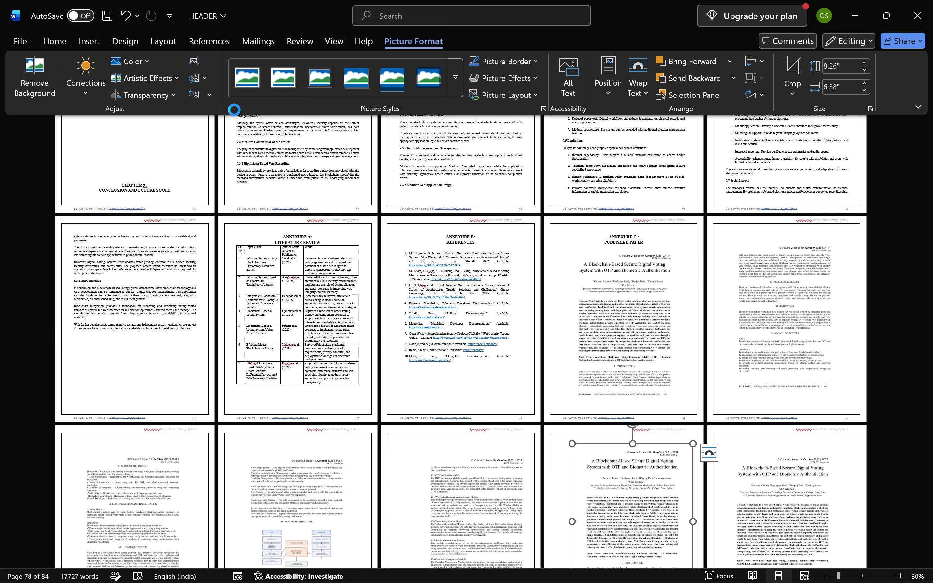
pyautogui.click(254, 205)
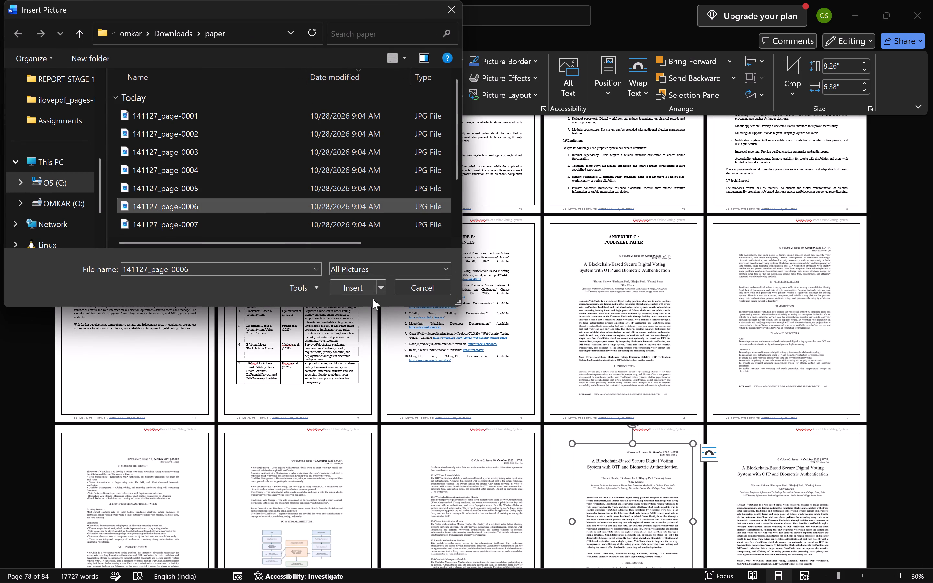
pyautogui.click(351, 283)
# Replace the picture on page 80 with the file 141127_page-0007 from the paper folder on this device.
pyautogui.click(757, 476)
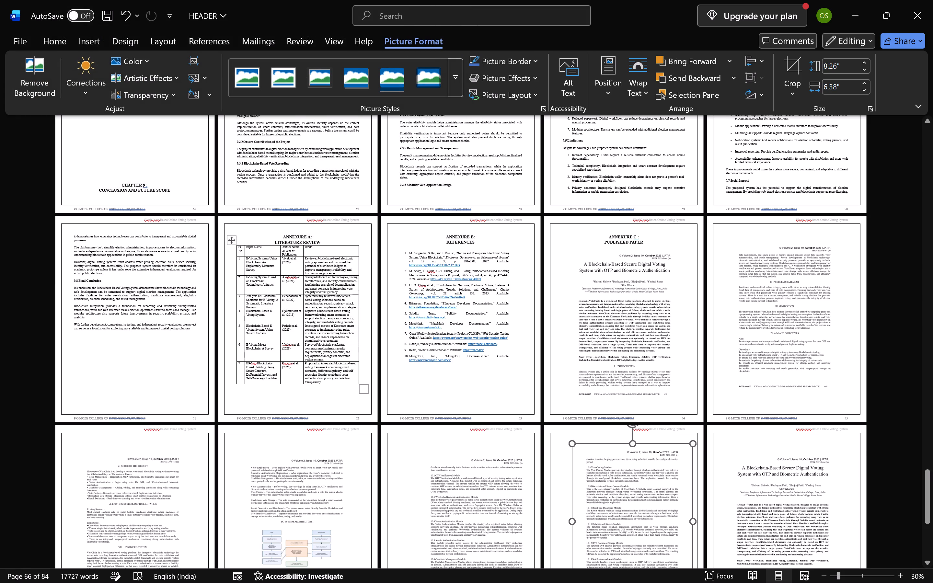
pyautogui.click(204, 74)
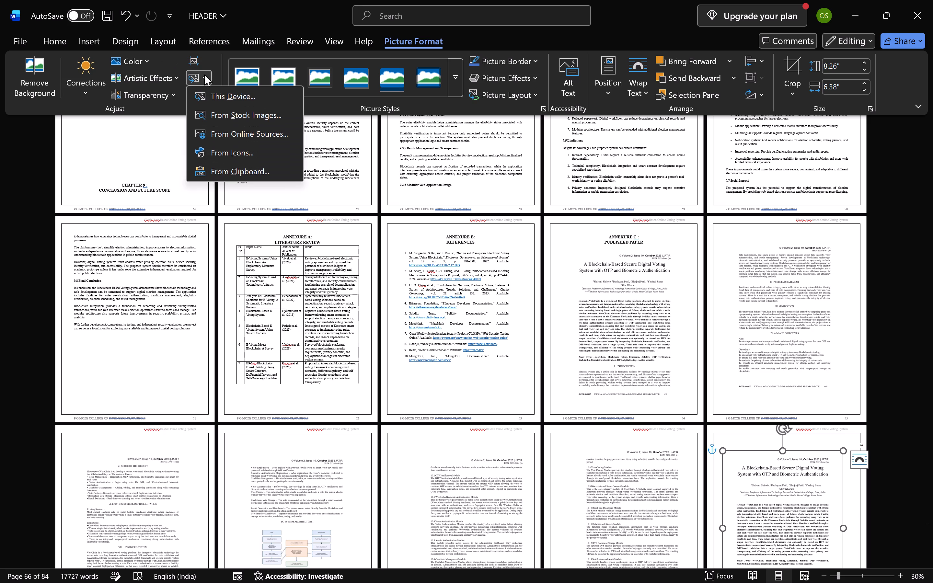
pyautogui.click(255, 93)
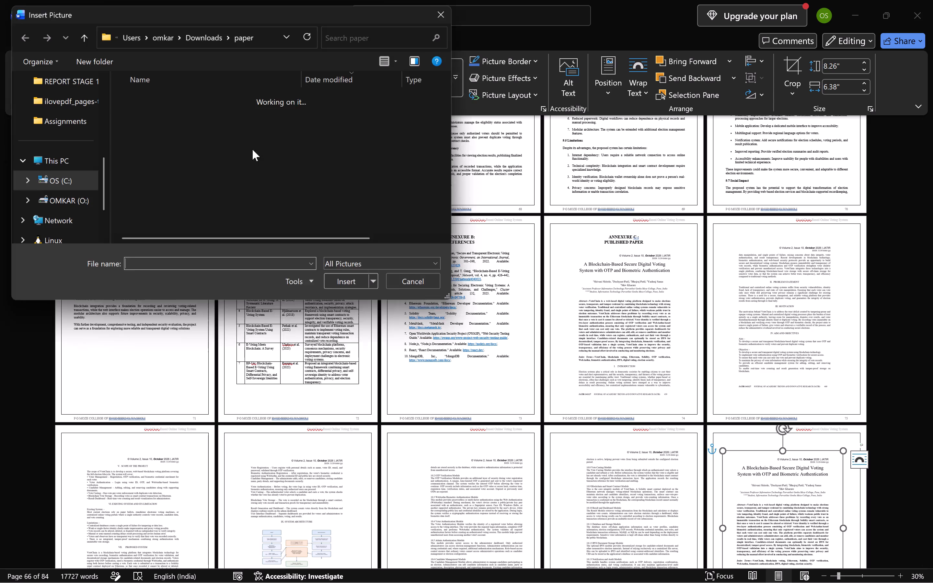
pyautogui.click(185, 219)
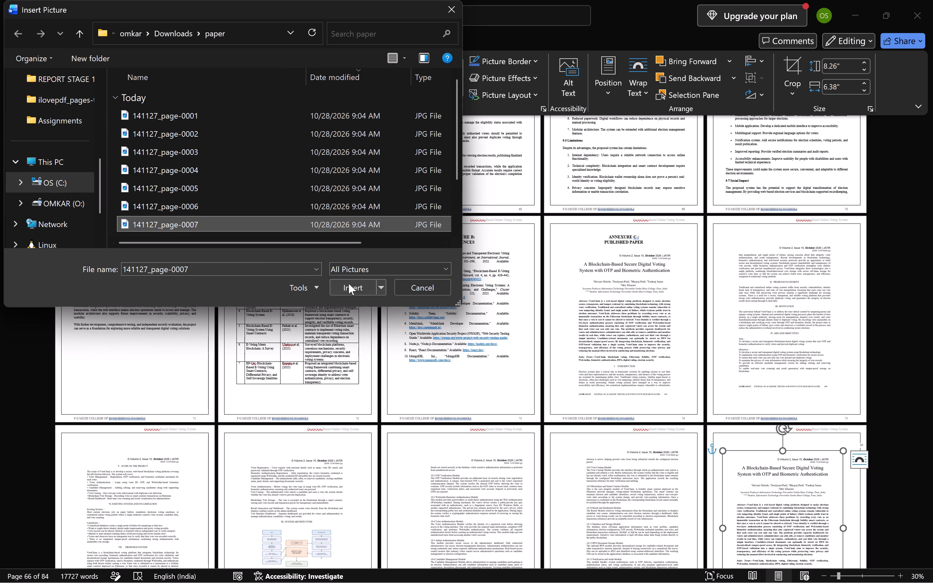
pyautogui.click(351, 283)
# Replace the picture on page 81 with the file 141127_page-0008 from the paper folder on this device.
pyautogui.scroll(-4, 485, 345)
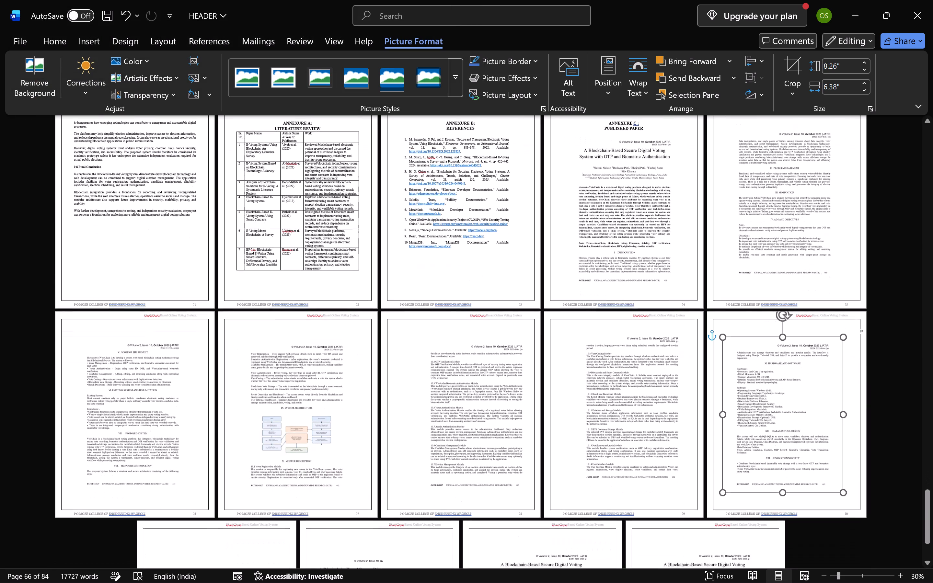
pyautogui.scroll(-4, 485, 345)
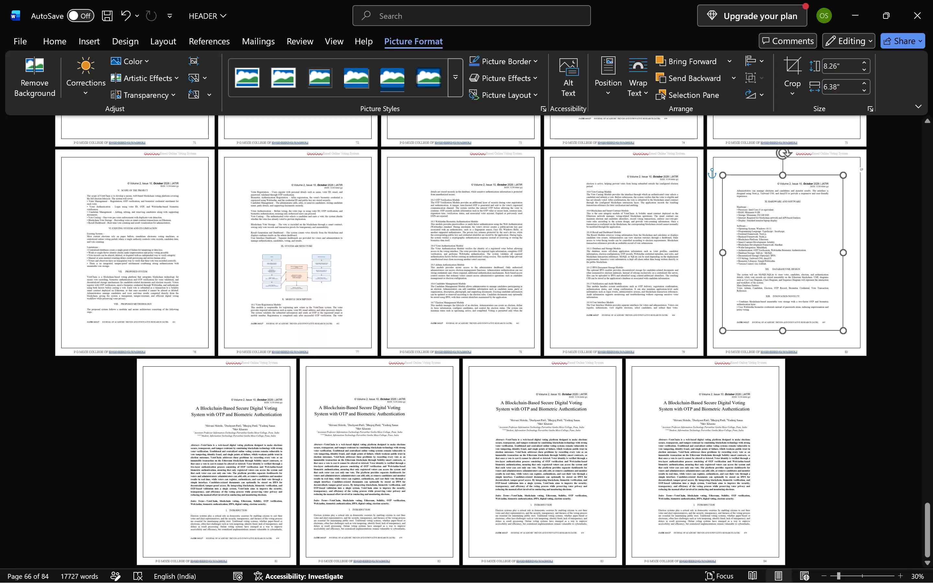
pyautogui.click(257, 420)
pyautogui.click(204, 76)
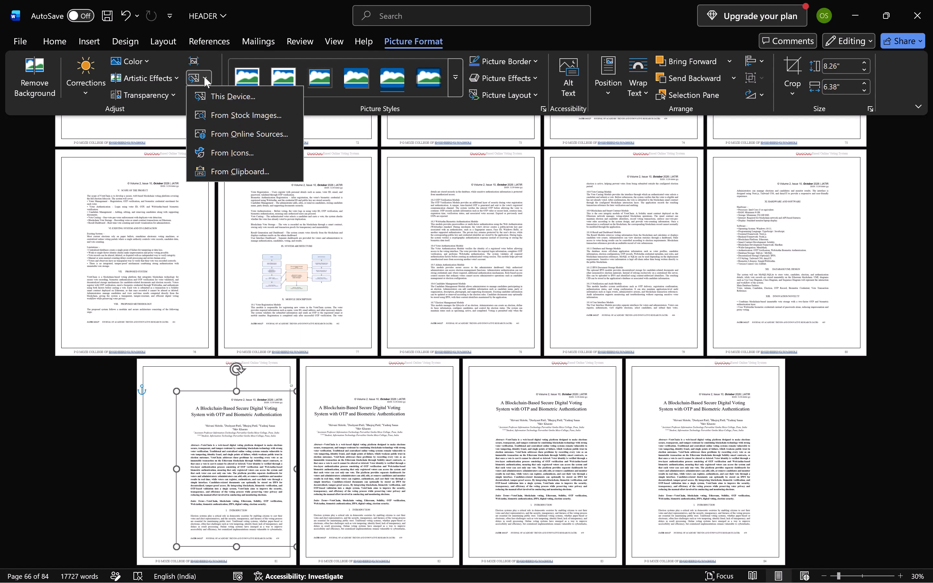
pyautogui.click(209, 89)
pyautogui.scroll(-1, 247, 227)
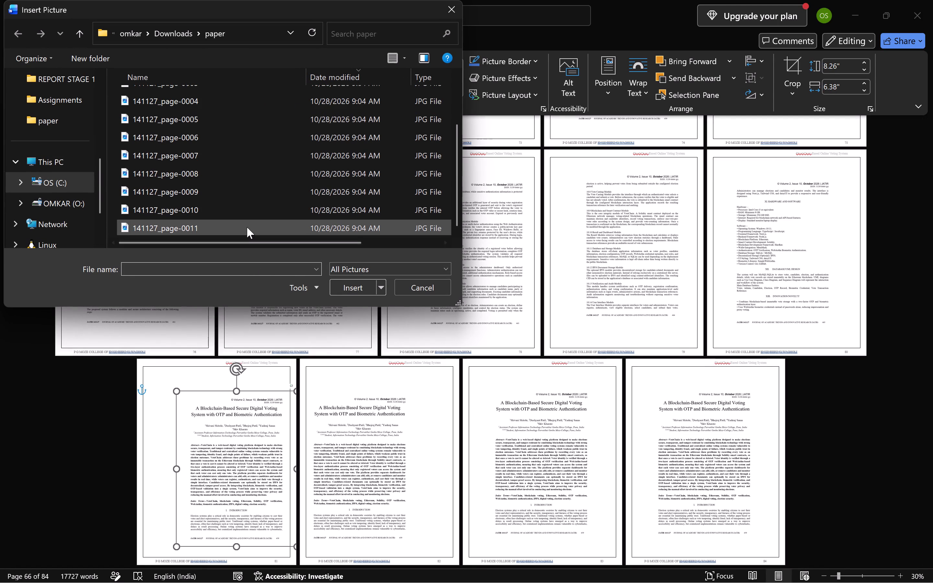
pyautogui.scroll(-1, 247, 227)
pyautogui.click(233, 173)
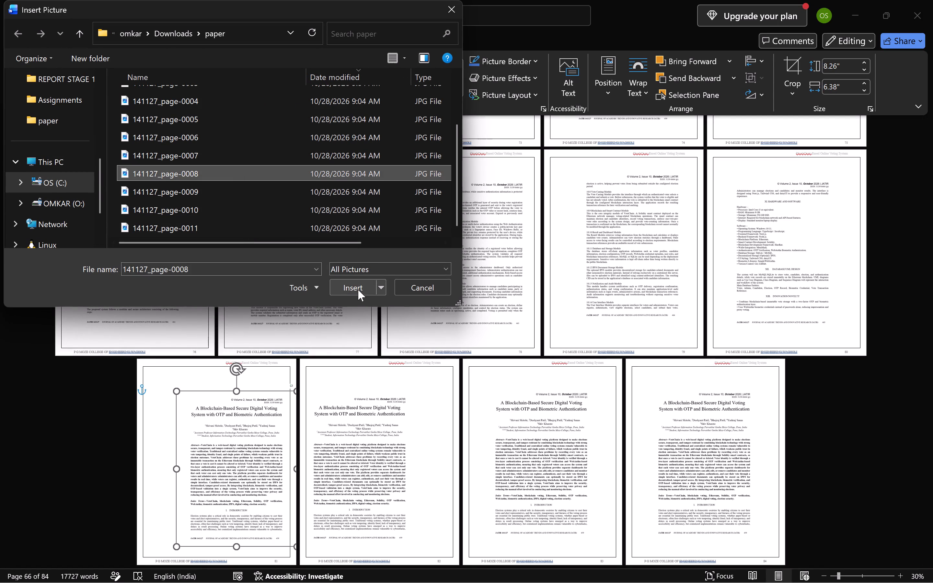
pyautogui.click(358, 290)
# Replace the picture on page 82 with the file 141127_page-0009 from the paper folder on this device.
pyautogui.click(379, 459)
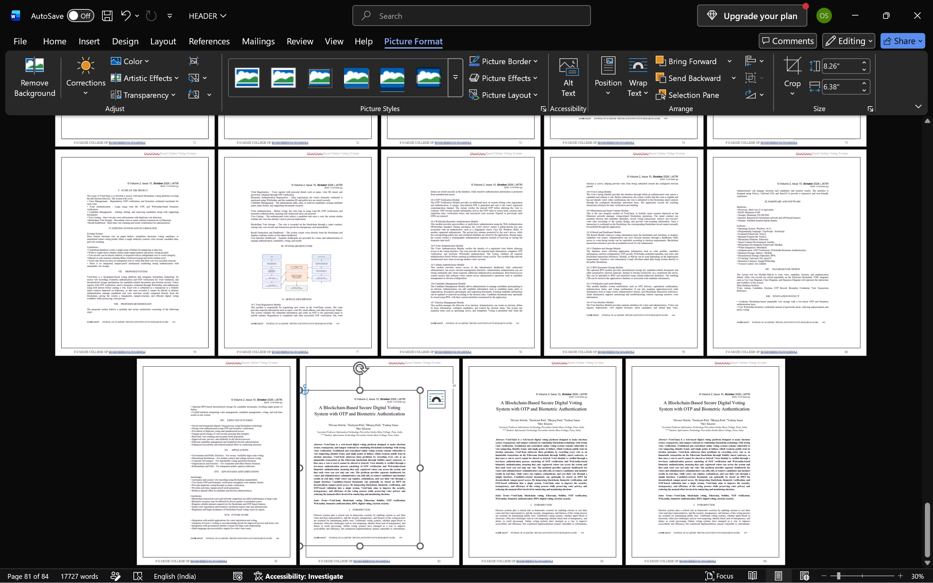
pyautogui.click(205, 81)
pyautogui.click(211, 96)
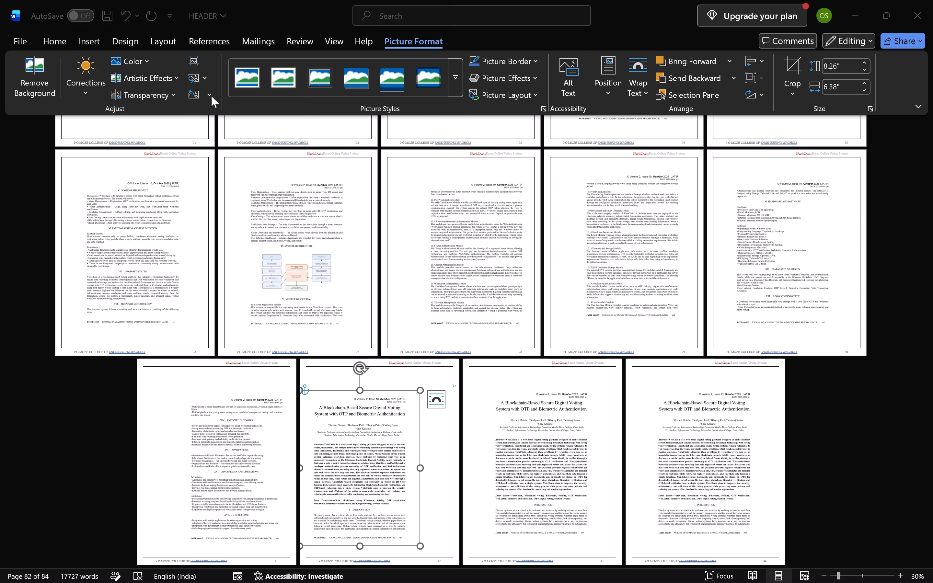
pyautogui.scroll(-5, 324, 246)
pyautogui.click(261, 185)
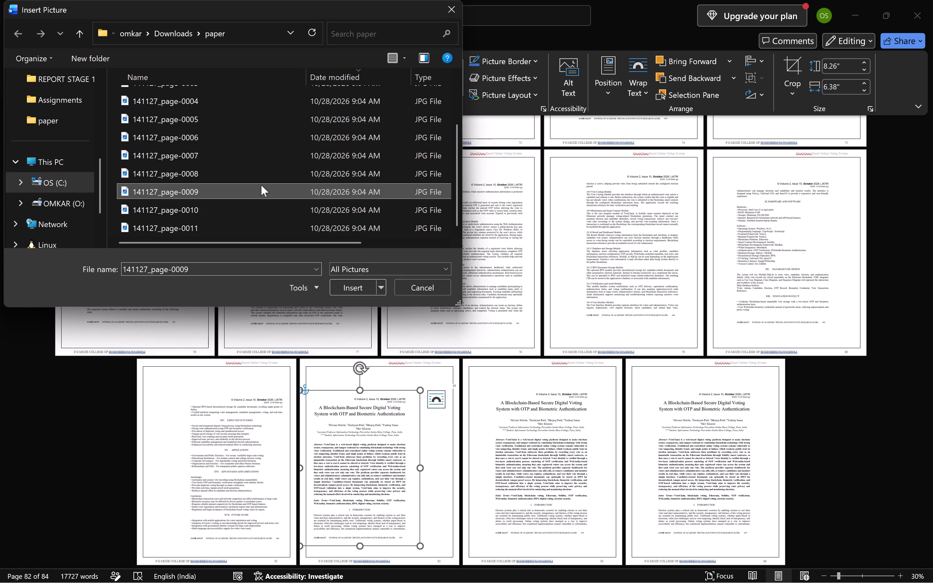
pyautogui.click(348, 289)
# Replace the picture on page 83 with the file 141127_page-0010 from the paper folder on this device.
pyautogui.click(546, 434)
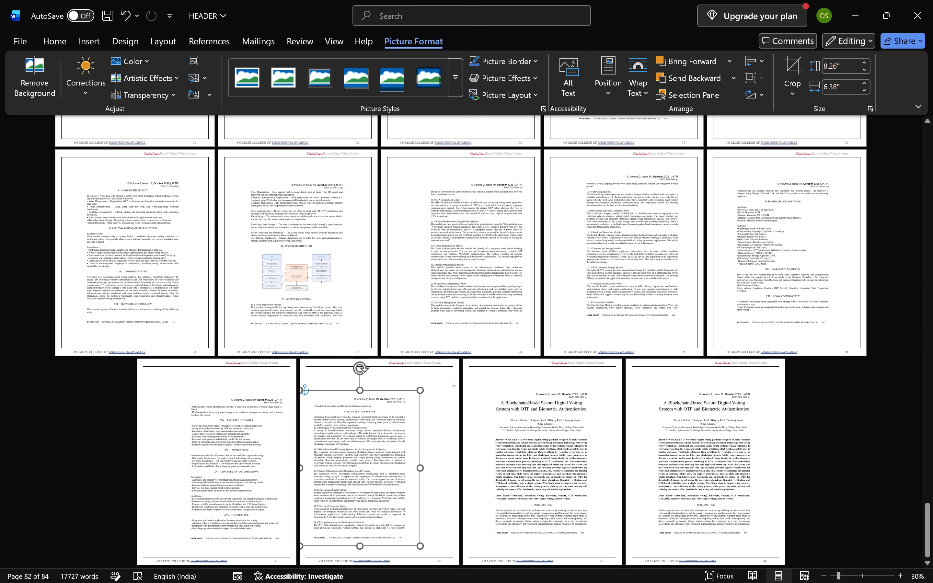
pyautogui.click(202, 82)
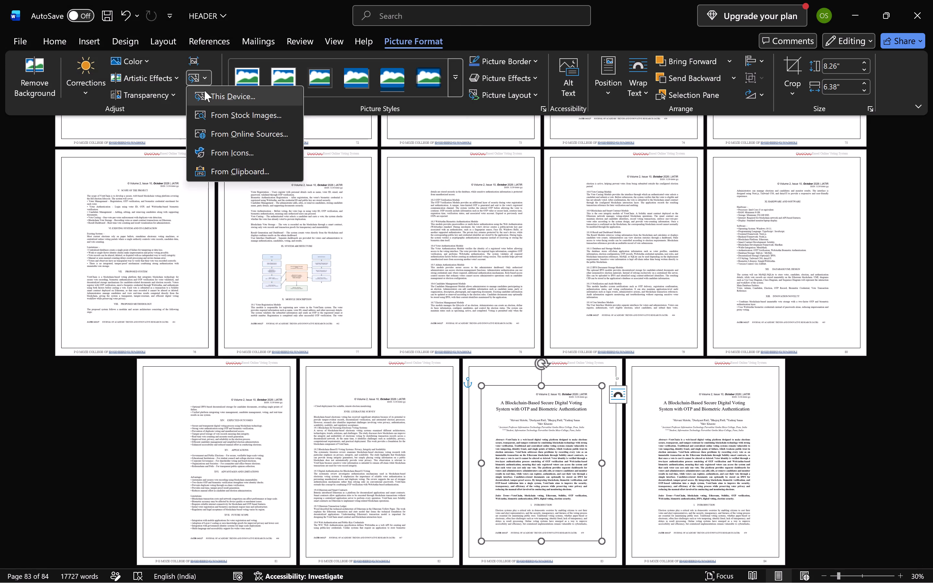
pyautogui.click(204, 90)
pyautogui.scroll(-4, 260, 207)
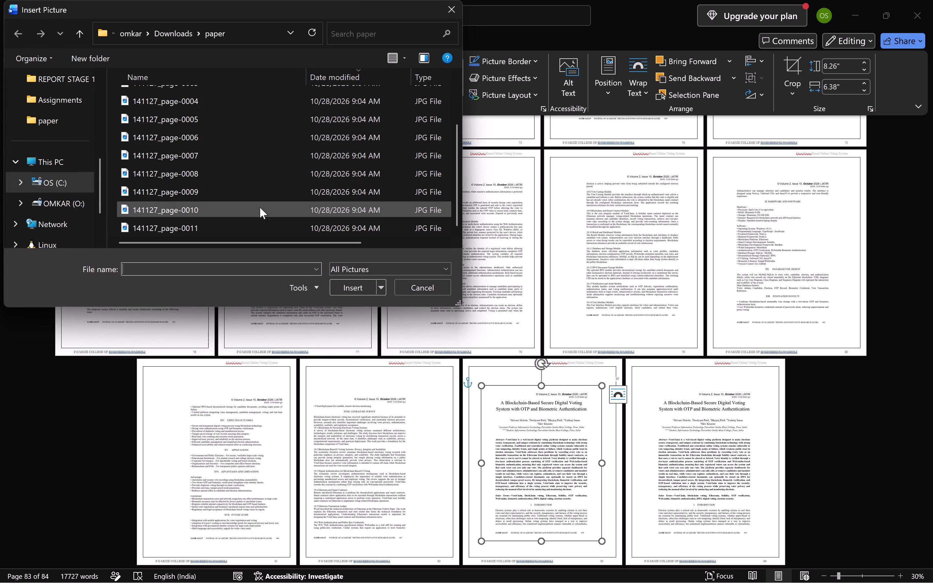
pyautogui.click(272, 206)
pyautogui.click(351, 289)
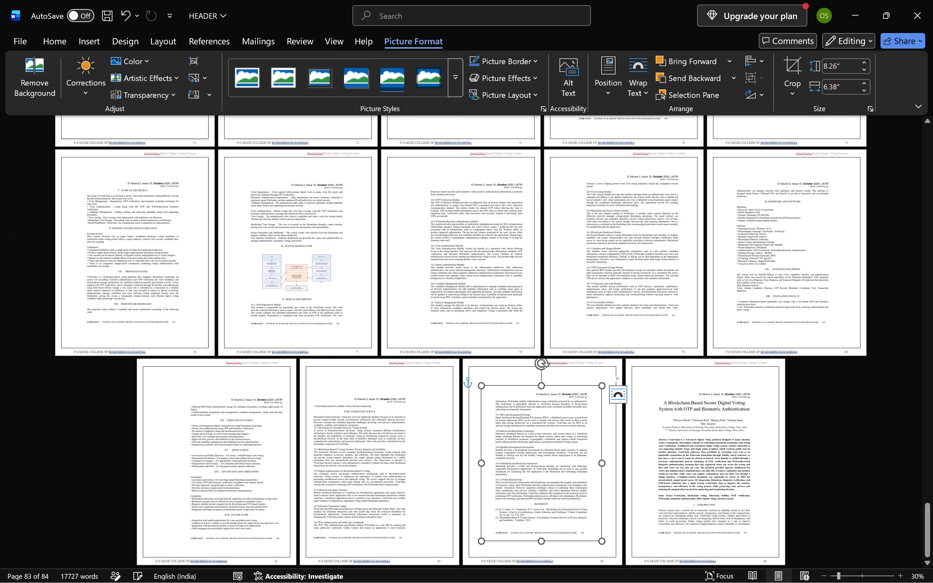
# Replace the picture on page 84 with the file 141127_page-0011 from the paper folder on this device.
pyautogui.click(715, 449)
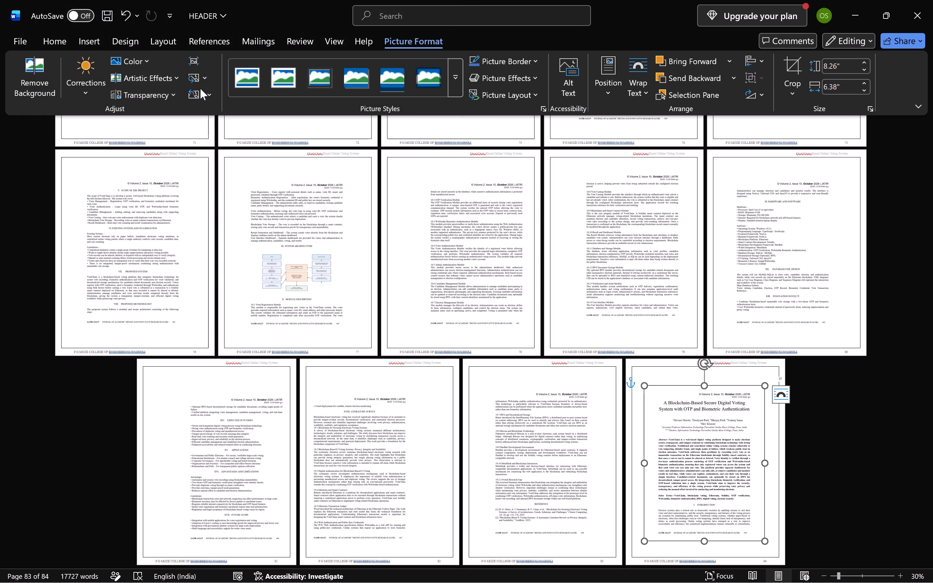
pyautogui.click(203, 90)
pyautogui.click(203, 74)
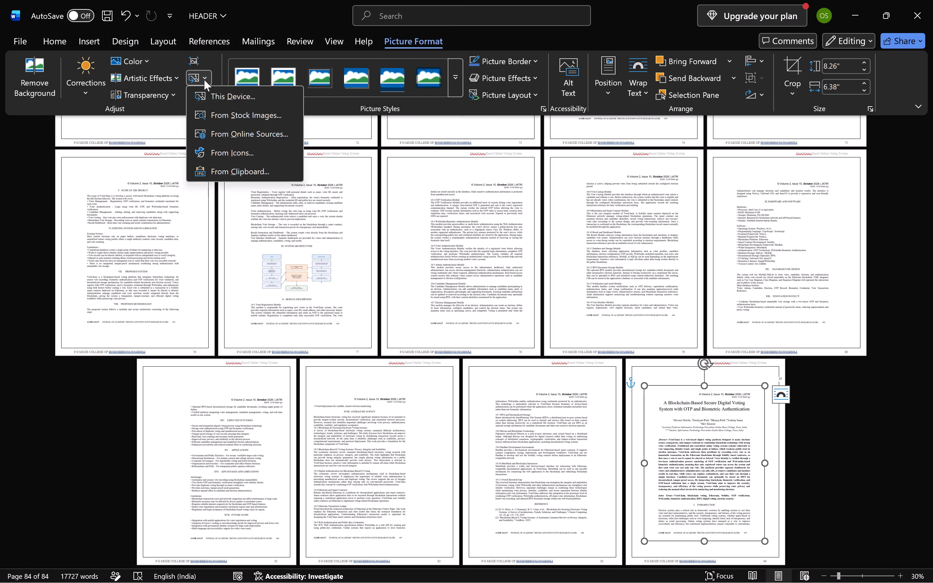
pyautogui.click(207, 94)
pyautogui.scroll(-5, 242, 221)
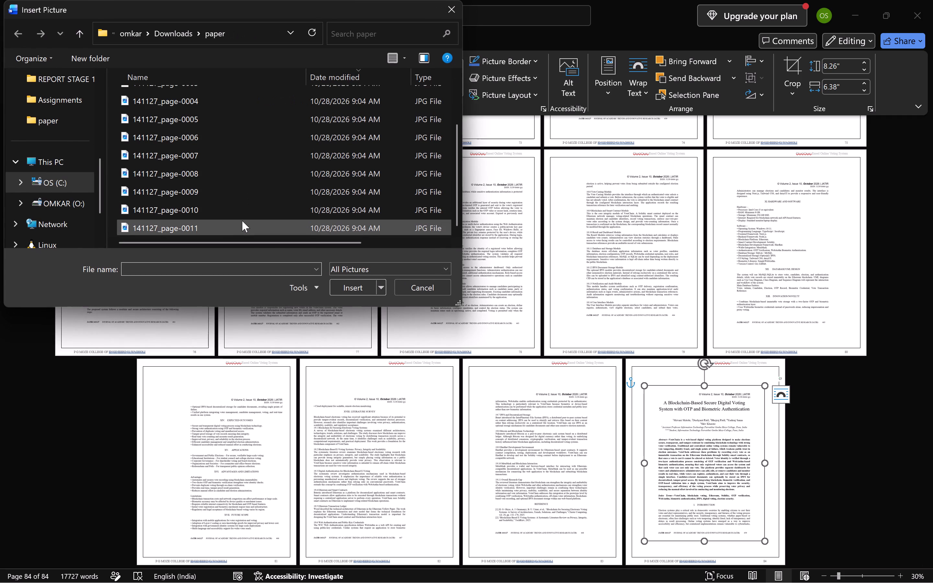
pyautogui.click(217, 229)
pyautogui.click(355, 291)
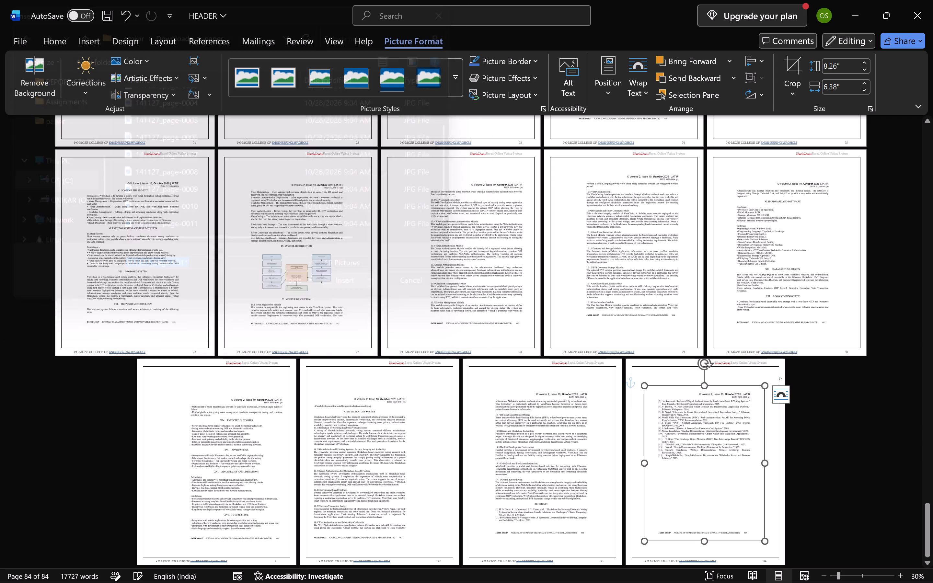
# Position the pictures on pages 75, 76 and 77 in the middle centre of their pages with text wrapping.
pyautogui.scroll(5, 478, 288)
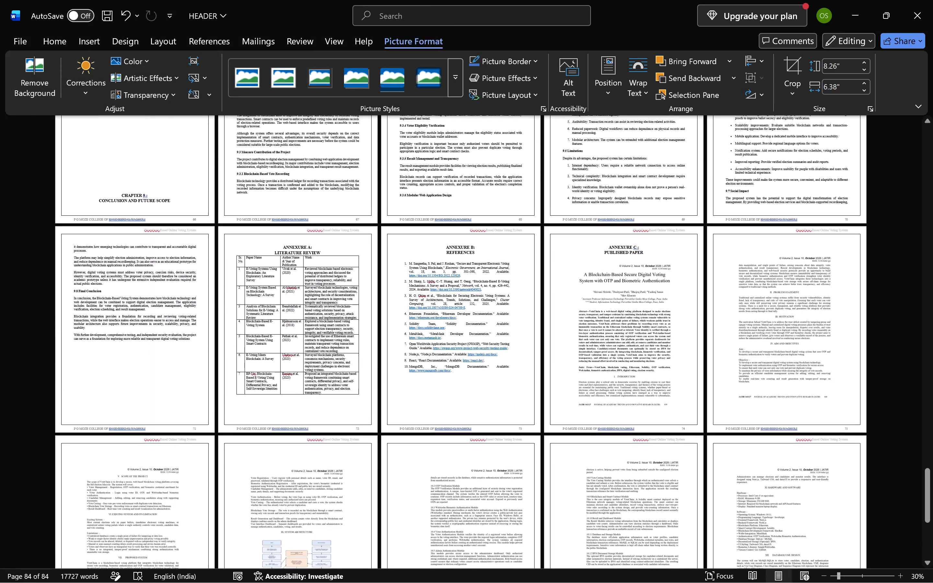
pyautogui.click(764, 317)
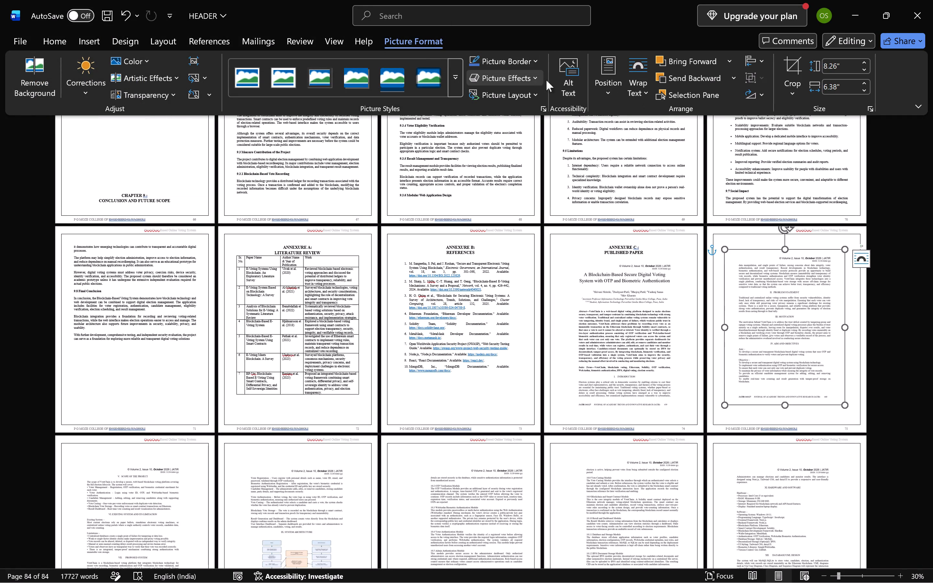
pyautogui.click(612, 93)
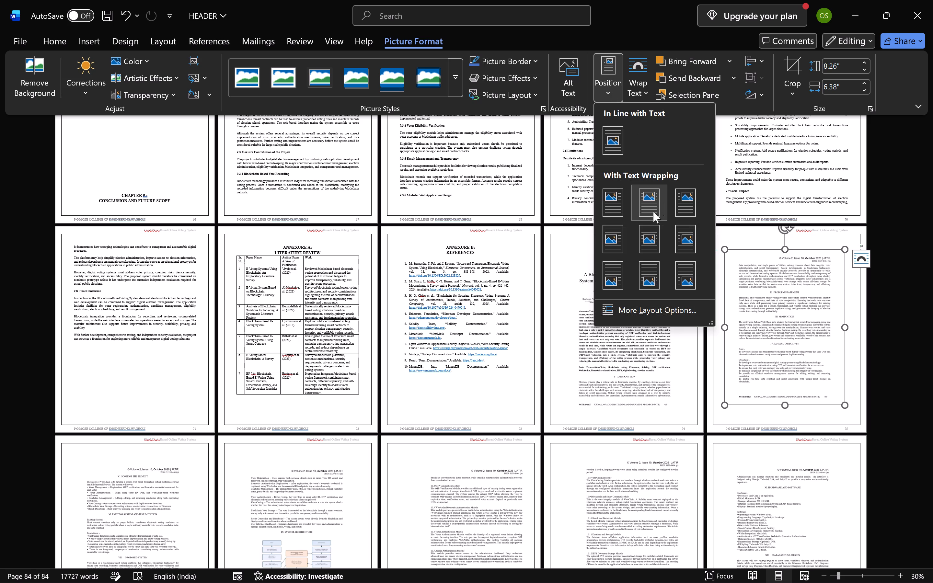
pyautogui.click(649, 234)
pyautogui.scroll(-1, 586, 317)
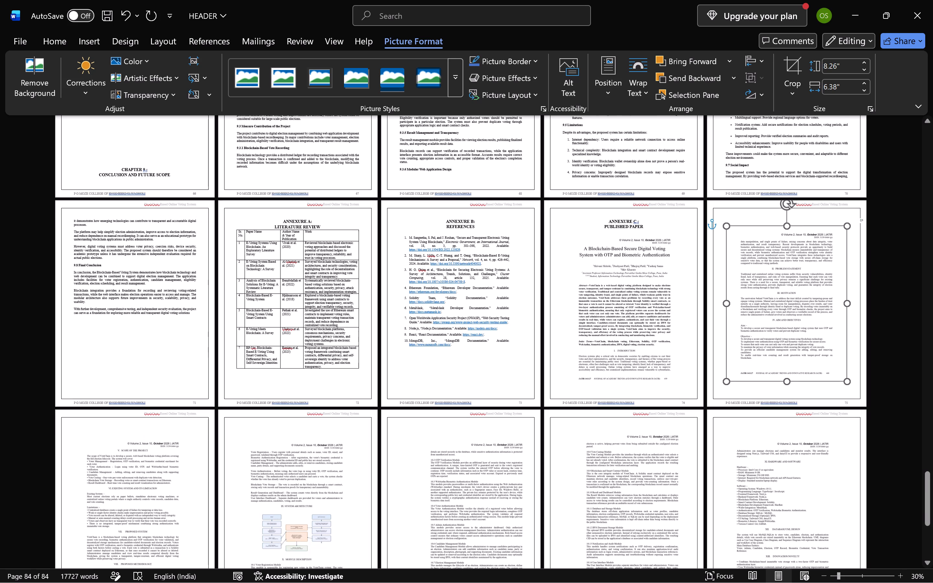
pyautogui.scroll(-1, 141, 480)
pyautogui.click(134, 441)
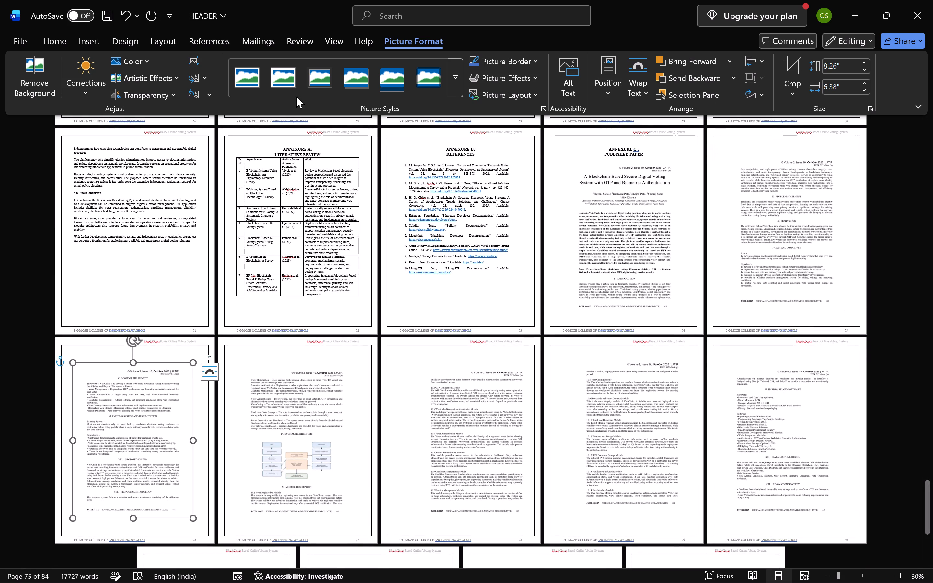
pyautogui.click(609, 87)
pyautogui.click(652, 242)
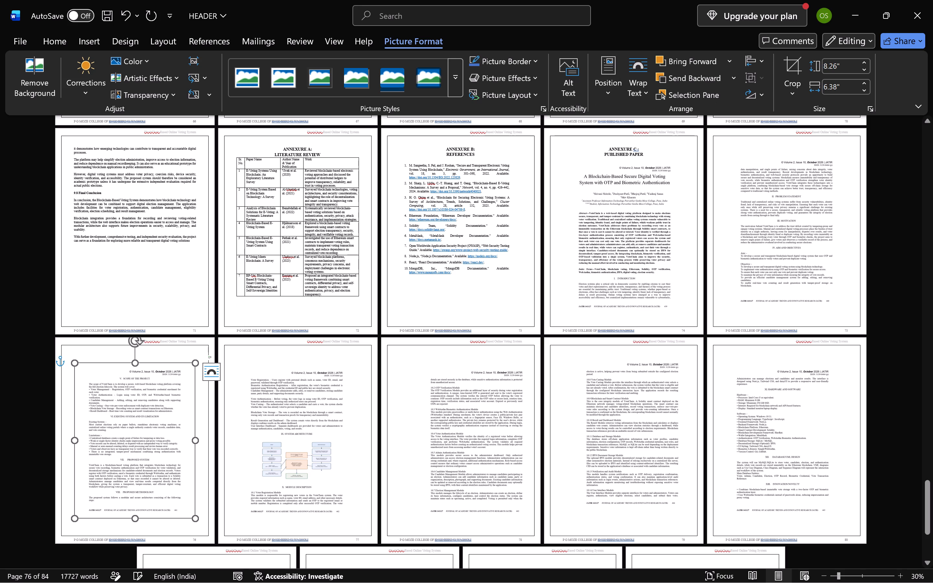
pyautogui.click(320, 448)
pyautogui.click(616, 94)
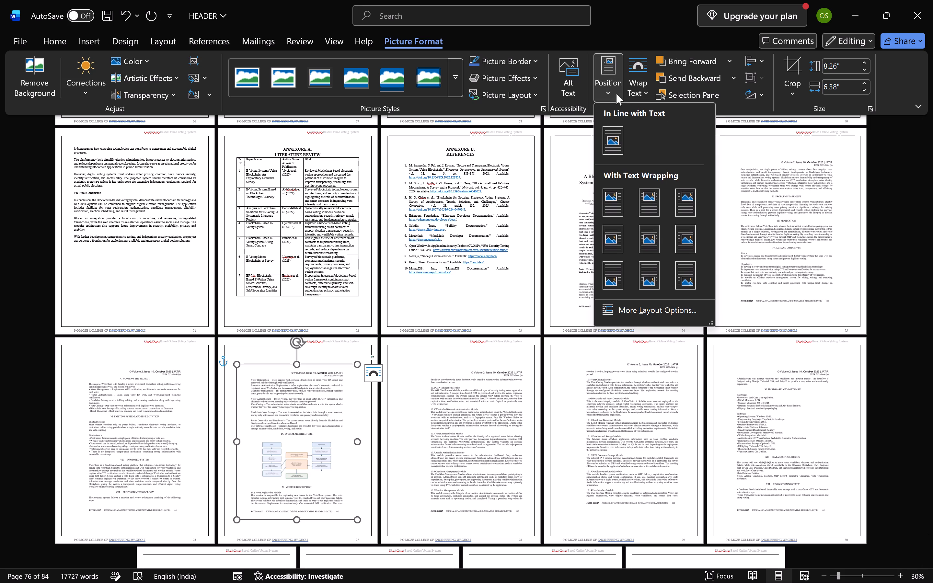
pyautogui.click(652, 236)
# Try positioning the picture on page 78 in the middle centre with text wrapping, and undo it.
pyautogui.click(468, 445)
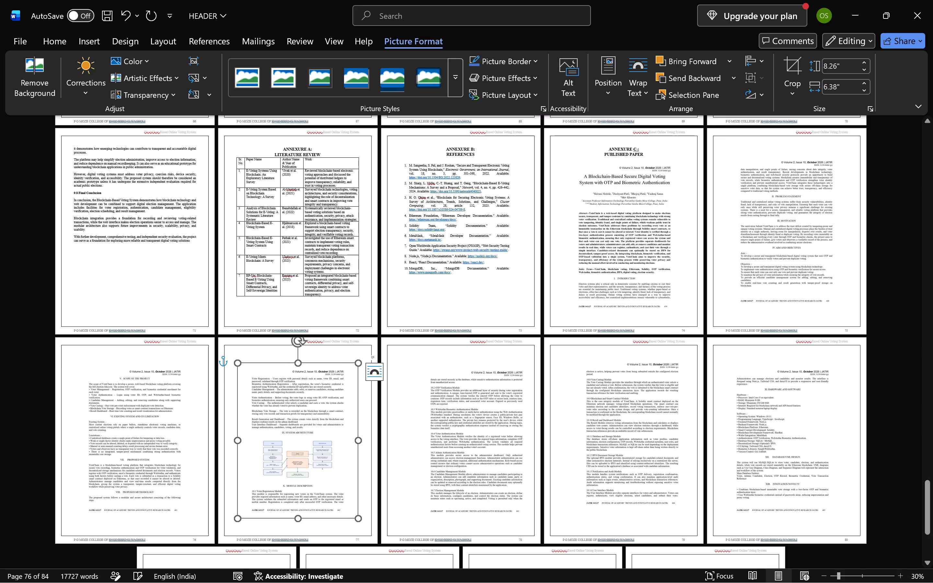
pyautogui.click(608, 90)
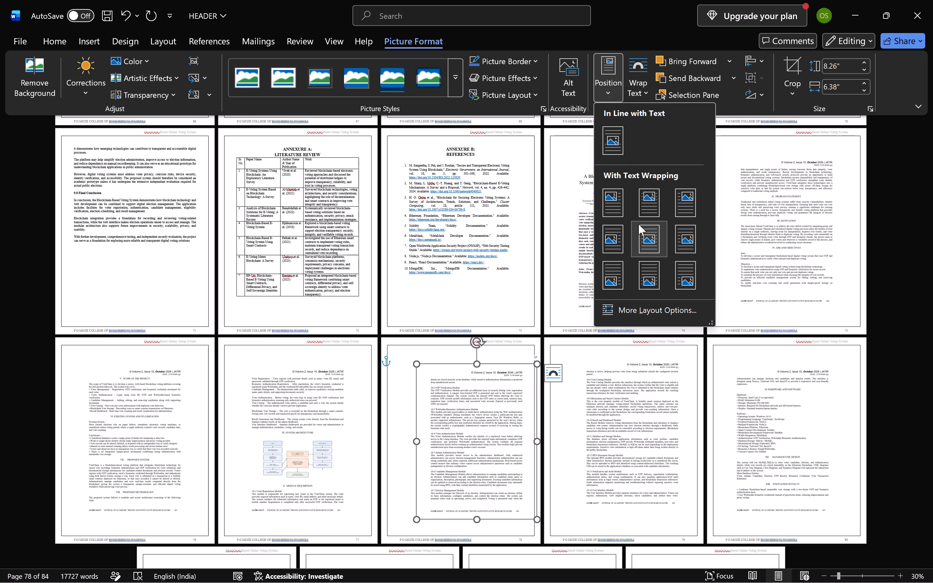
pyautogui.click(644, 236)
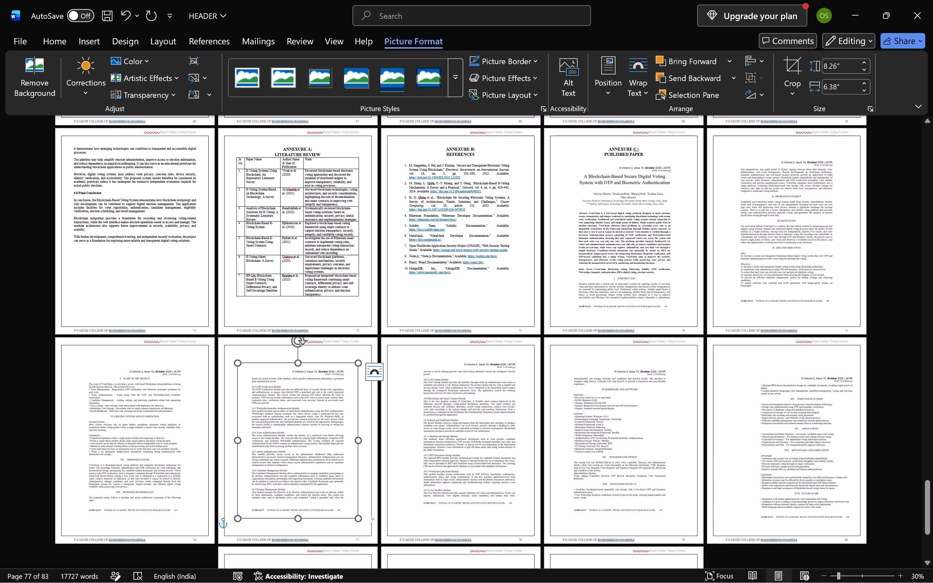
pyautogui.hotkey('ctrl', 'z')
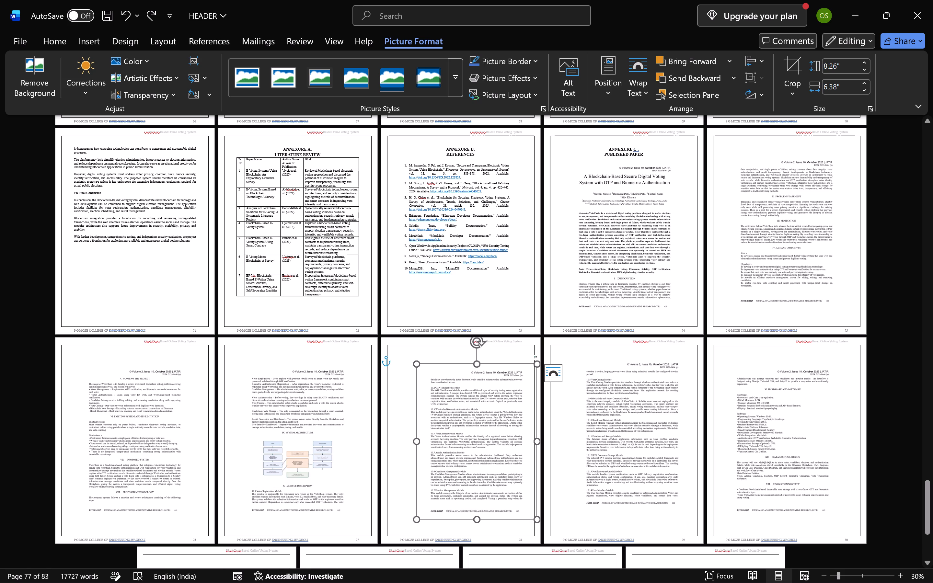
# Move the pictures on pages 78, 79 and 80 freehand so each sits roughly centred inside its page border.
pyautogui.moveTo(474, 437); pyautogui.dragTo(461, 435)
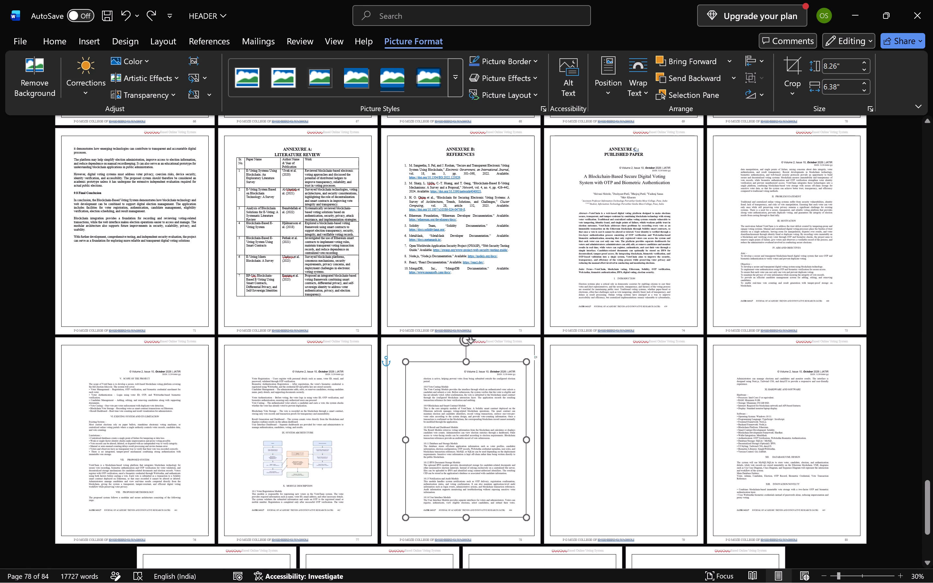
pyautogui.moveTo(461, 435); pyautogui.dragTo(455, 437)
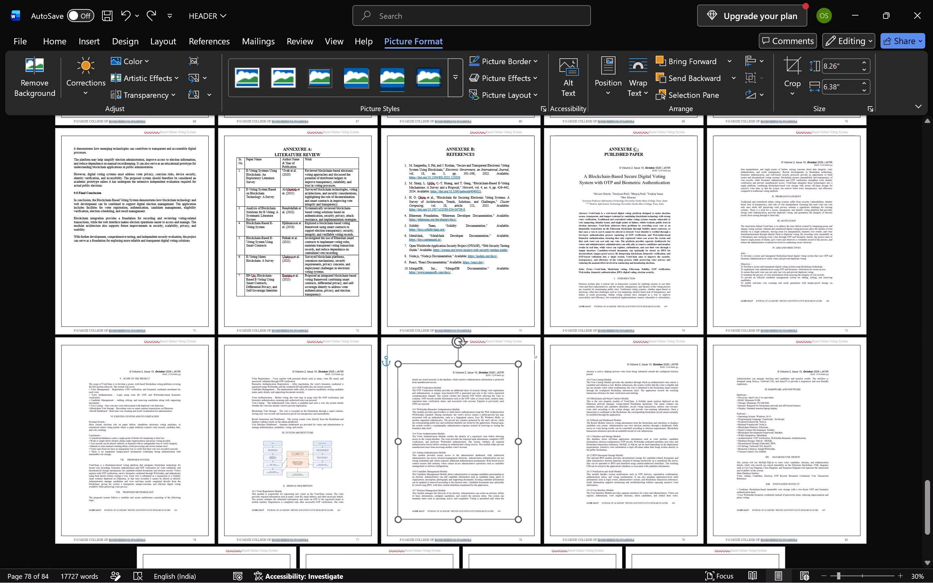
pyautogui.click(657, 425)
pyautogui.moveTo(653, 426); pyautogui.dragTo(644, 437)
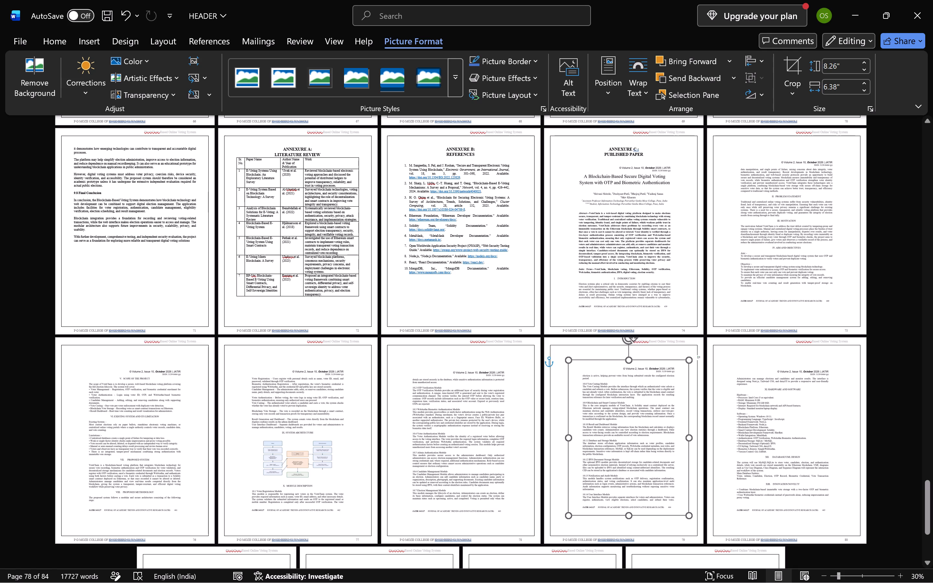
pyautogui.moveTo(644, 437); pyautogui.dragTo(646, 430)
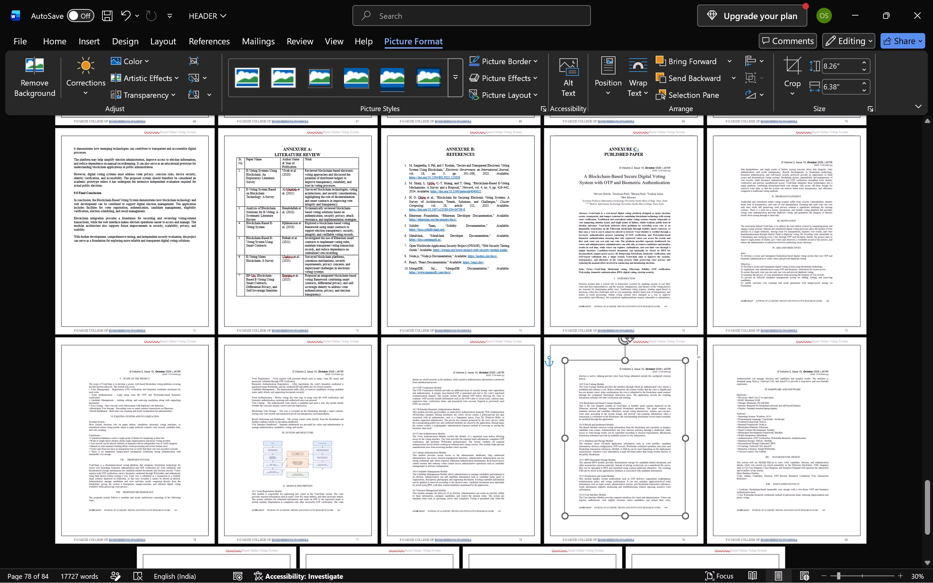
pyautogui.moveTo(646, 430); pyautogui.dragTo(646, 431)
pyautogui.click(774, 411)
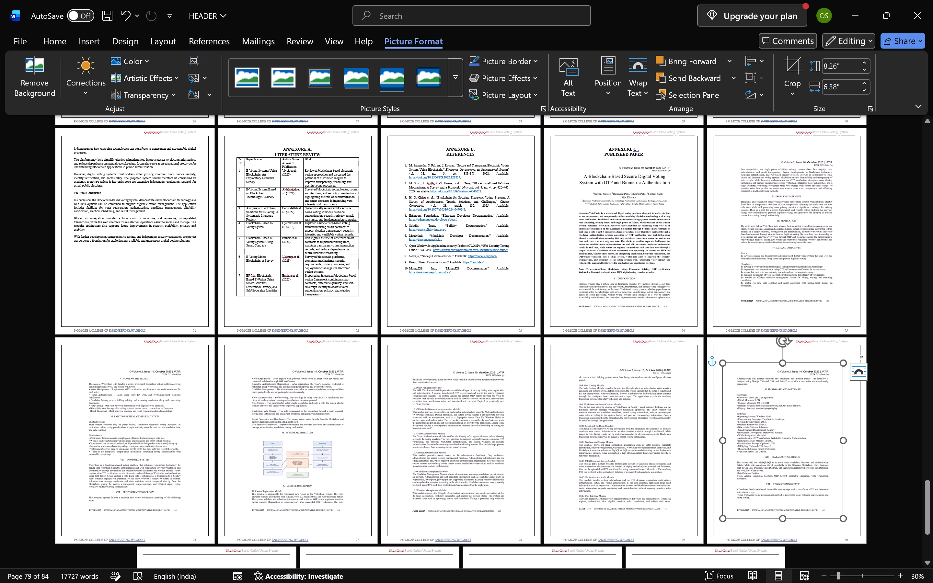
pyautogui.moveTo(774, 411); pyautogui.dragTo(796, 417)
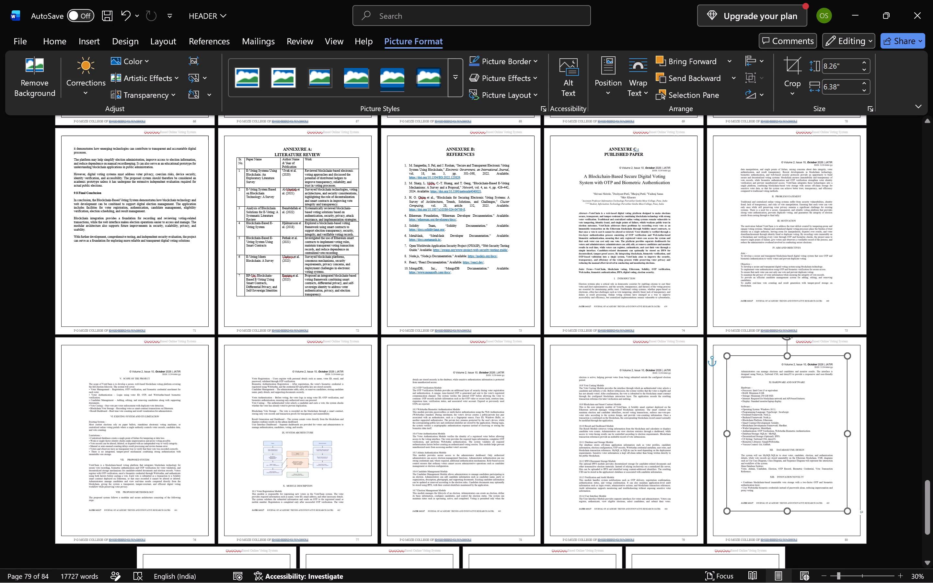
pyautogui.moveTo(796, 417); pyautogui.dragTo(799, 429)
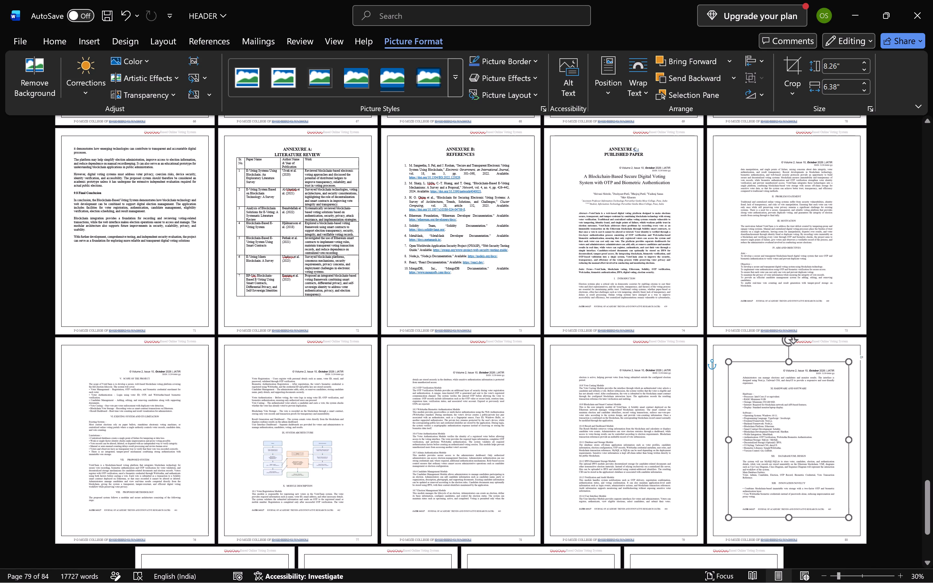
pyautogui.moveTo(799, 429); pyautogui.dragTo(800, 430)
# Shift the picture on page 81 away from the page's right edge and position it in the middle centre with text wrapping.
pyautogui.scroll(-1, 873, 469)
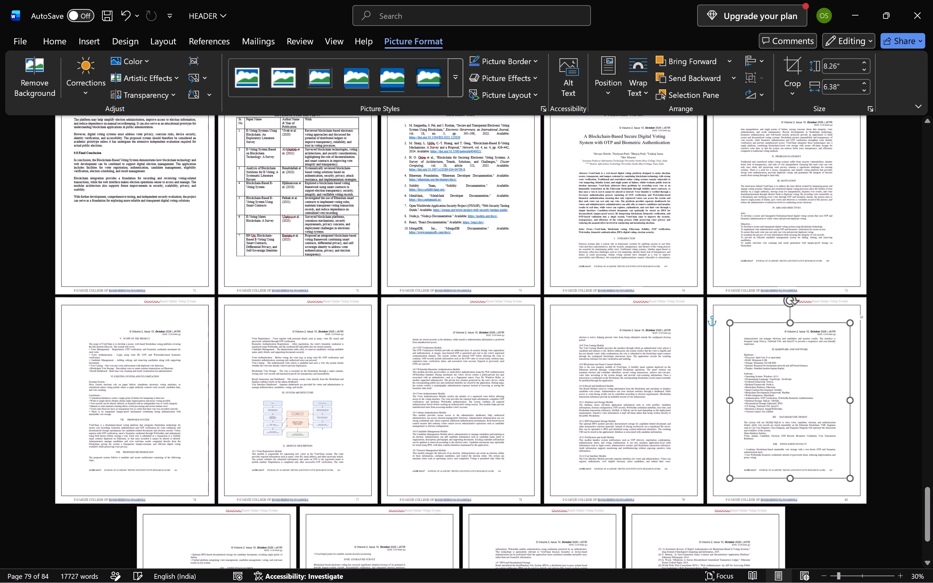
pyautogui.scroll(-6, 873, 469)
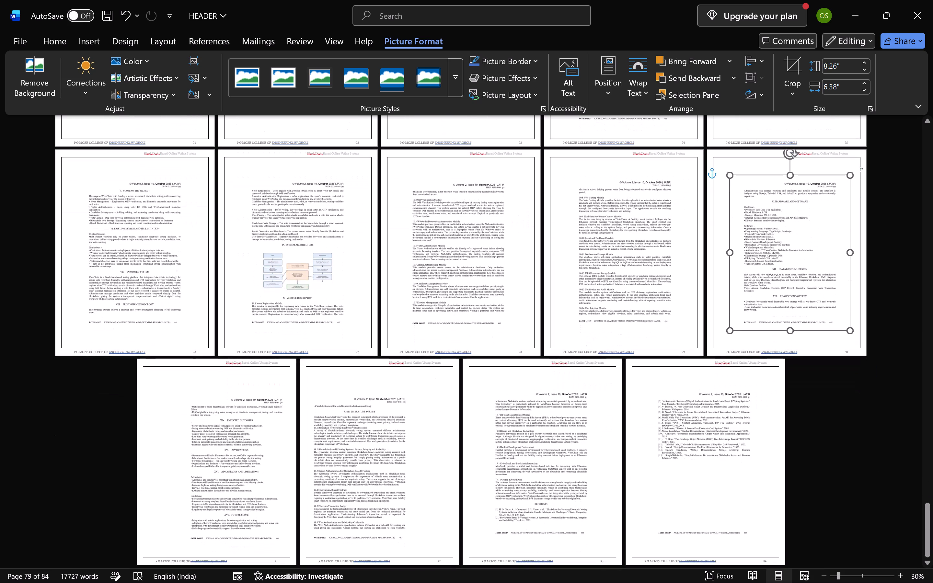
pyautogui.click(251, 454)
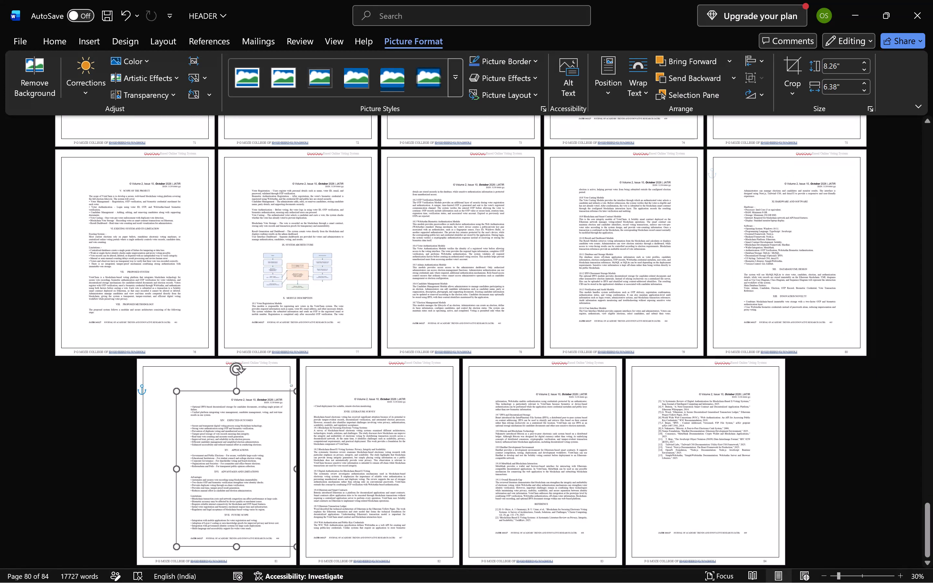
pyautogui.moveTo(232, 451); pyautogui.dragTo(193, 448)
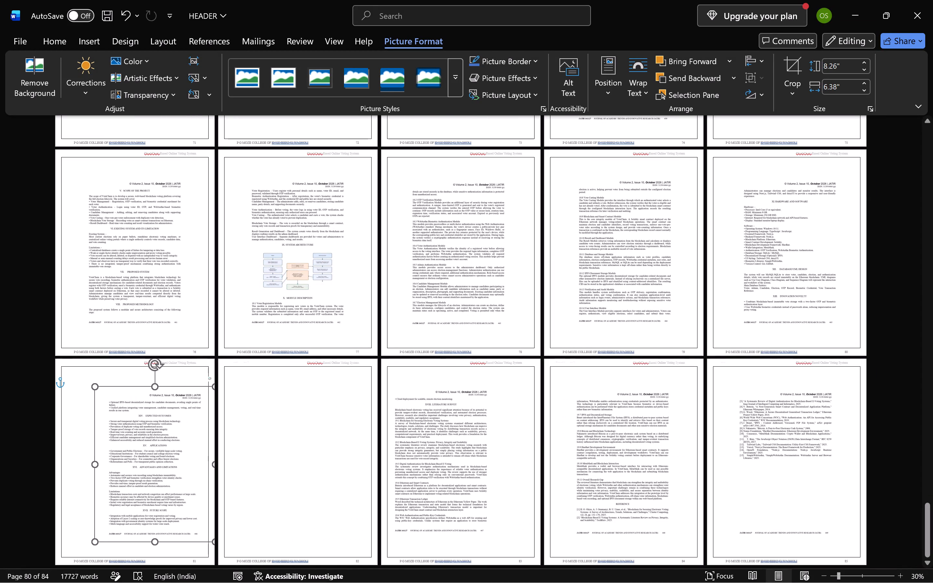
pyautogui.moveTo(193, 448); pyautogui.dragTo(208, 451)
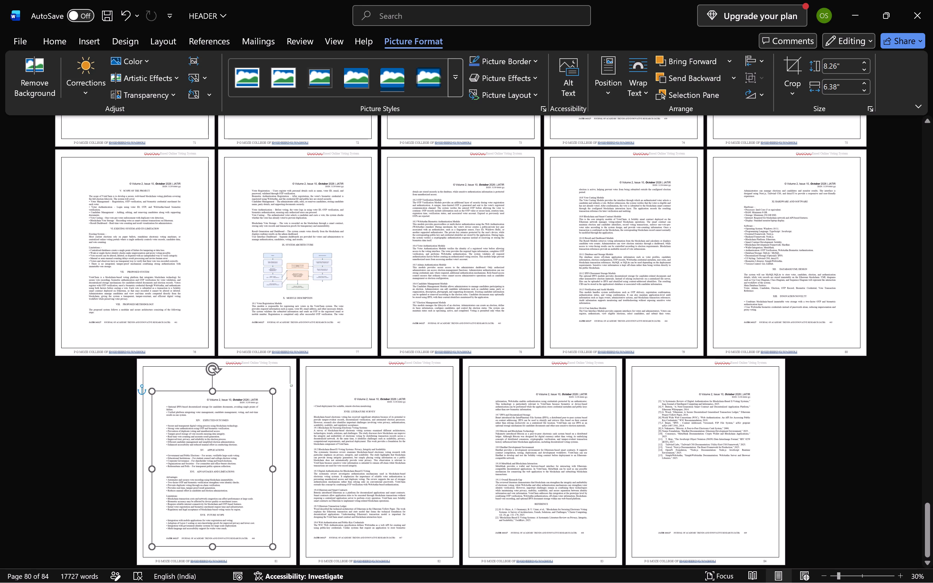
pyautogui.moveTo(208, 451); pyautogui.dragTo(203, 449)
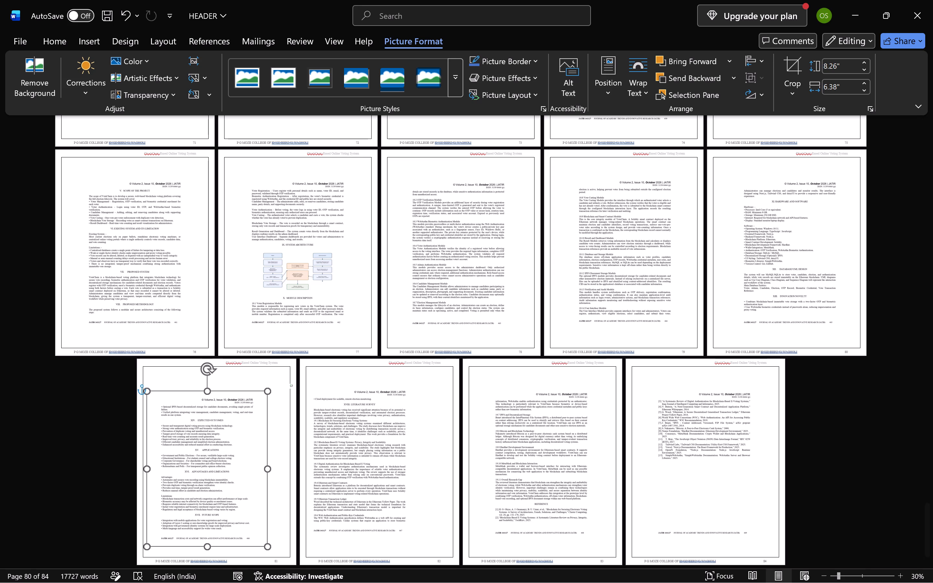
pyautogui.moveTo(203, 449); pyautogui.dragTo(173, 441)
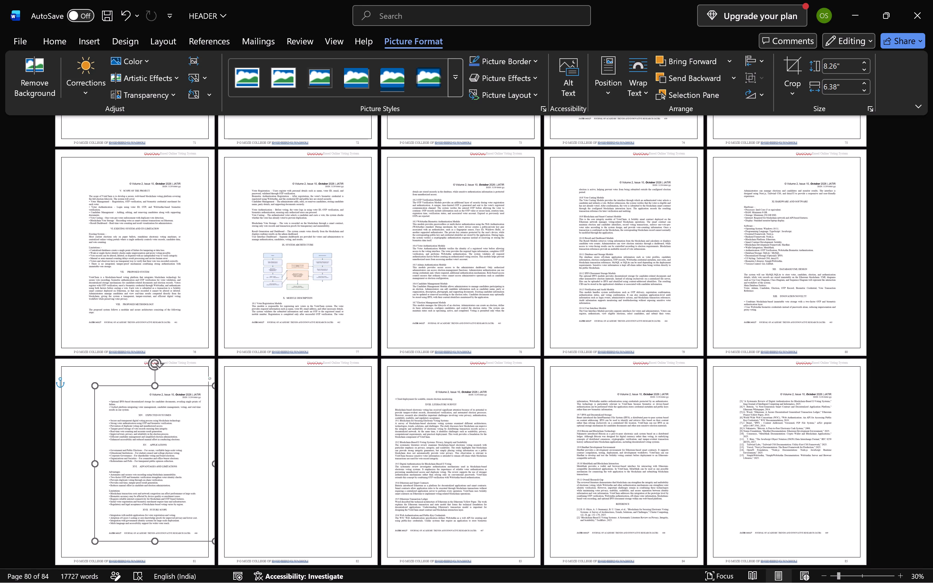
pyautogui.moveTo(173, 441); pyautogui.dragTo(154, 437)
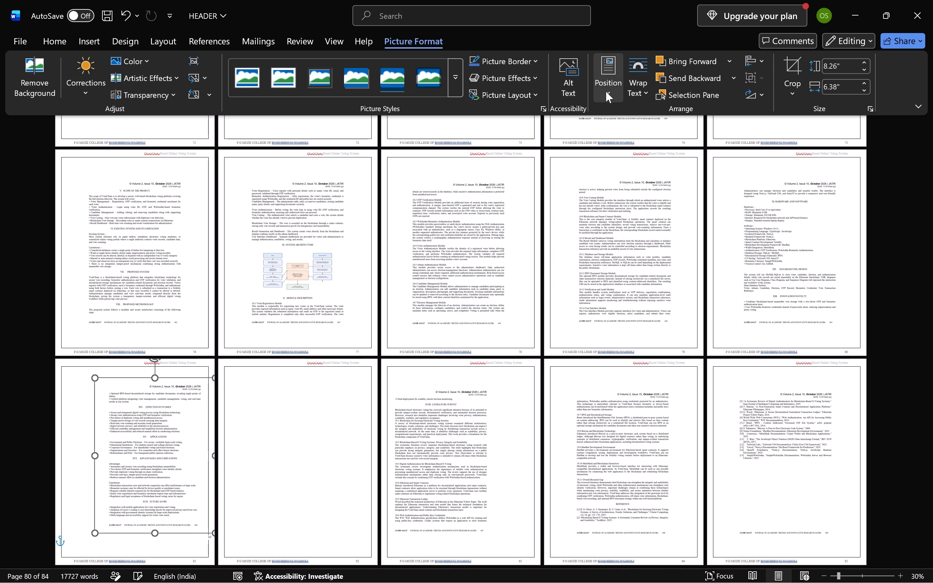
pyautogui.click(606, 91)
pyautogui.click(652, 237)
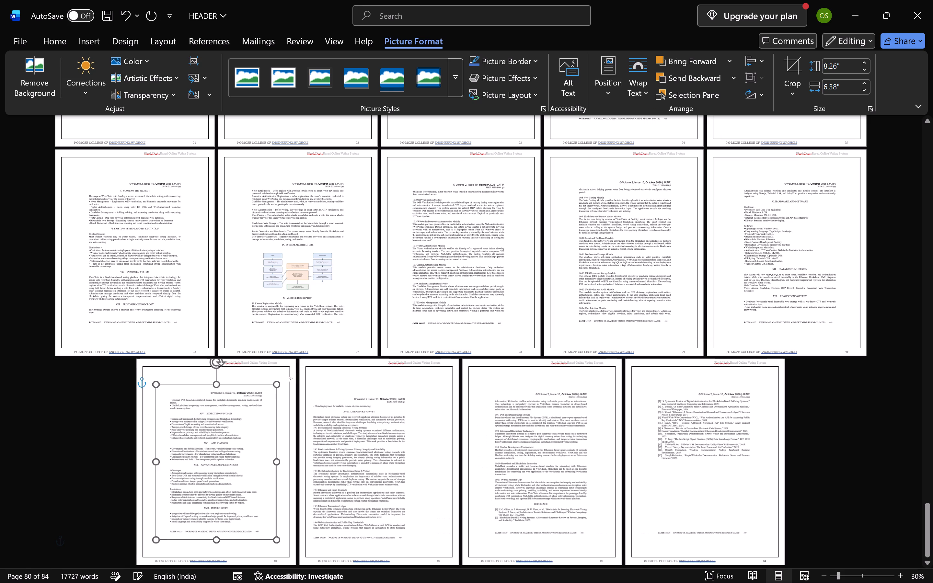
# Position the picture on page 82 in the middle centre of the page with text wrapping.
pyautogui.click(360, 444)
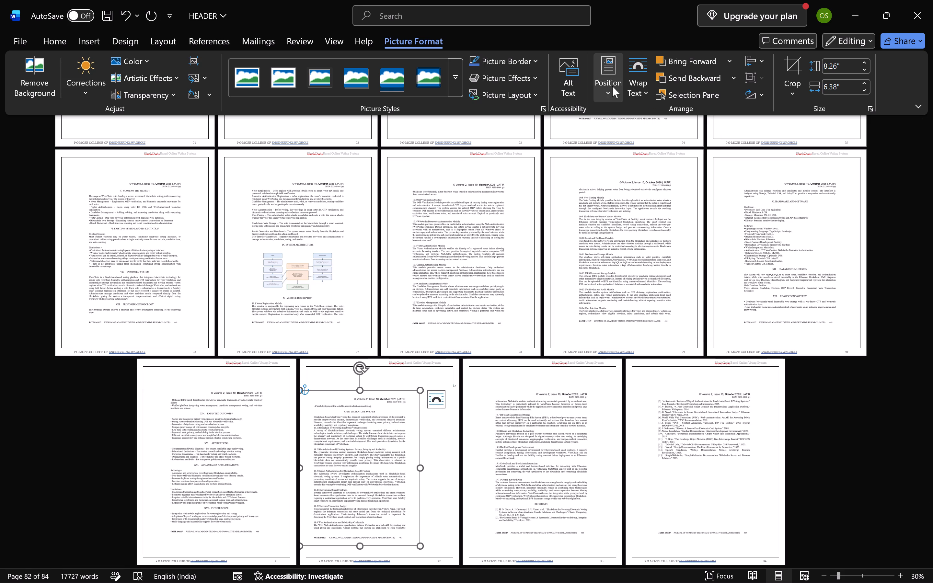
pyautogui.click(609, 93)
pyautogui.click(647, 237)
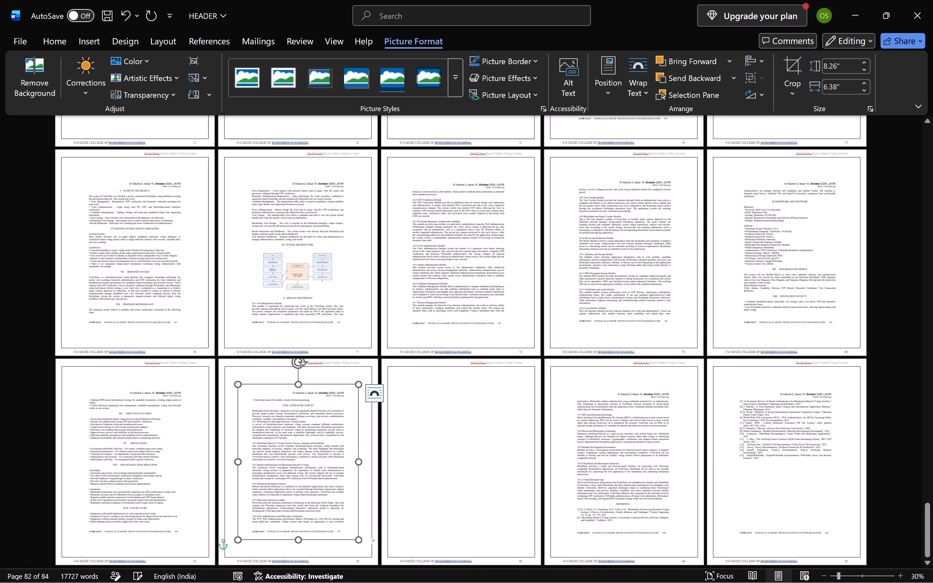
# Move the picture from page 84 back onto the blank page 83 and position it in the middle centre with text wrapping.
pyautogui.click(611, 444)
pyautogui.moveTo(611, 444); pyautogui.dragTo(527, 452)
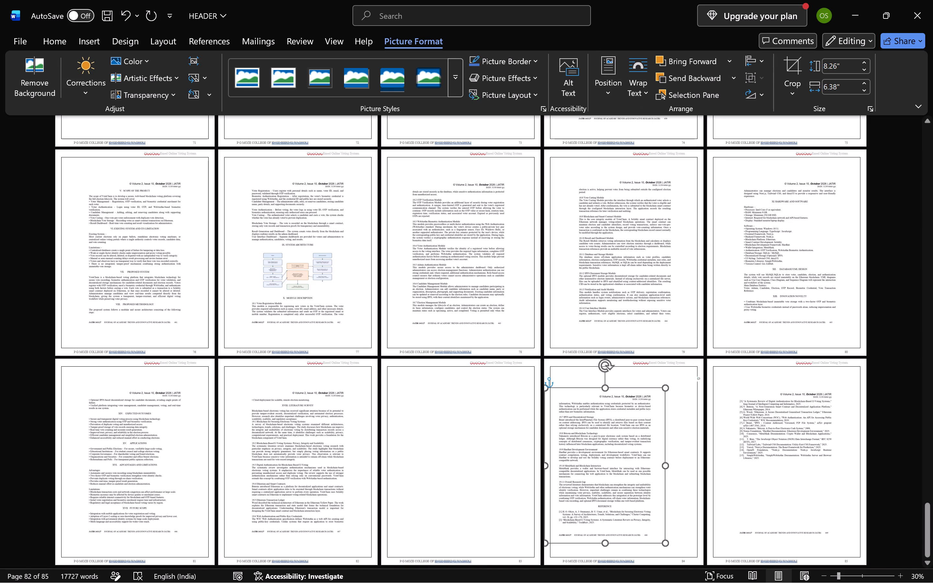
pyautogui.moveTo(527, 452); pyautogui.dragTo(447, 445)
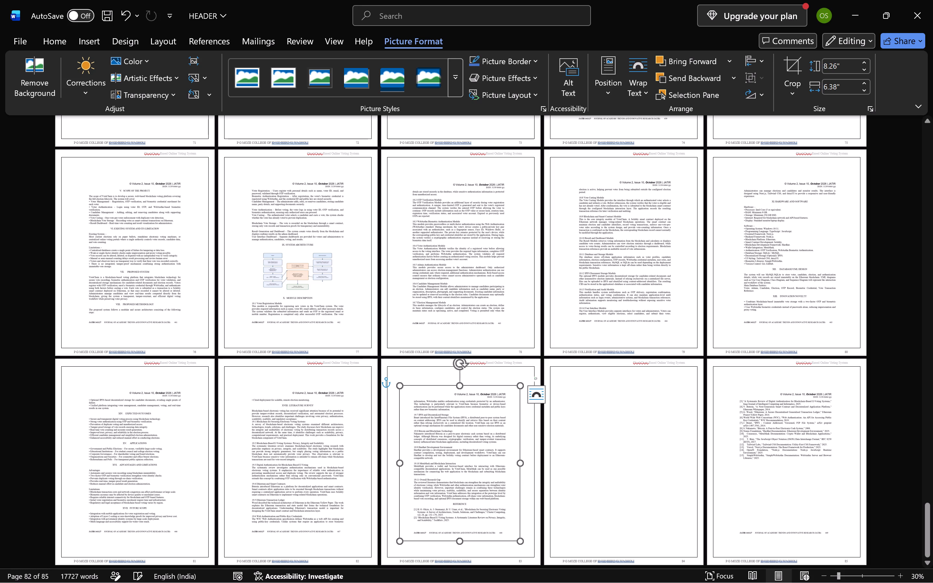
pyautogui.click(611, 96)
pyautogui.click(648, 240)
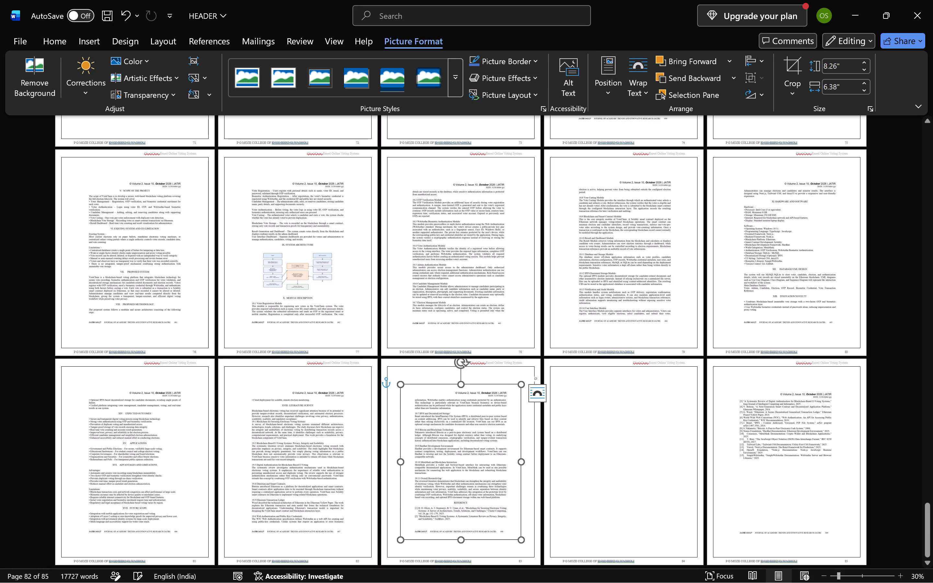
# Move the references picture from page 85 back onto page 84 and position it in the middle centre with text wrapping.
pyautogui.click(790, 441)
pyautogui.moveTo(790, 441); pyautogui.dragTo(669, 448)
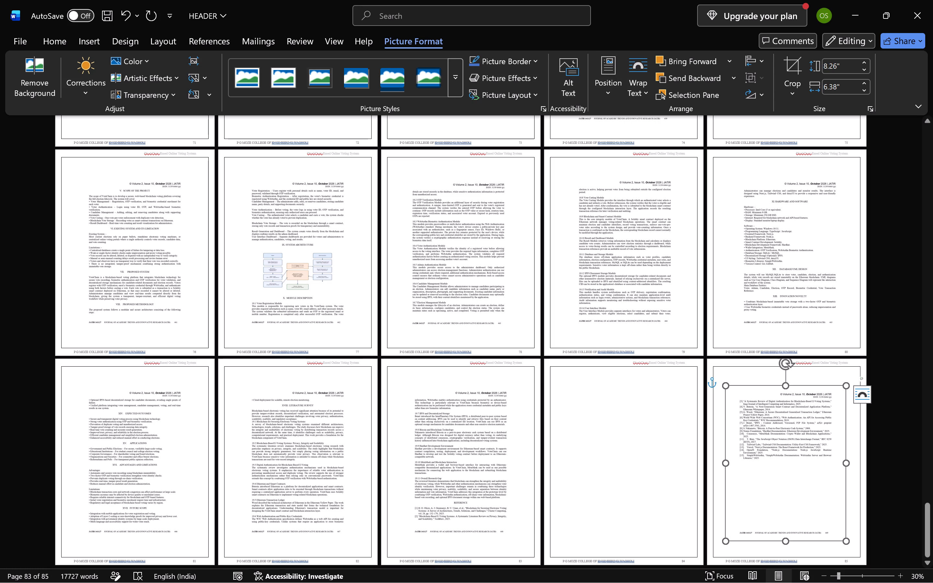
pyautogui.moveTo(669, 448); pyautogui.dragTo(653, 433)
pyautogui.moveTo(771, 431); pyautogui.dragTo(758, 439)
pyautogui.moveTo(758, 439); pyautogui.dragTo(696, 452)
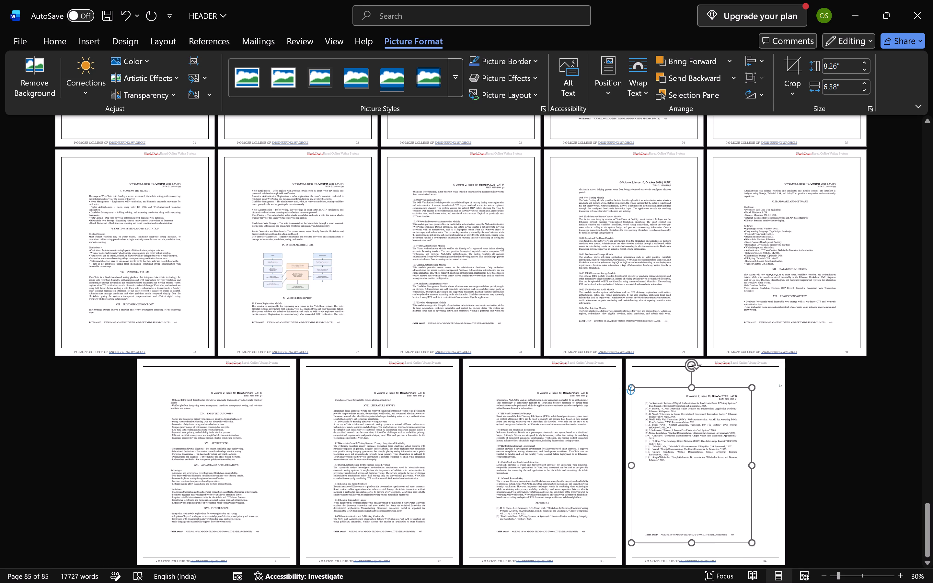
pyautogui.moveTo(696, 452); pyautogui.dragTo(712, 452)
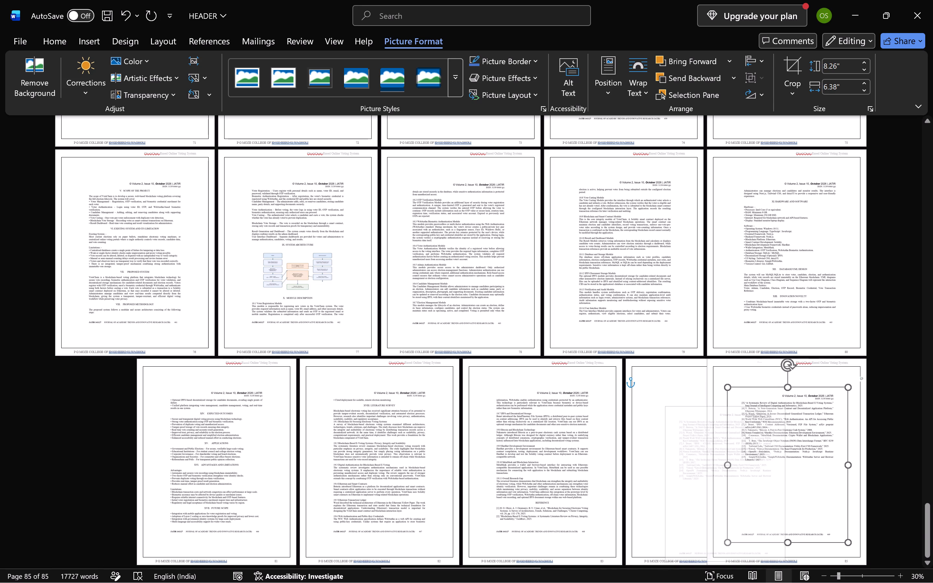
pyautogui.moveTo(712, 452); pyautogui.dragTo(640, 447)
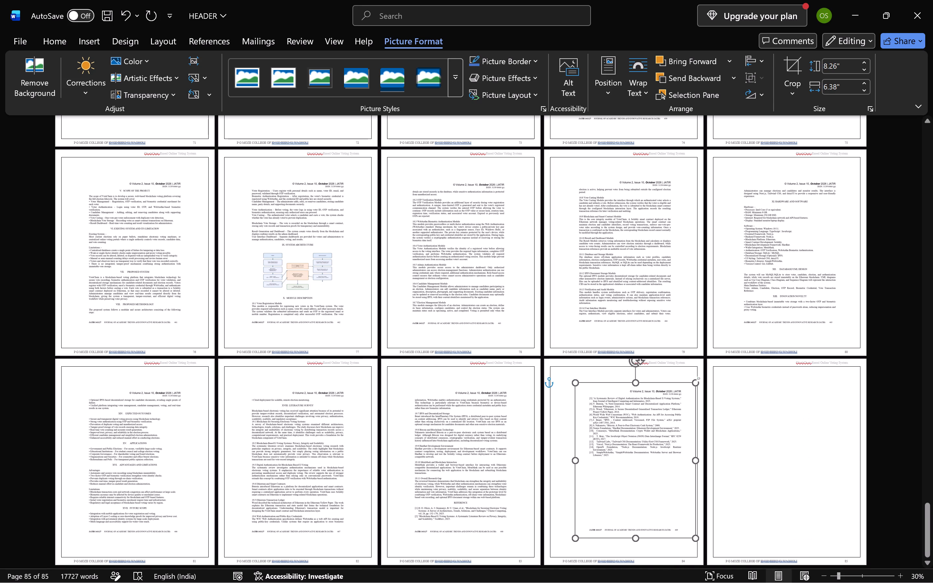
pyautogui.click(600, 95)
pyautogui.click(642, 242)
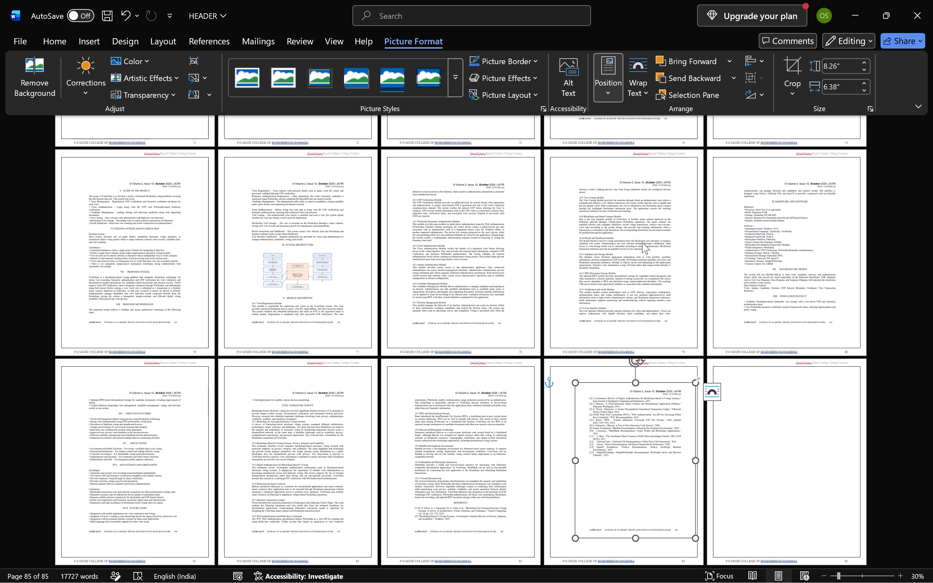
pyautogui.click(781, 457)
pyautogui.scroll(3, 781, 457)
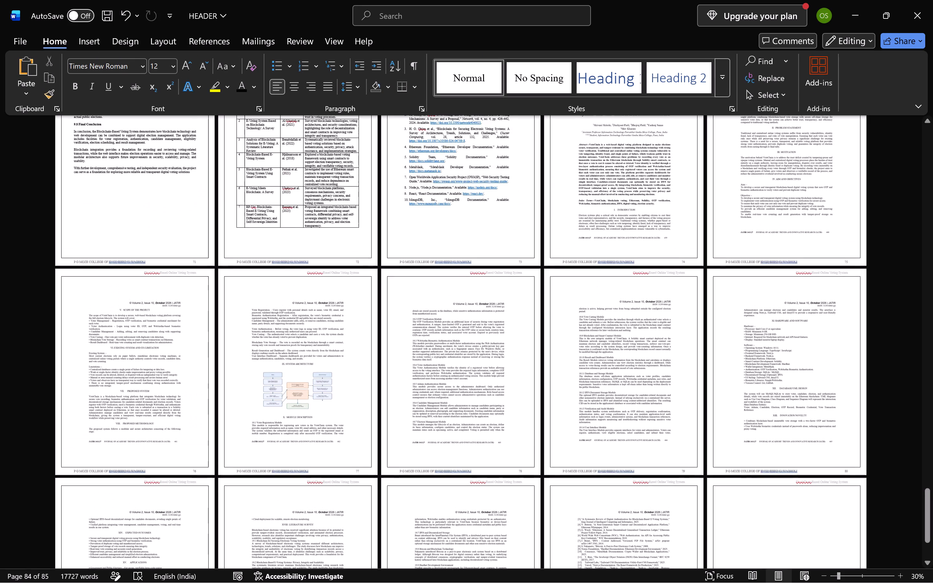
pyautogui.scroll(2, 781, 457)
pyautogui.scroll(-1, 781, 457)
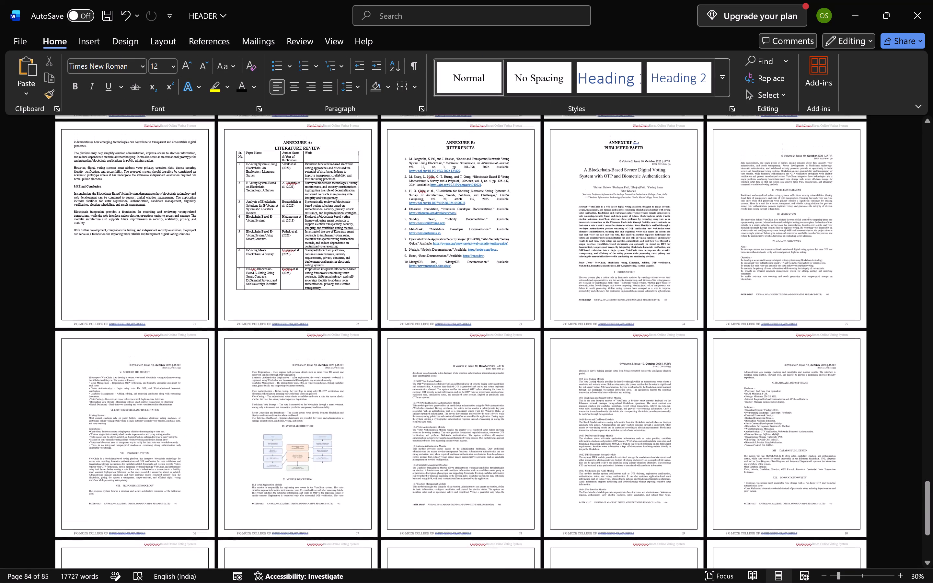
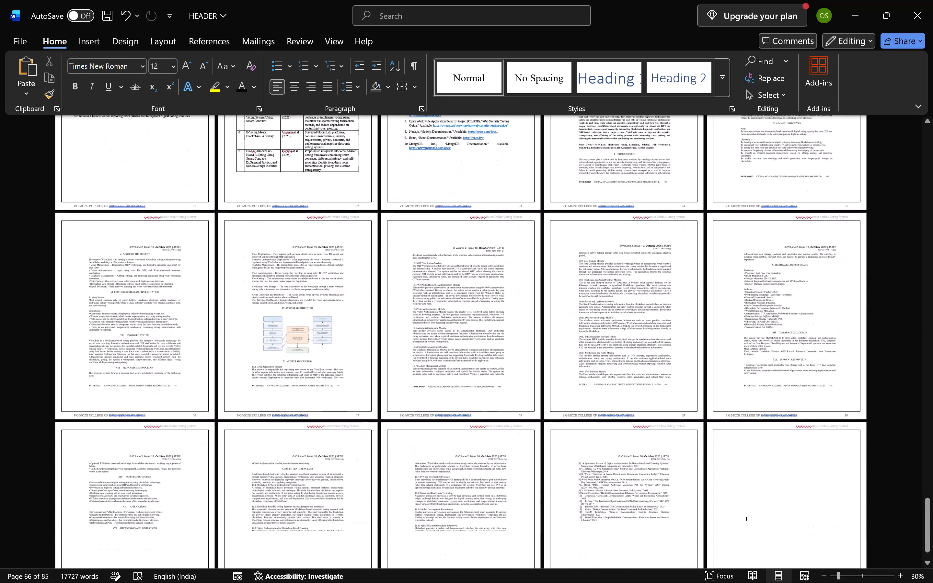
# Clear the blank lines at the start of page 85 and enter the two-line heading "ANNEXURE D:" and "CERTIFICATES".
pyautogui.scroll(-3, 781, 457)
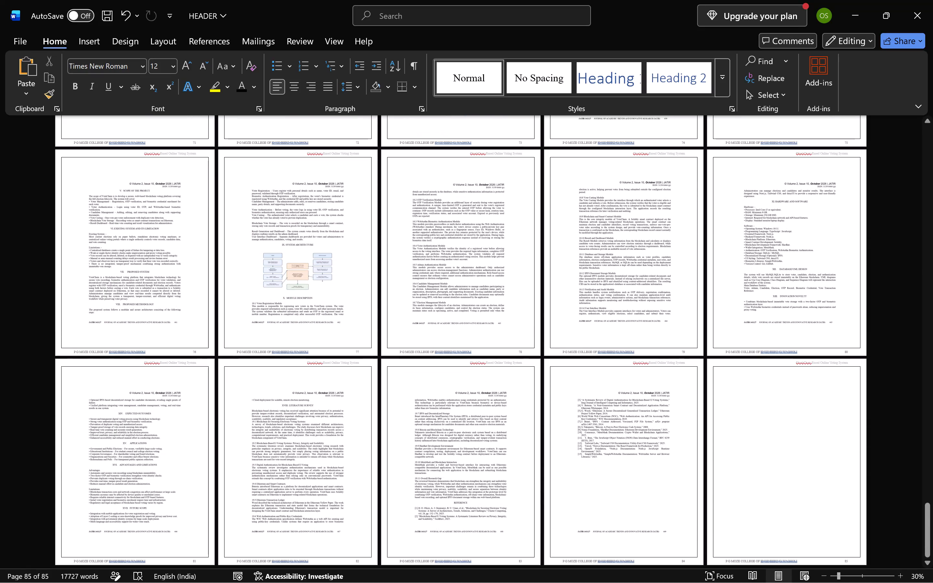
pyautogui.click(754, 364)
pyautogui.click(754, 392)
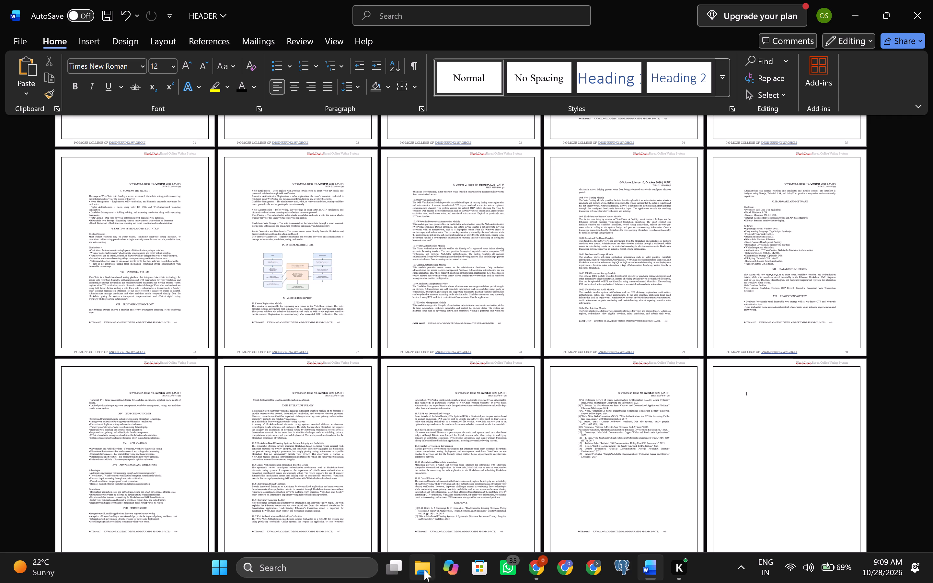
pyautogui.click(796, 401)
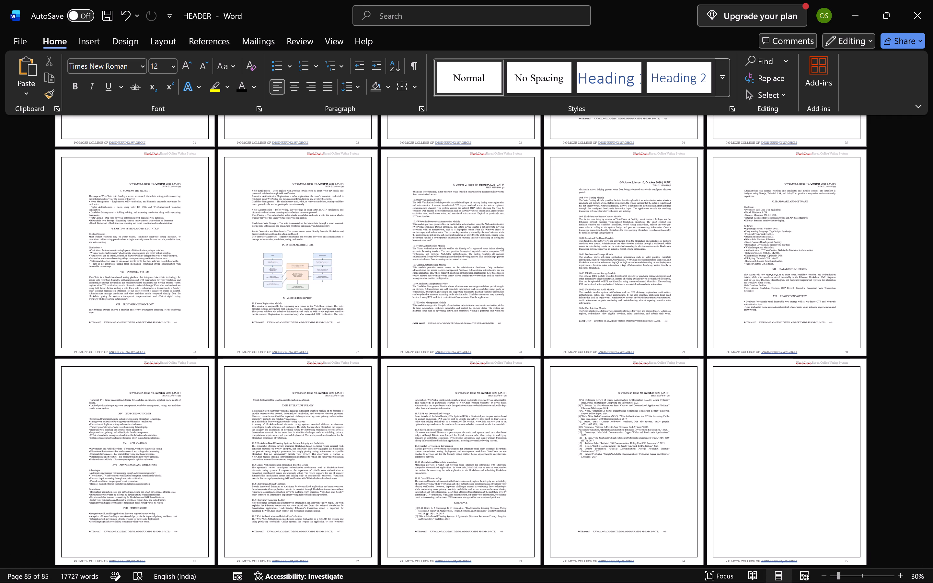
pyautogui.press('BackSpace')
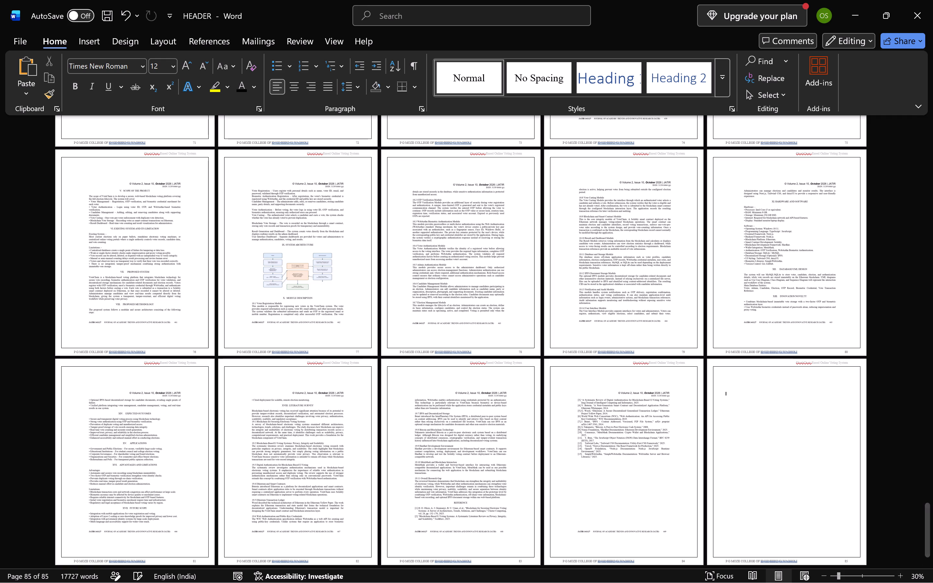
pyautogui.press('BackSpace')
pyautogui.press('BackSpace')
pyautogui.write('ANNEXURE')
pyautogui.press('space')
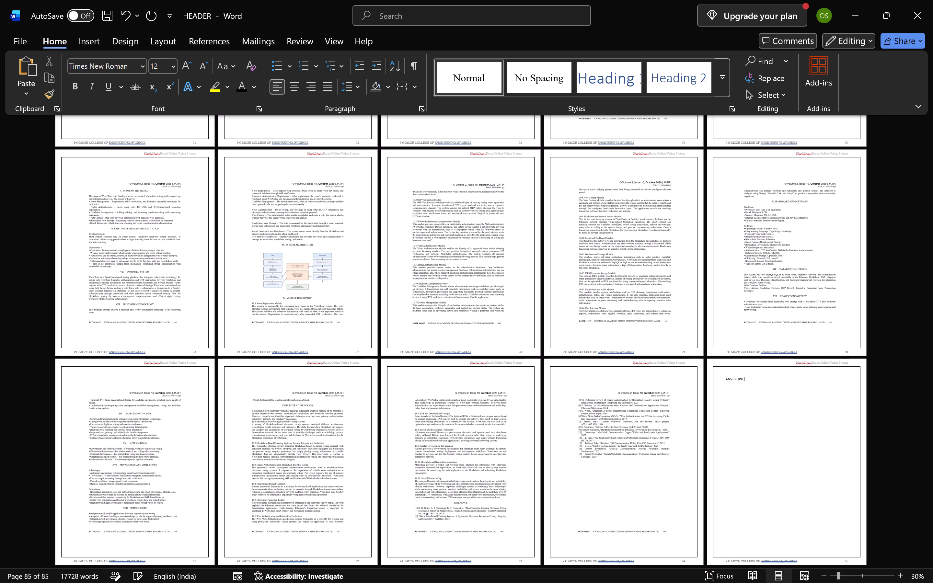
pyautogui.write('D :')
pyautogui.press('Return')
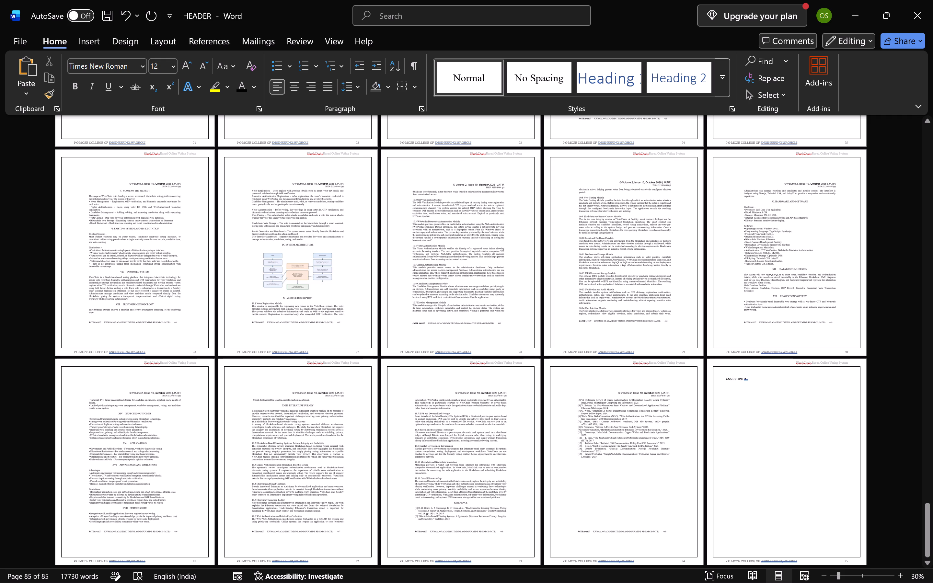
pyautogui.write('CER')
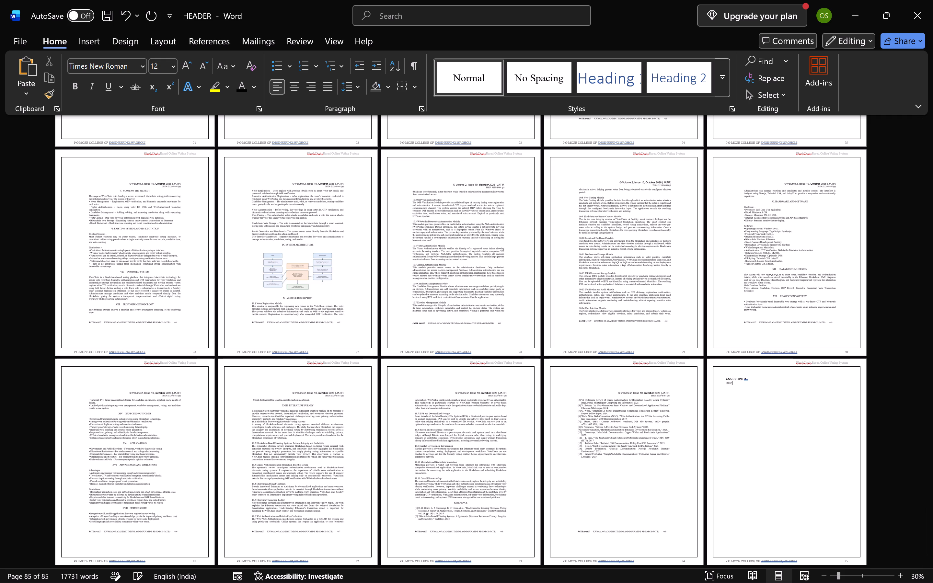
pyautogui.write('TIFIV')
pyautogui.hotkey('shift', 'BackSpace')
pyautogui.write('CATES')
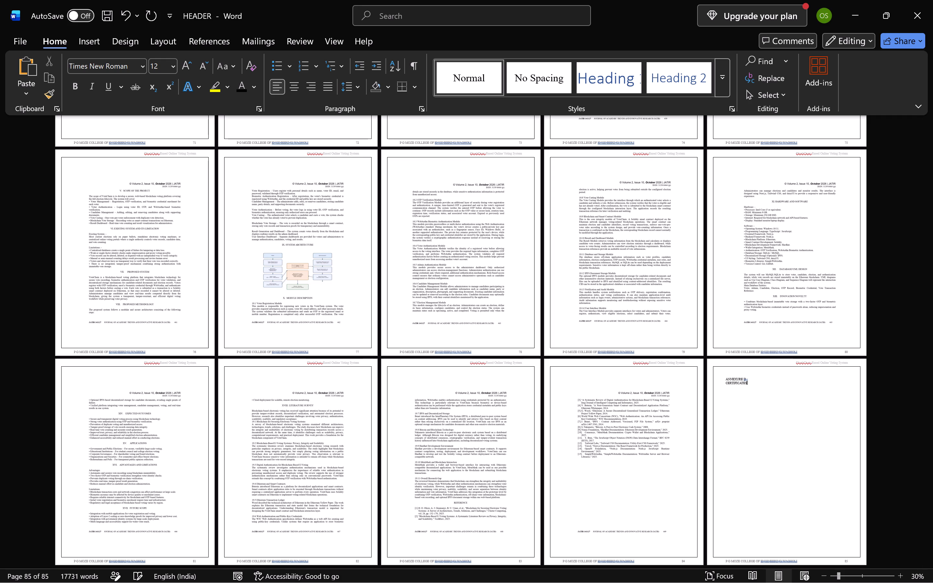
pyautogui.scroll(3, 752, 384)
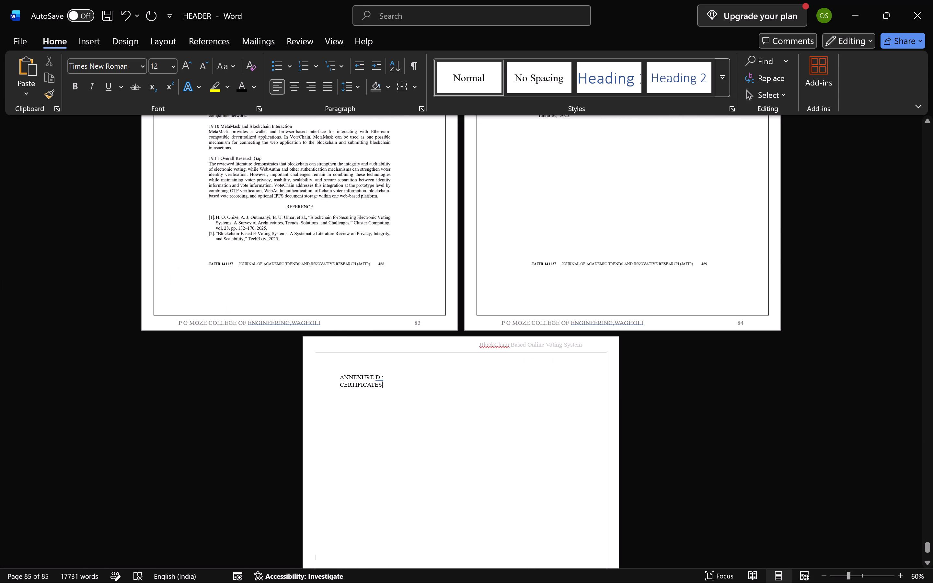
pyautogui.click(382, 377)
pyautogui.press('BackSpace')
# Format both lines of the Annexure D heading as bold, size 16 and centred.
pyautogui.moveTo(390, 387); pyautogui.dragTo(320, 371)
pyautogui.hotkey('ctrl', 'b')
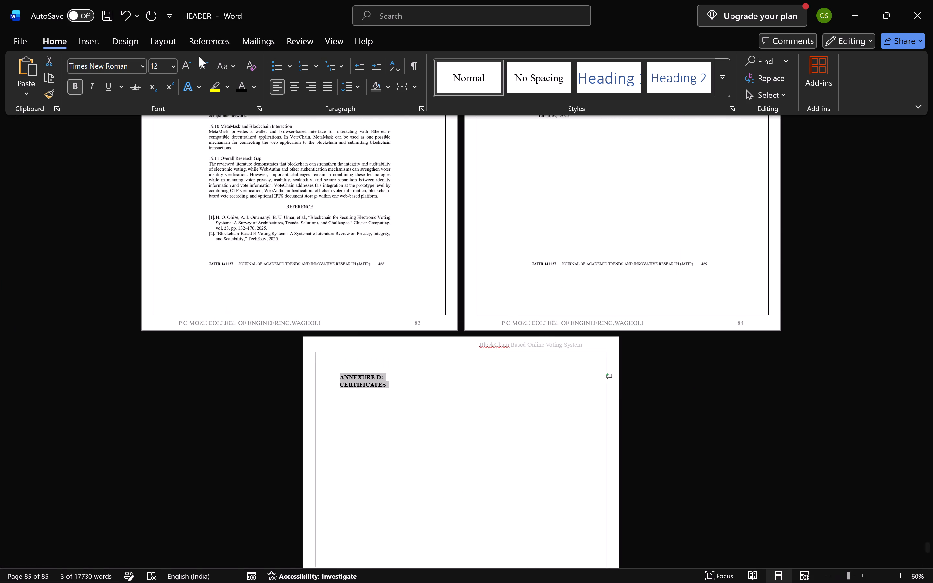
pyautogui.click(162, 66)
pyautogui.write('16')
pyautogui.press('Return')
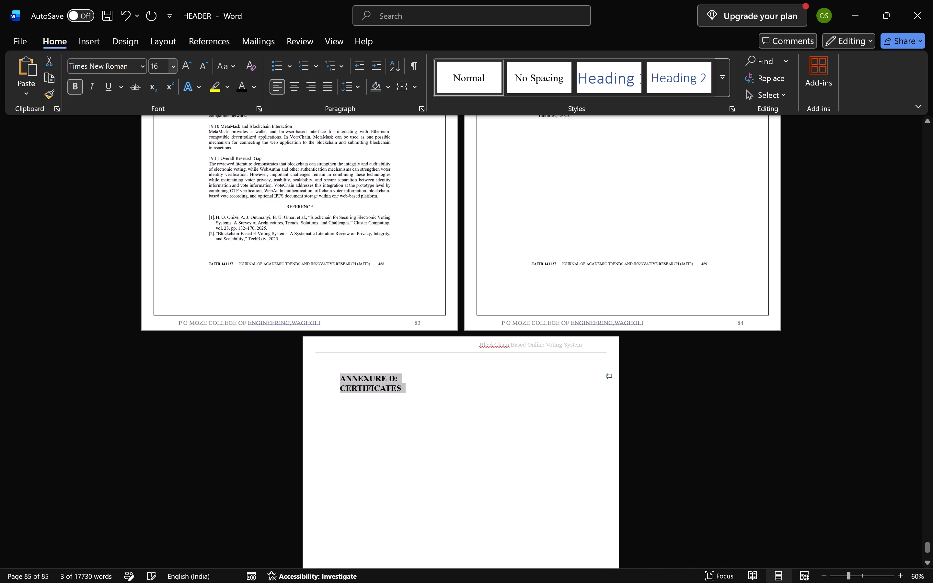
pyautogui.click(293, 88)
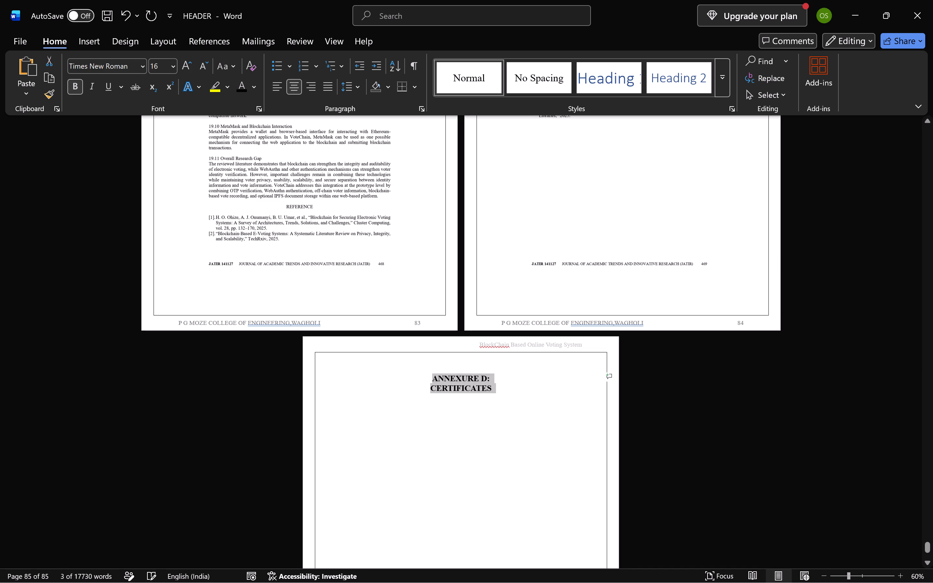
# Remove the extra blank lines below the Annexure D heading and save the document.
pyautogui.click(525, 435)
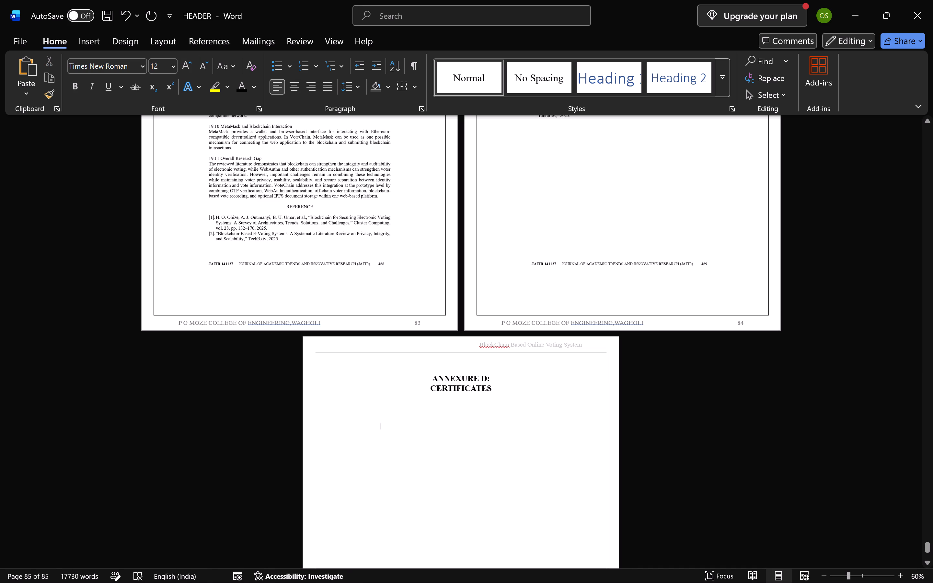
pyautogui.press('BackSpace')
pyautogui.press('BackSpace')
pyautogui.press('BackSpace')
pyautogui.hotkey('ctrl', 's')
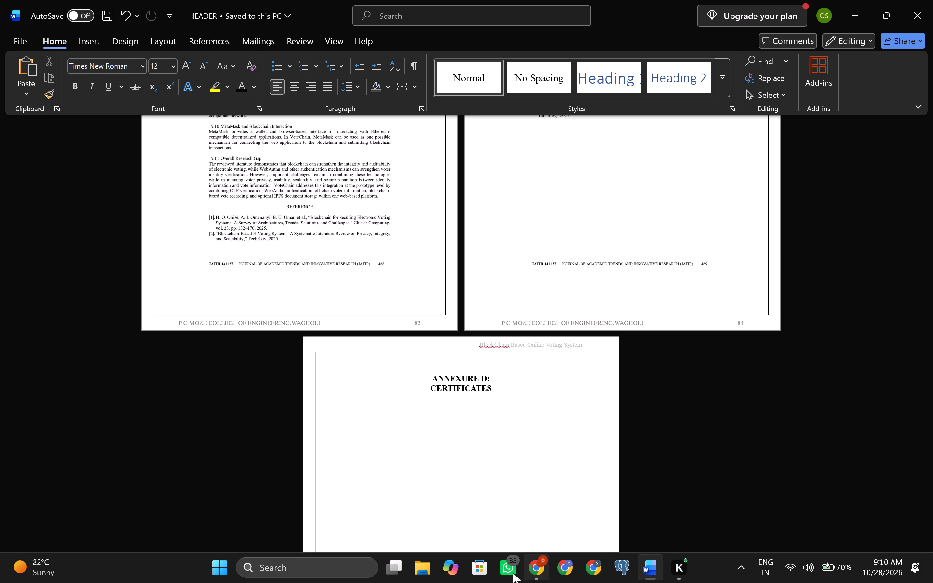
# Switch to File Explorer and open the Downloads folder.
pyautogui.click(423, 568)
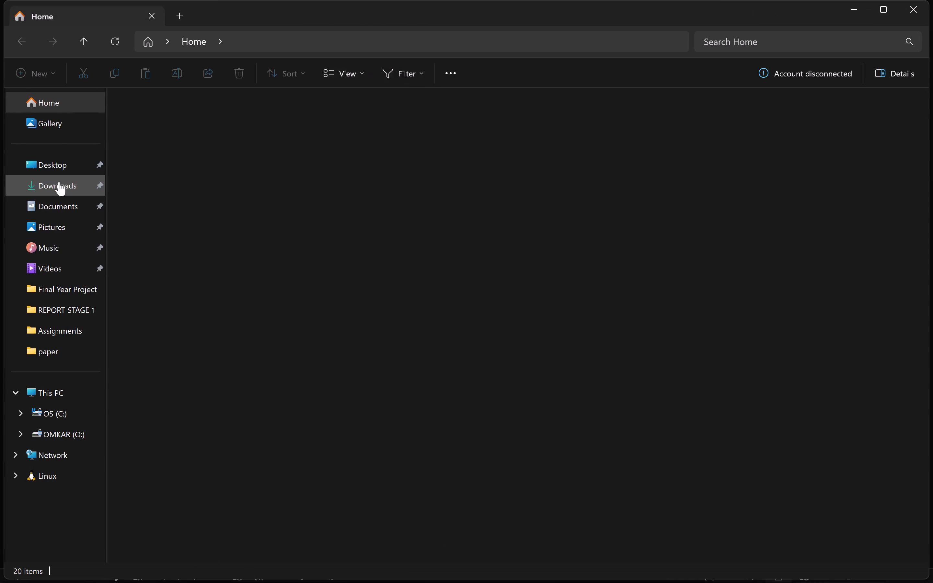
pyautogui.click(59, 182)
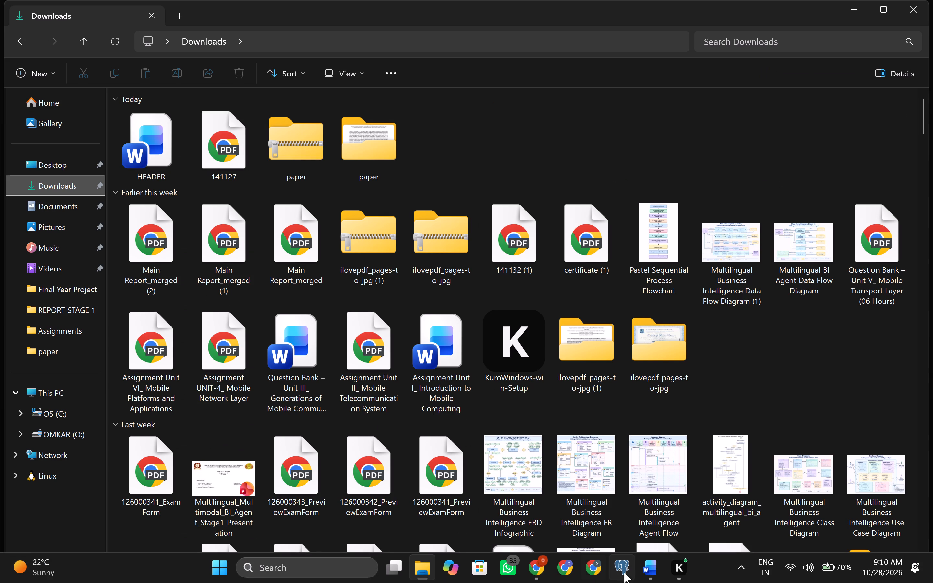
# Switch to Chrome, search in a new tab for "pdf to image converter" and open iLovePDF's PDF to JPG page.
pyautogui.click(541, 571)
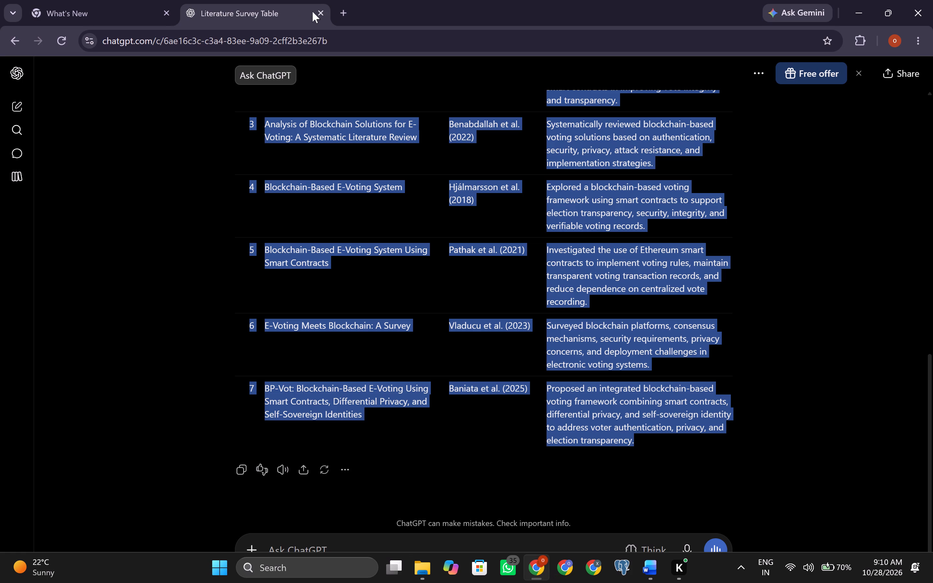
pyautogui.click(345, 11)
pyautogui.press('p')
pyautogui.write('df')
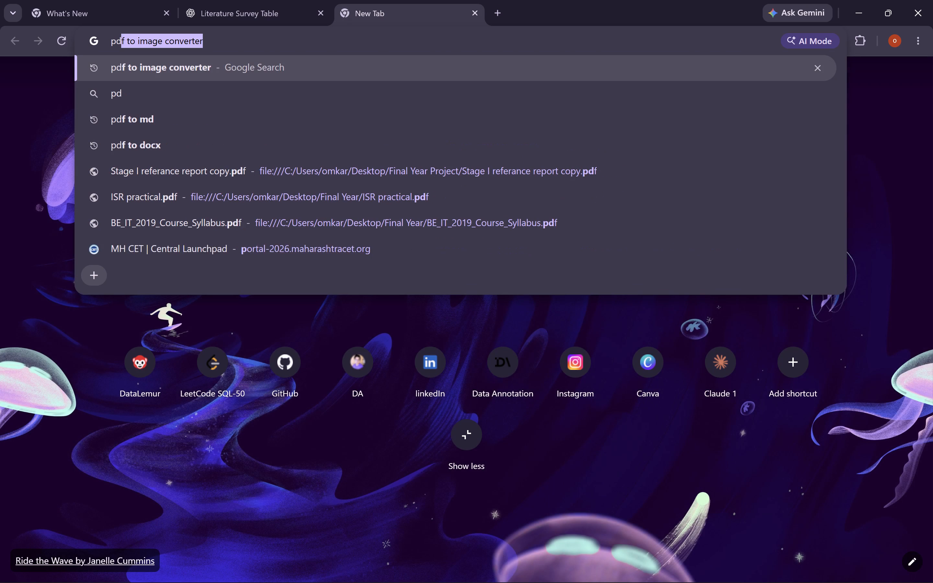
pyautogui.press('space')
pyautogui.press('Right')
pyautogui.press('Return')
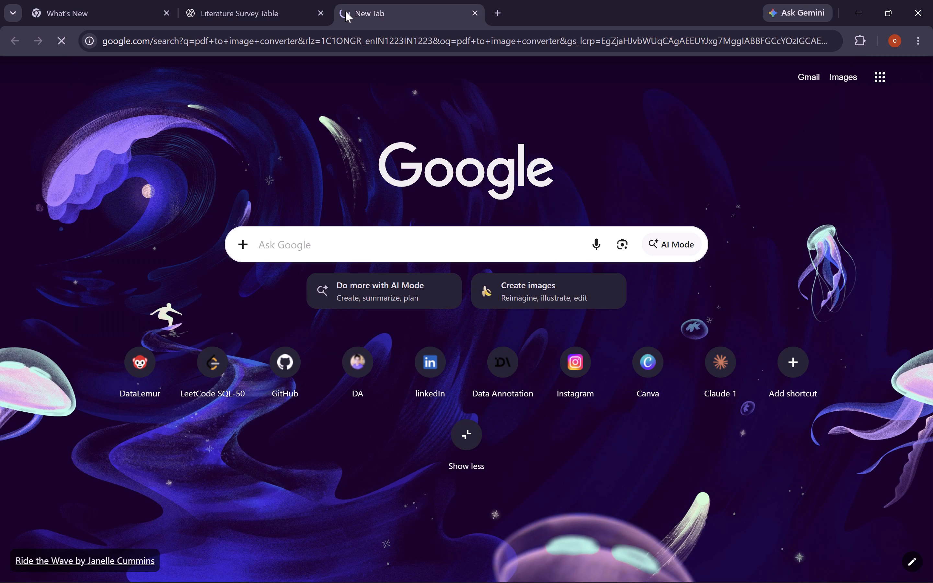
pyautogui.click(271, 224)
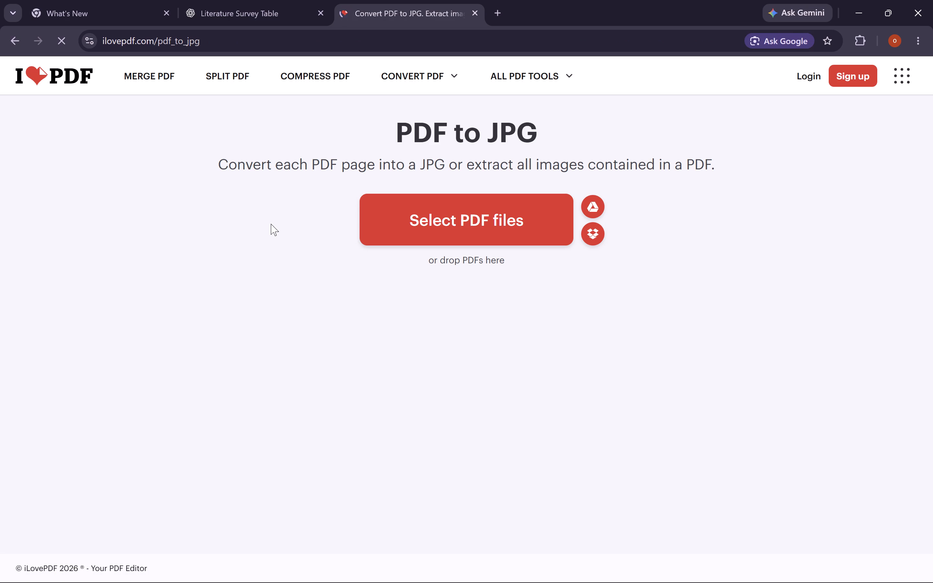
# Convert 141127.pdf from Downloads to JPG with the Page to JPG option at Normal quality, and close the browser once the images download.
pyautogui.click(477, 223)
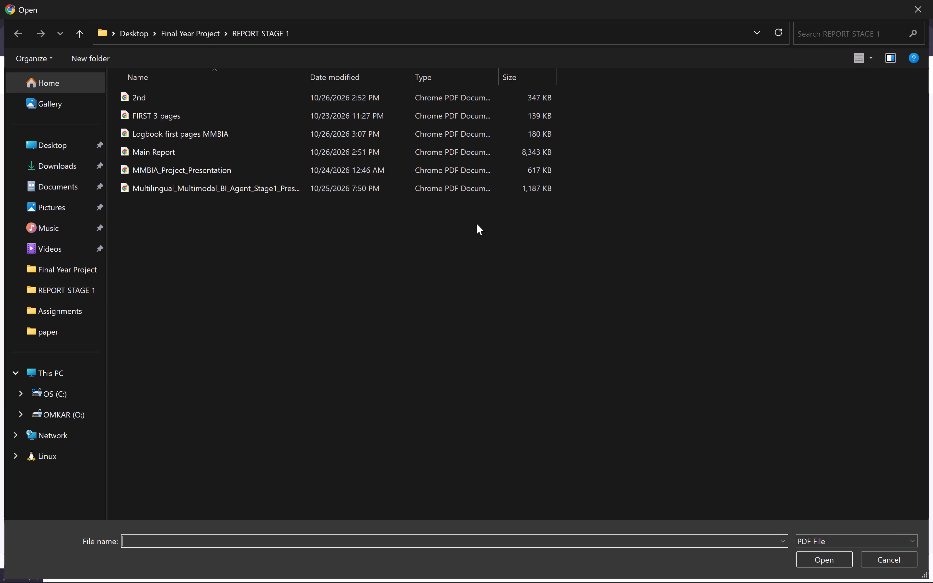
pyautogui.click(82, 169)
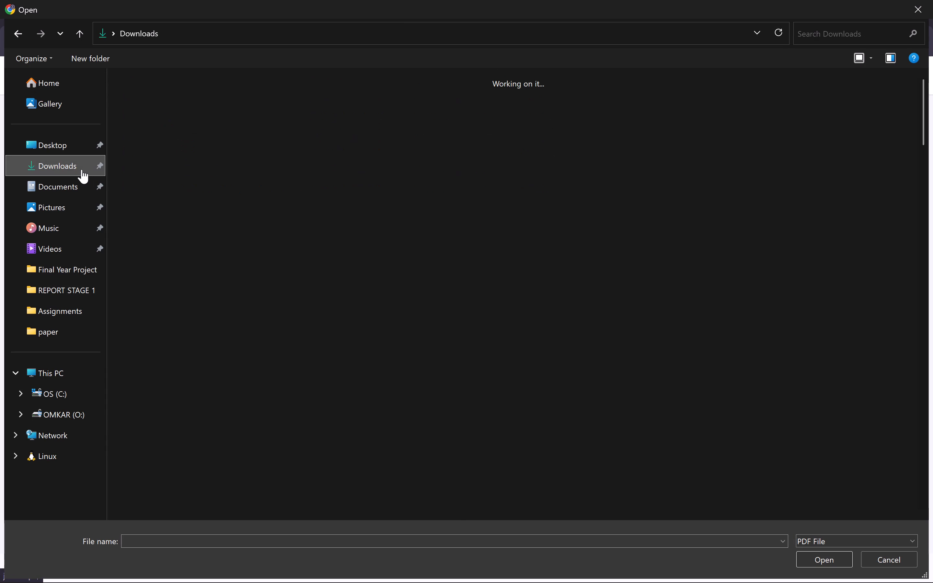
pyautogui.click(175, 147)
pyautogui.press('Return')
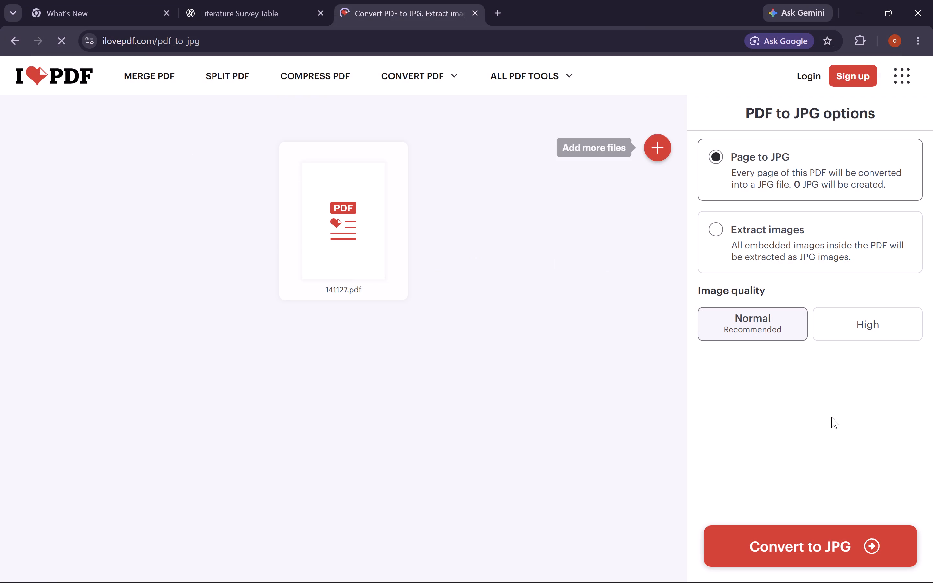
pyautogui.click(829, 551)
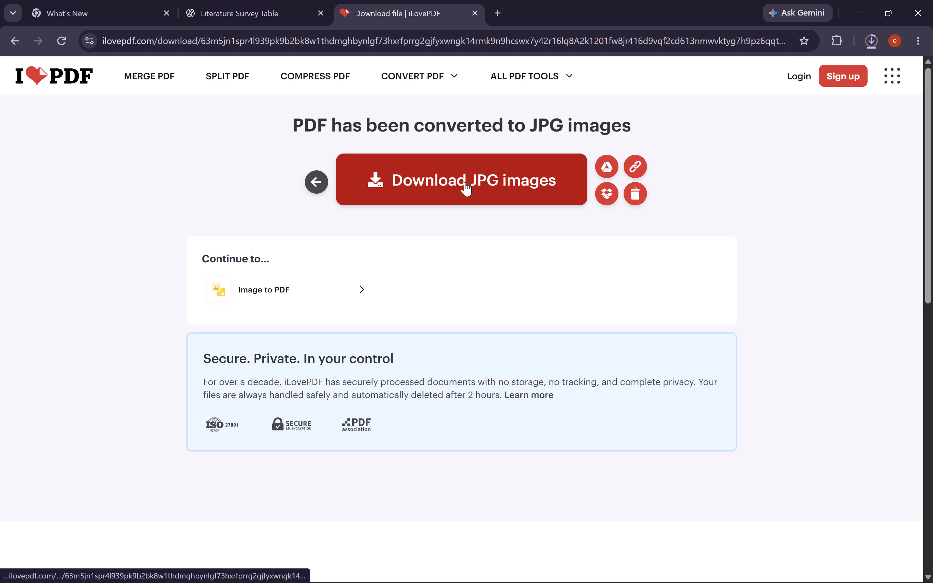
pyautogui.click(932, 0)
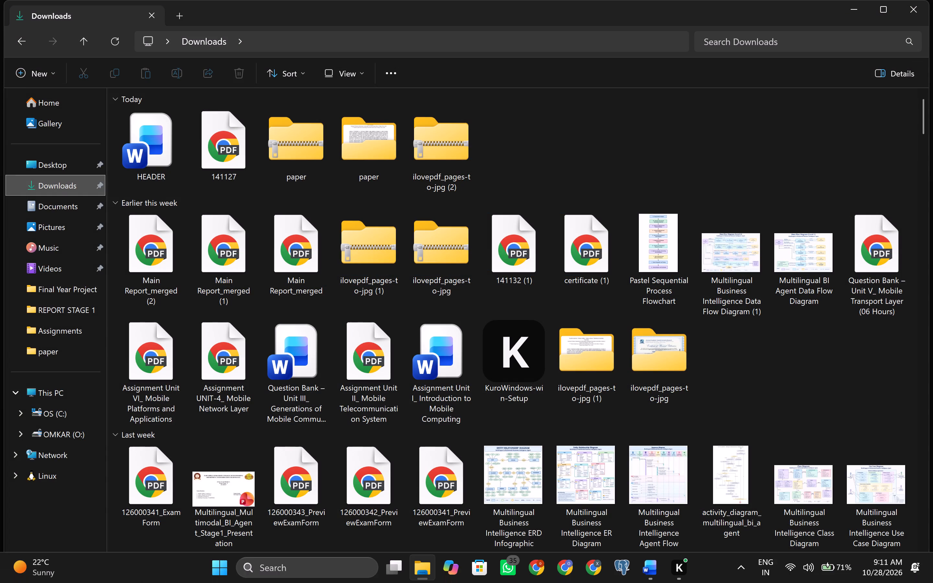
# Extract the ilovepdf_pages-to-jpg (2) archive within Downloads and close the folder window.
pyautogui.click(452, 173)
pyautogui.rightClick(452, 173)
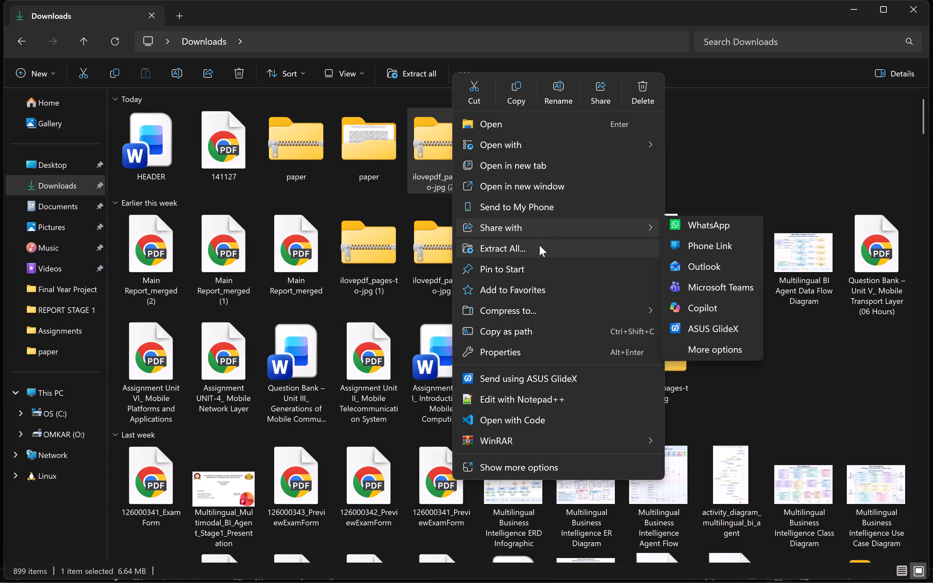
pyautogui.click(539, 245)
pyautogui.press('Return')
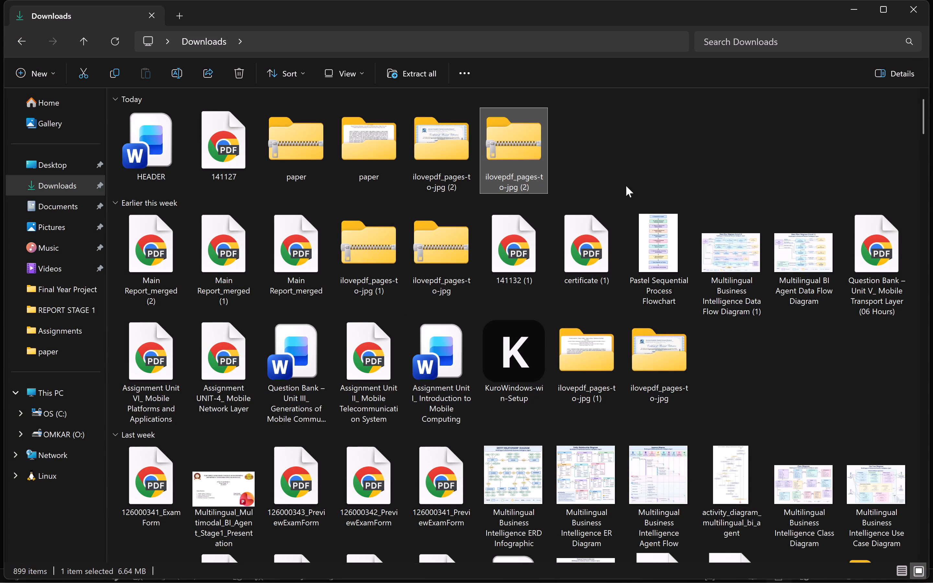
pyautogui.click(919, 9)
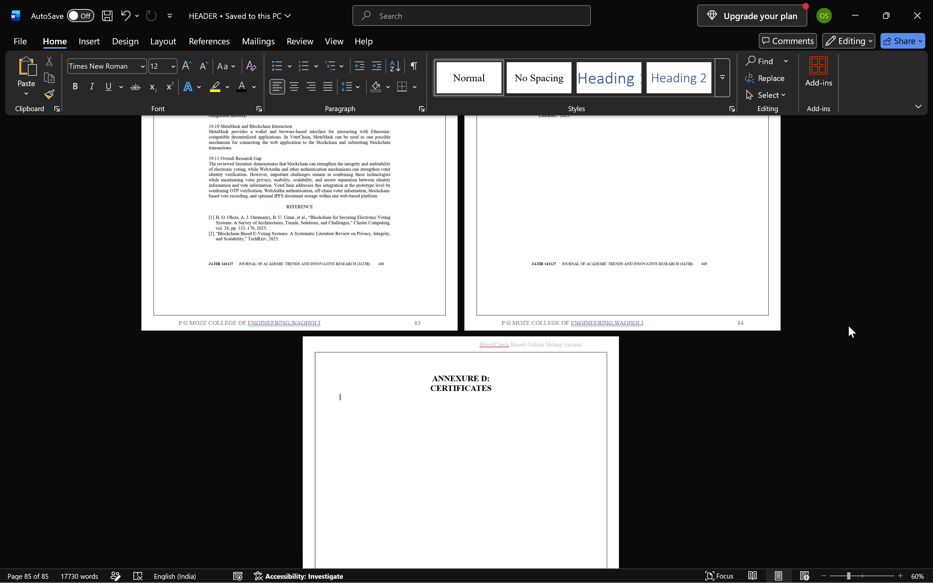
# Look back through the report from Annexure D to the first page of Chapter 1.
pyautogui.scroll(7, 848, 326)
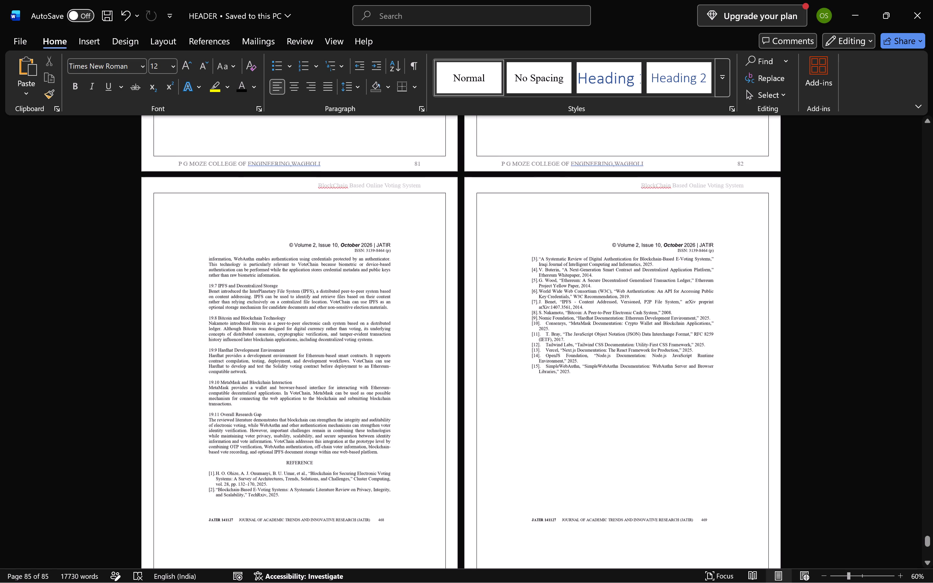
pyautogui.scroll(8, 848, 326)
pyautogui.scroll(20, 848, 326)
pyautogui.scroll(20, 848, 326)
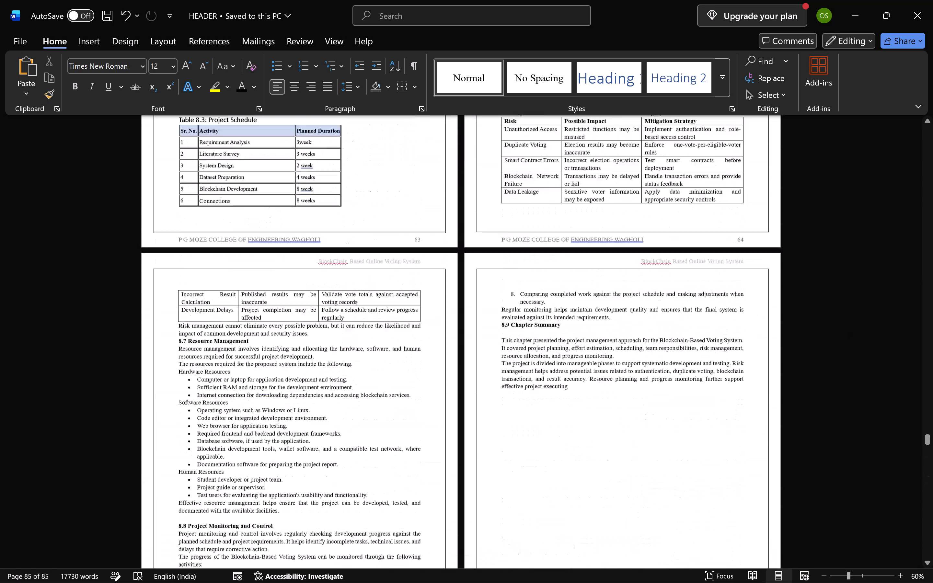
pyautogui.scroll(20, 848, 326)
pyautogui.scroll(20, 848, 326)
pyautogui.scroll(20, 848, 326)
pyautogui.scroll(6, 848, 326)
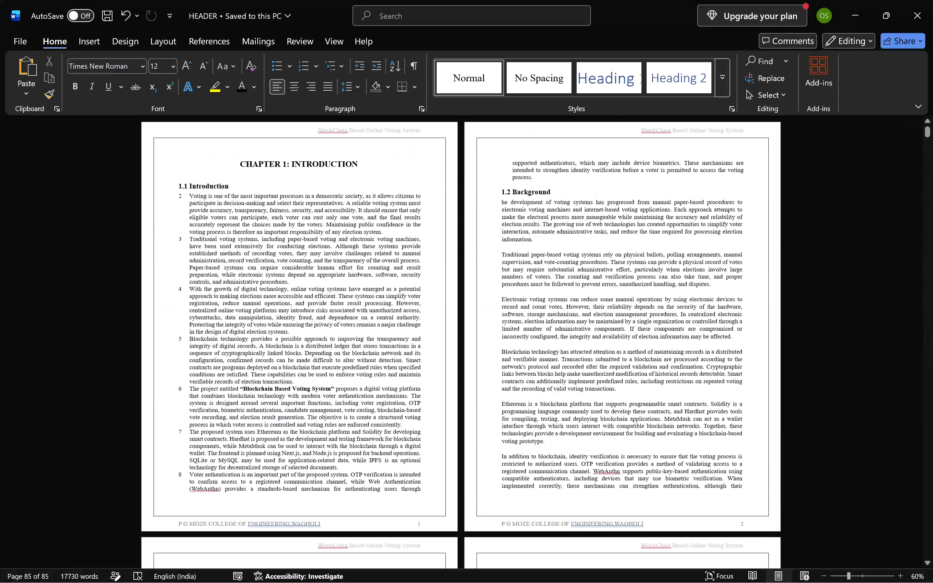
# Look through the report's pages from Chapter 1: Introduction to Chapter 5: System Architecture.
pyautogui.scroll(4, 848, 326)
pyautogui.scroll(-5, 848, 326)
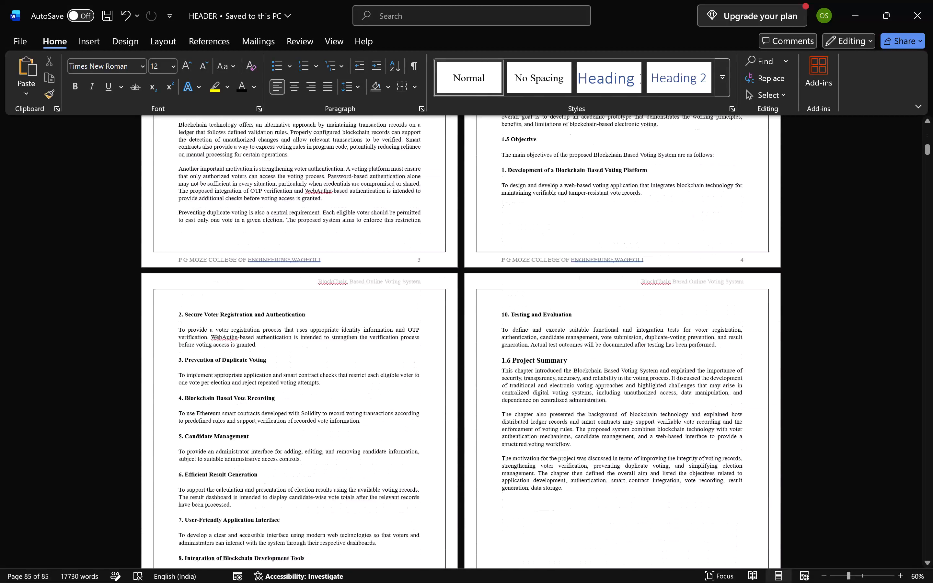
pyautogui.scroll(-8, 848, 326)
pyautogui.scroll(1, 848, 326)
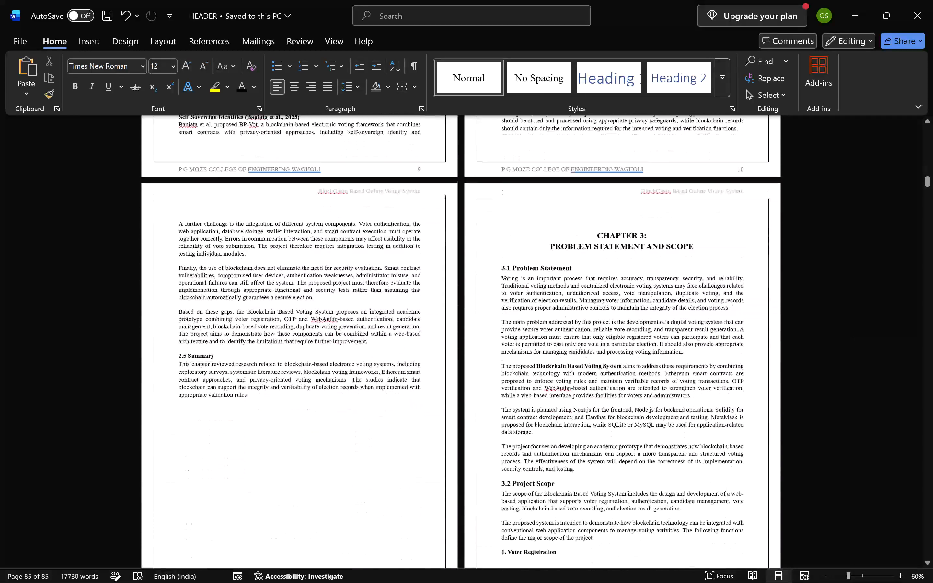
pyautogui.scroll(5, 848, 326)
pyautogui.scroll(-2, 848, 326)
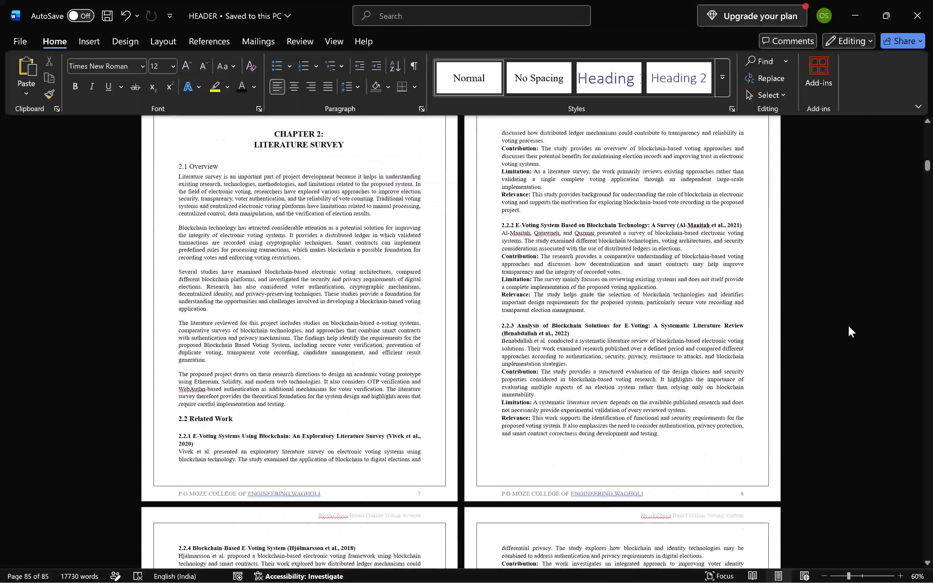
pyautogui.scroll(-7, 848, 326)
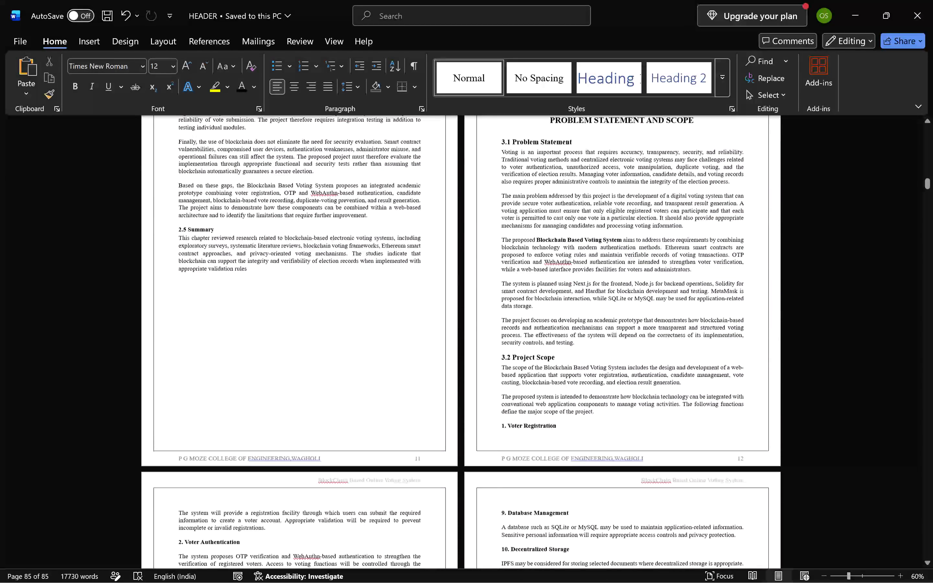
pyautogui.scroll(-3, 848, 326)
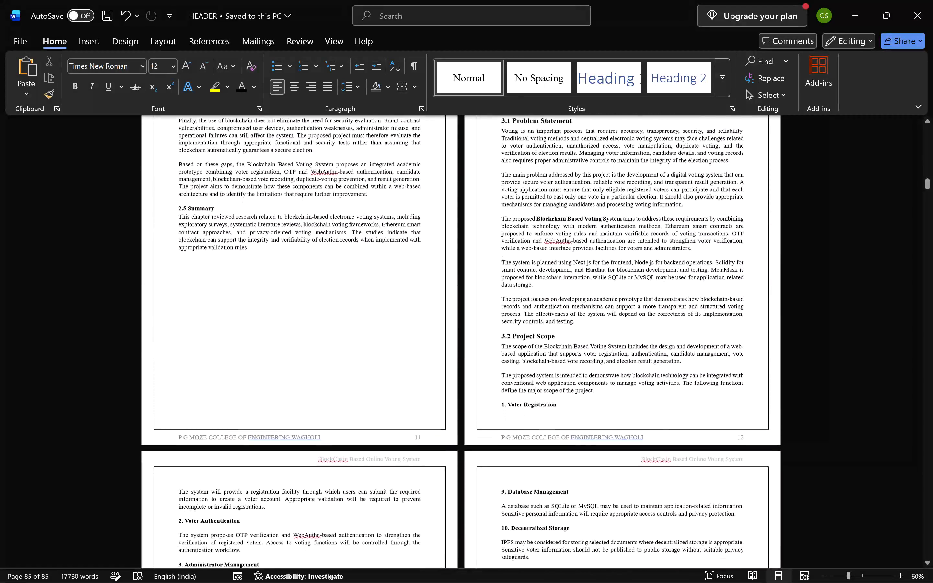
pyautogui.scroll(-8, 848, 326)
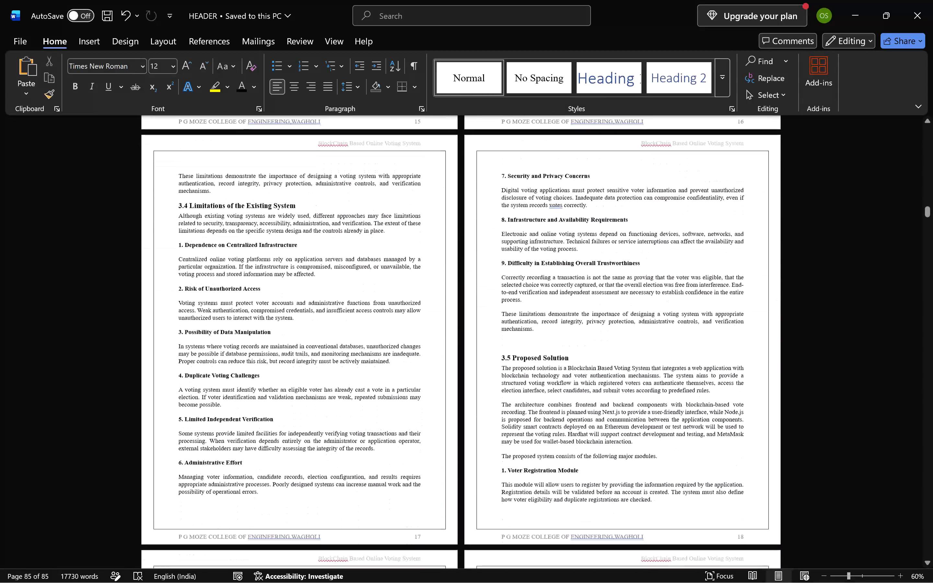
pyautogui.scroll(-8, 848, 326)
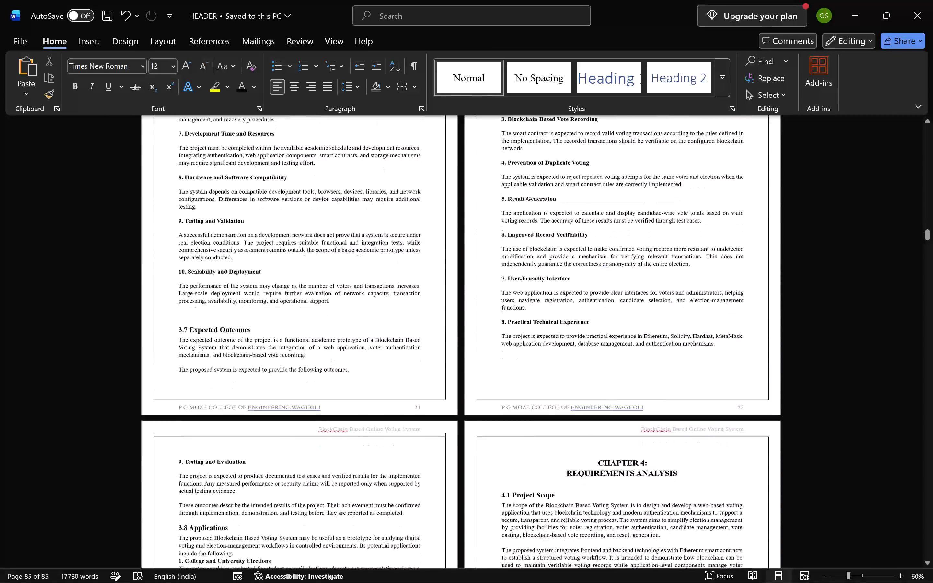
pyautogui.scroll(-2, 848, 326)
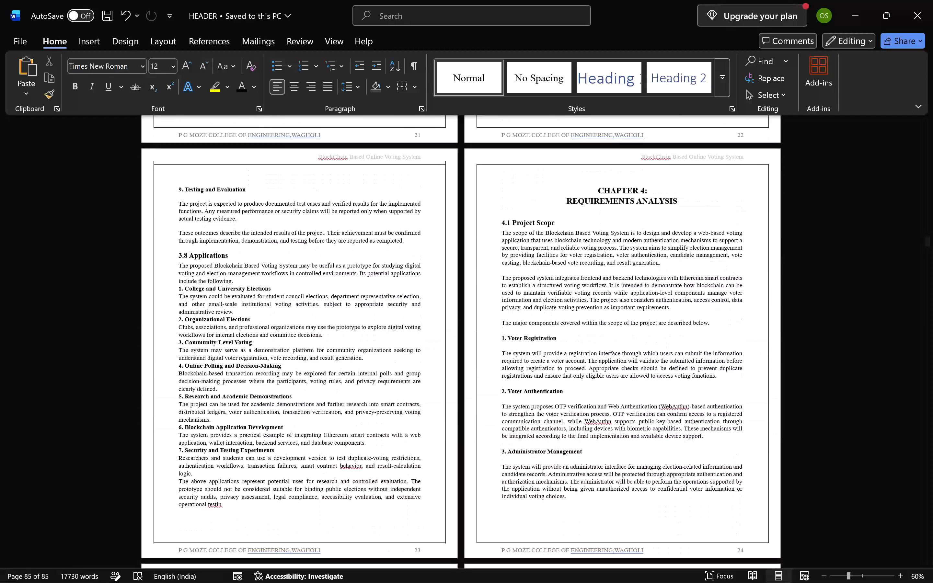
pyautogui.scroll(-8, 848, 326)
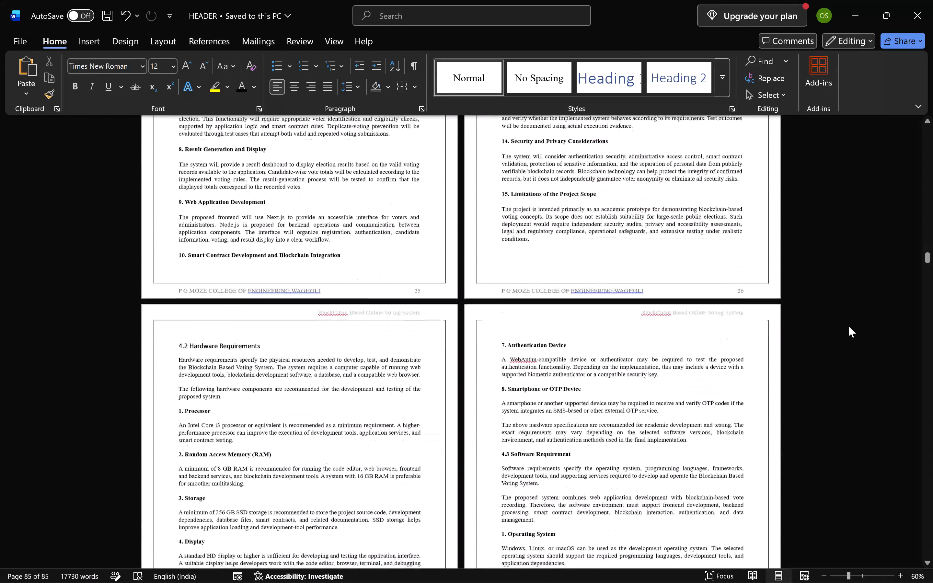
pyautogui.scroll(-9, 848, 326)
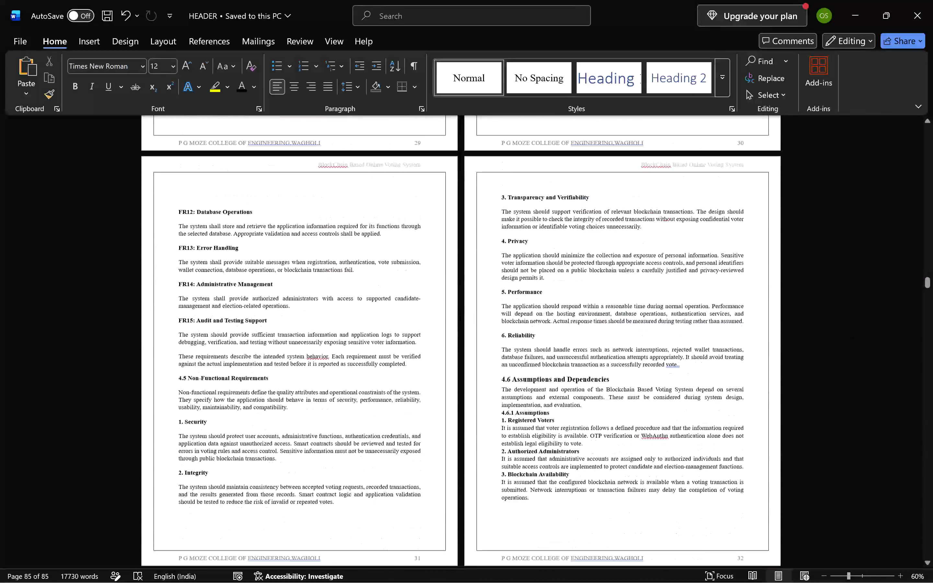
pyautogui.scroll(-6, 848, 326)
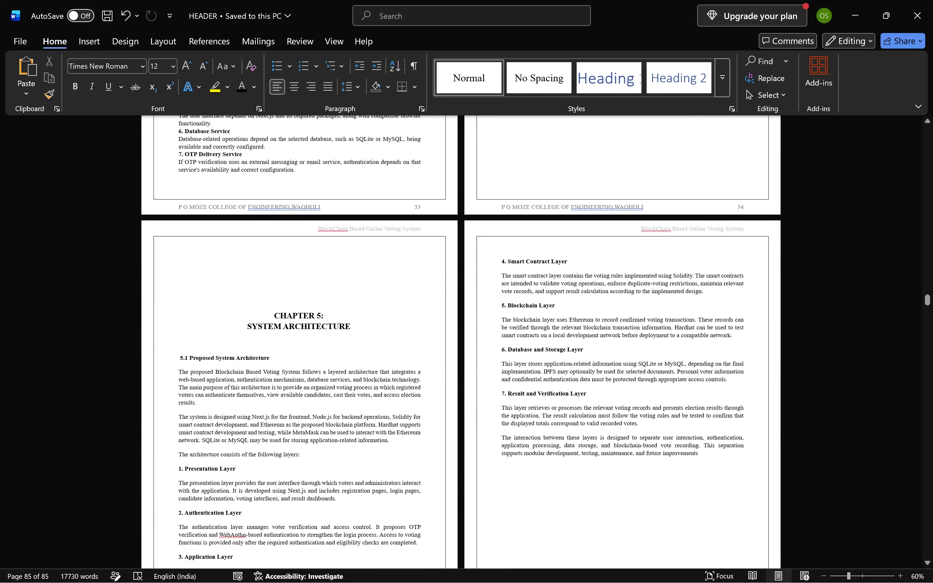
# Look back through the requirements analysis and problem statement chapters, and review forward again to the architecture diagrams after page 36.
pyautogui.scroll(7, 272, 317)
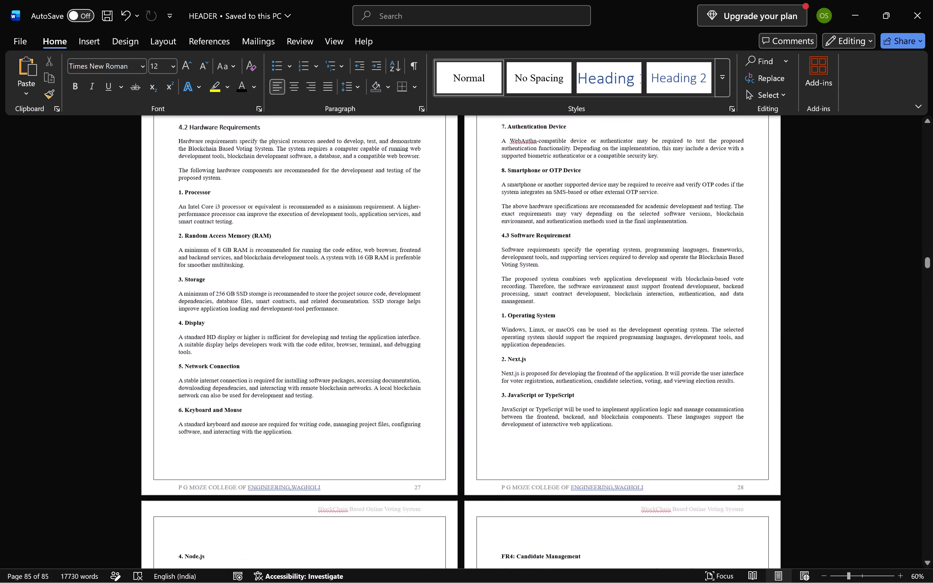
pyautogui.scroll(8, 272, 317)
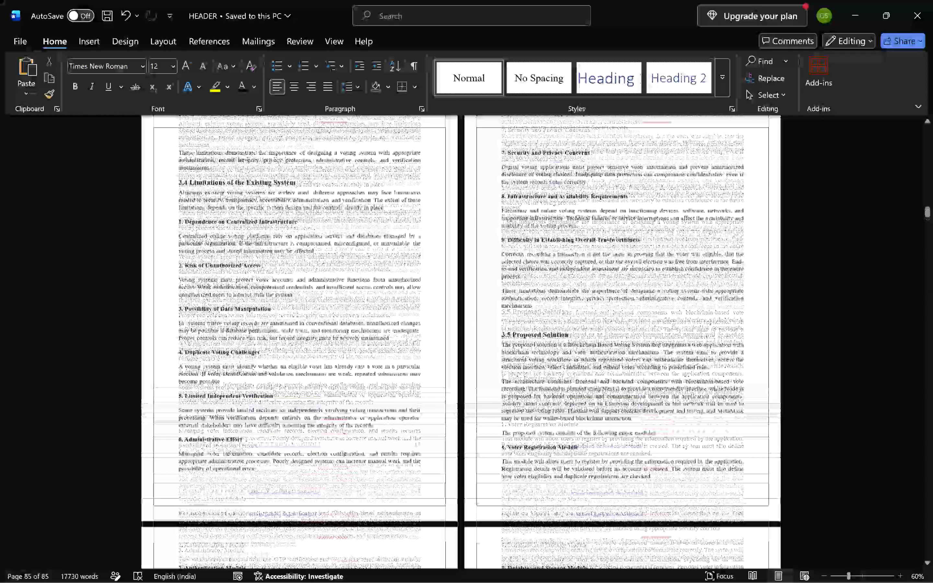
pyautogui.scroll(4, 272, 317)
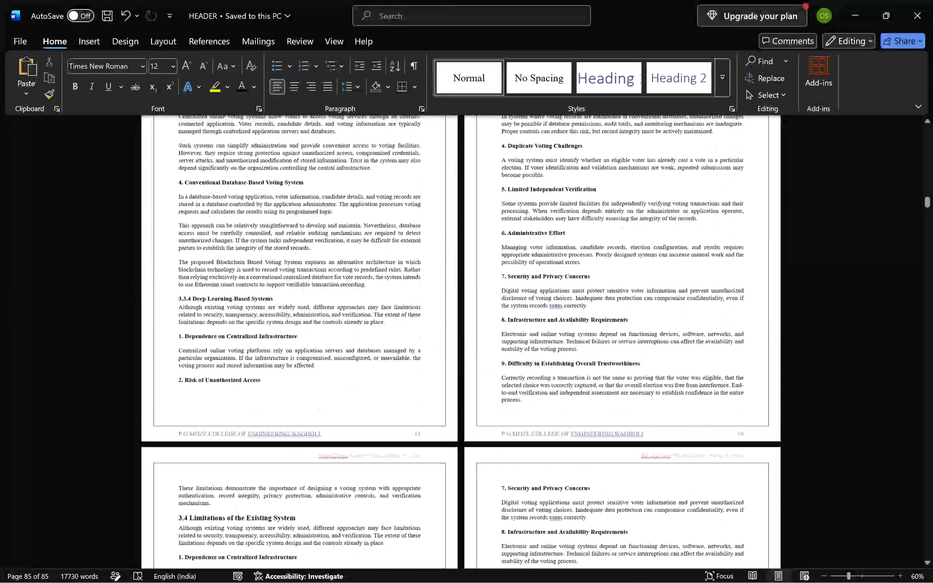
pyautogui.scroll(4, 272, 317)
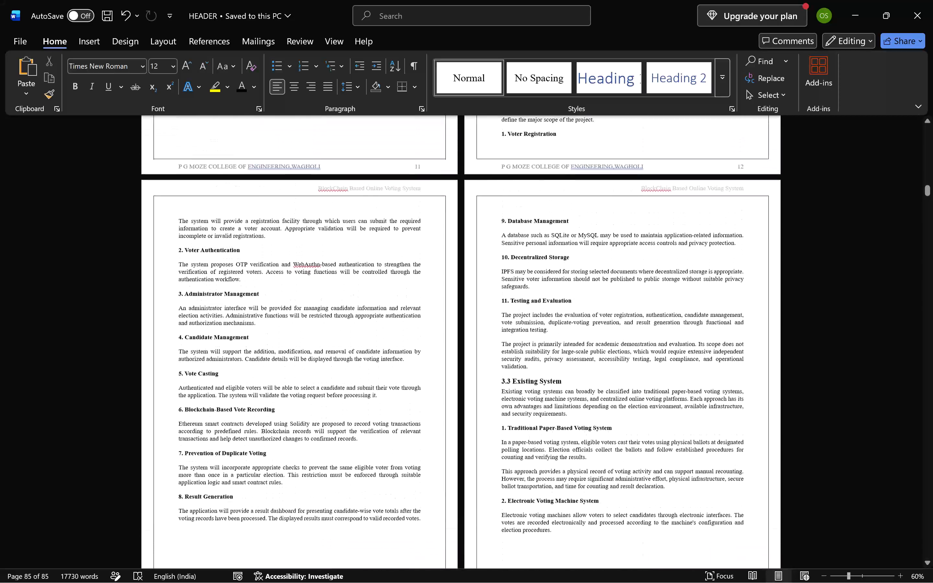
pyautogui.scroll(3, 272, 317)
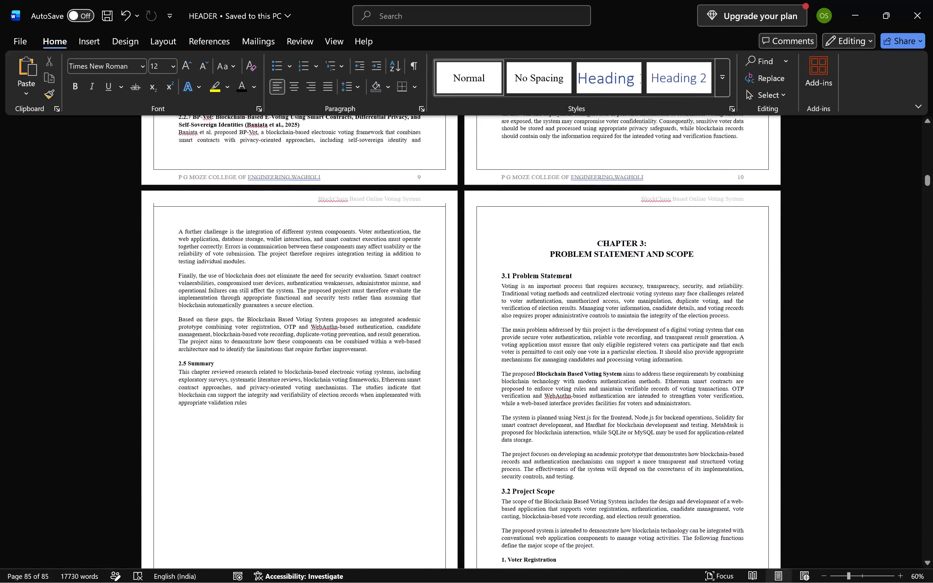
pyautogui.scroll(-10, 272, 317)
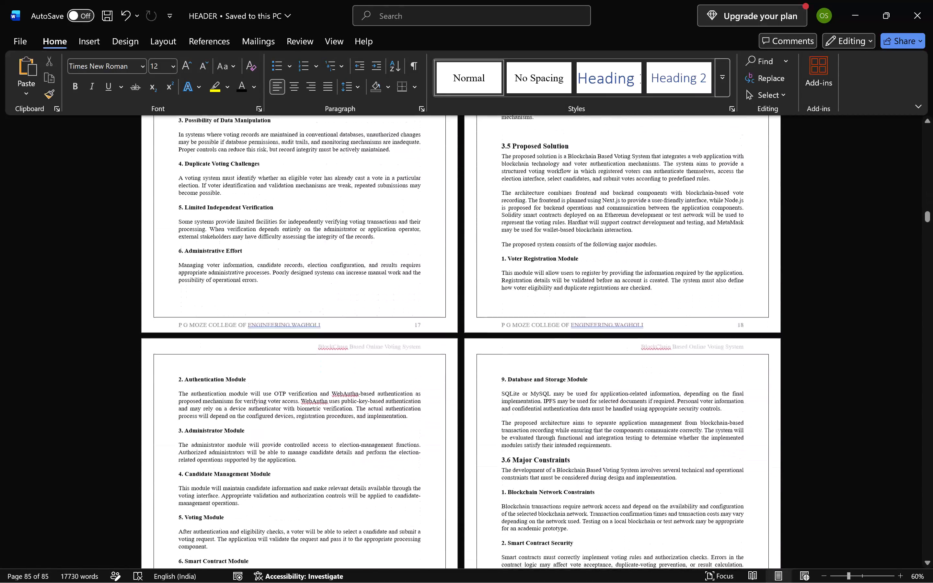
pyautogui.scroll(-7, 272, 317)
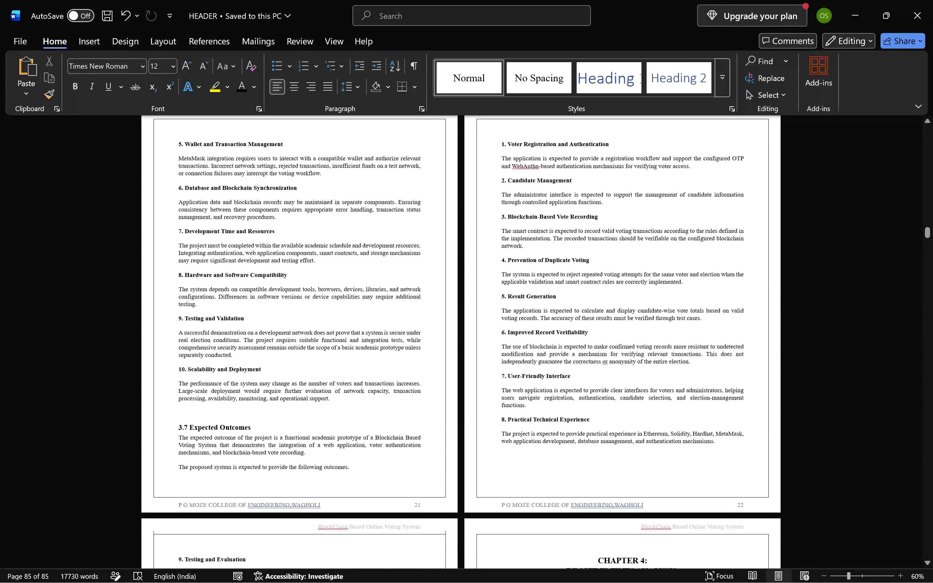
pyautogui.scroll(-6, 272, 317)
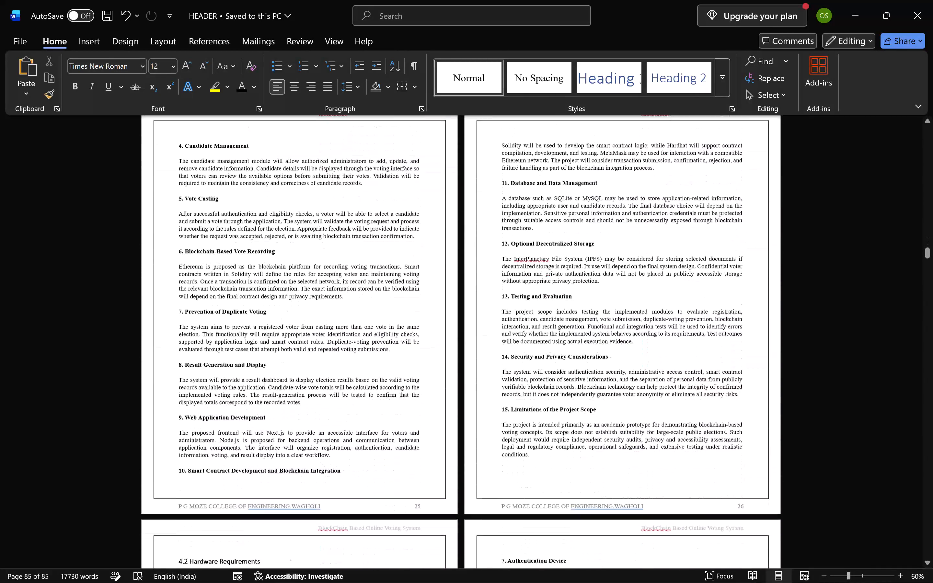
pyautogui.scroll(-8, 272, 317)
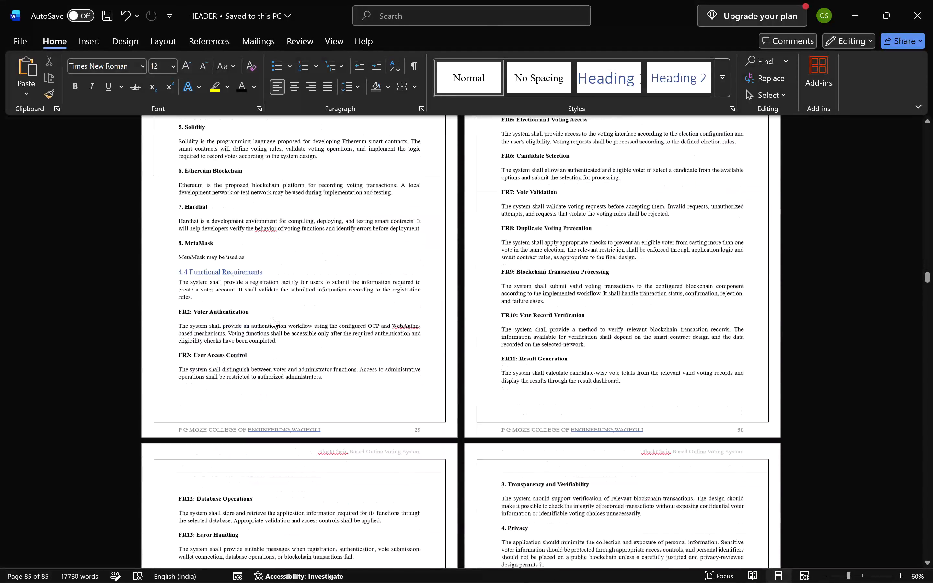
pyautogui.scroll(-2, 272, 317)
pyautogui.scroll(2, 272, 317)
pyautogui.scroll(-1, 272, 317)
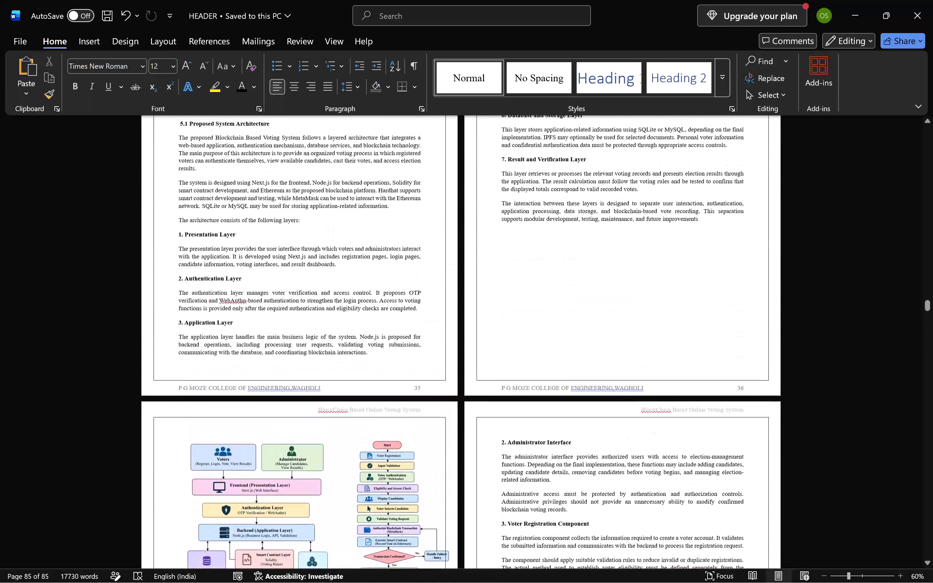
pyautogui.scroll(-4, 272, 317)
pyautogui.scroll(4, 272, 317)
pyautogui.scroll(-3, 272, 317)
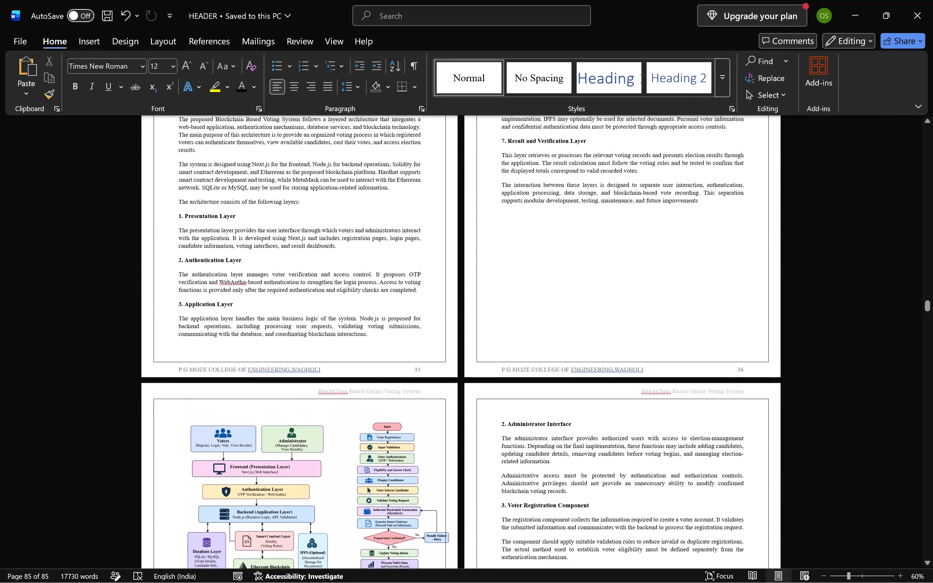
# Insert the picture 141127_page-0001 from the ilovepdf_pages-to-jpg (2) folder in Downloads below the Annexure D: Certificates heading on page 85.
pyautogui.scroll(-20, 272, 317)
pyautogui.scroll(-8, 272, 317)
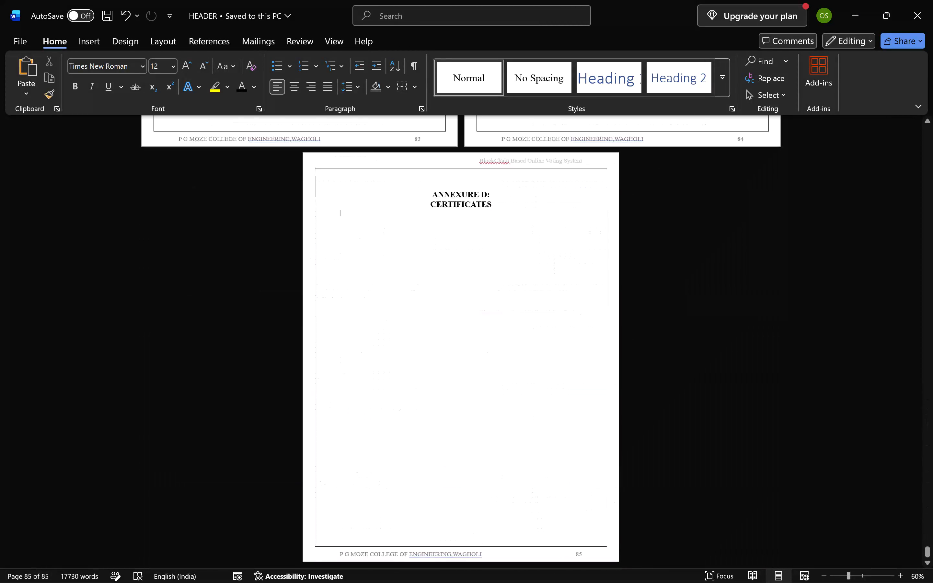
pyautogui.click(401, 288)
pyautogui.click(372, 227)
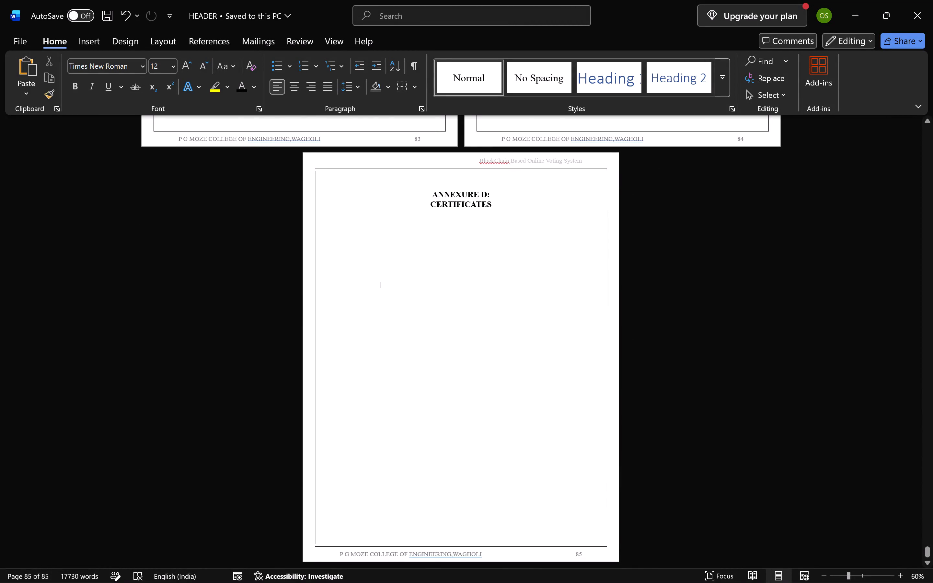
pyautogui.press('BackSpace')
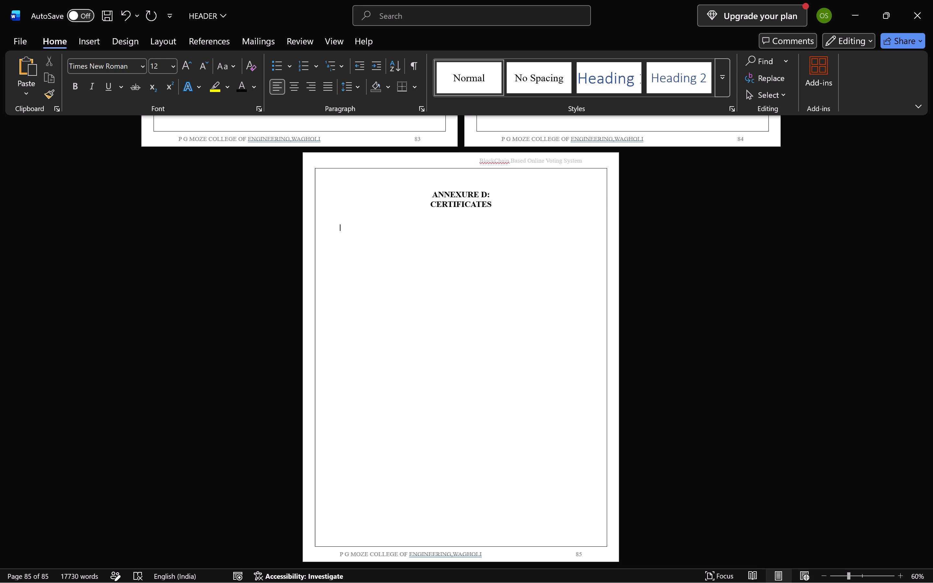
pyautogui.scroll(-4, 453, 229)
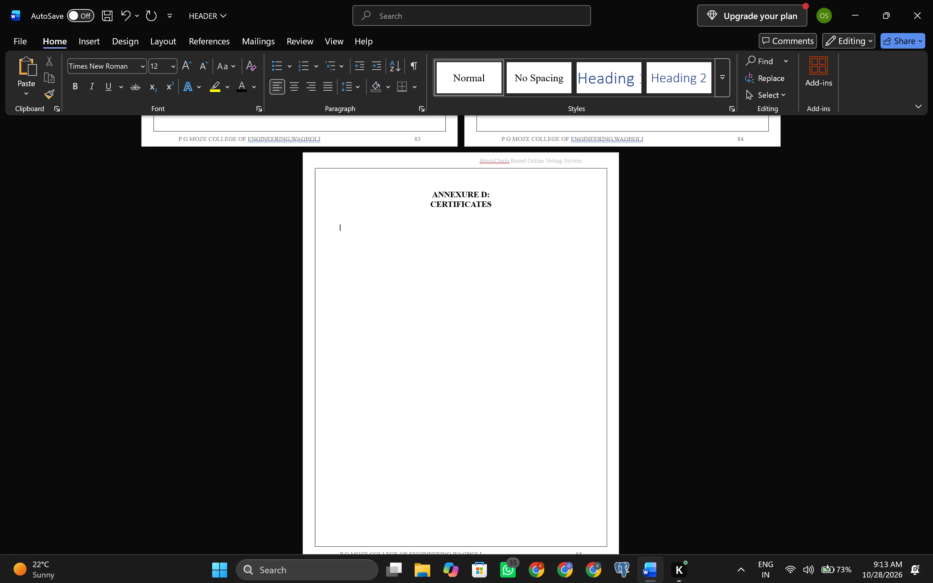
pyautogui.click(78, 36)
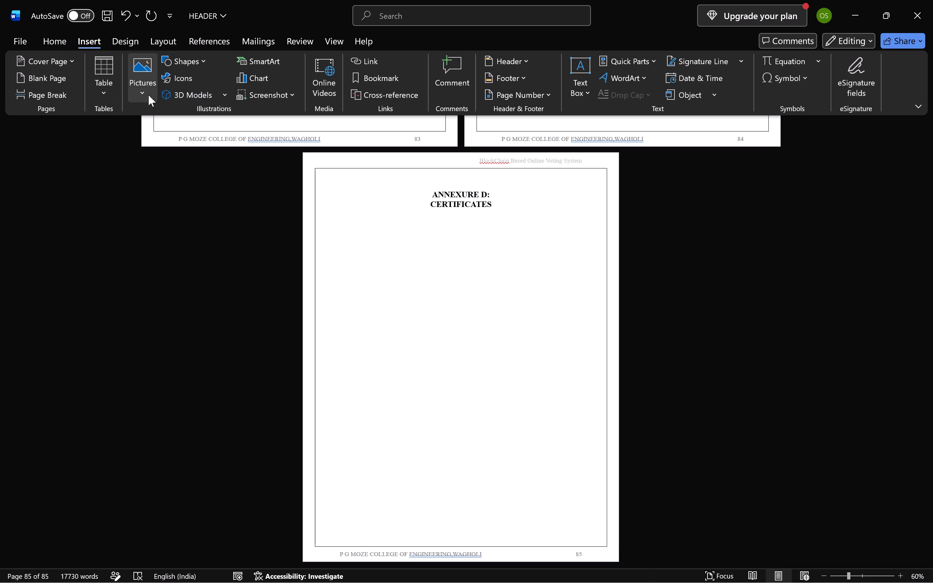
pyautogui.click(148, 95)
pyautogui.click(179, 131)
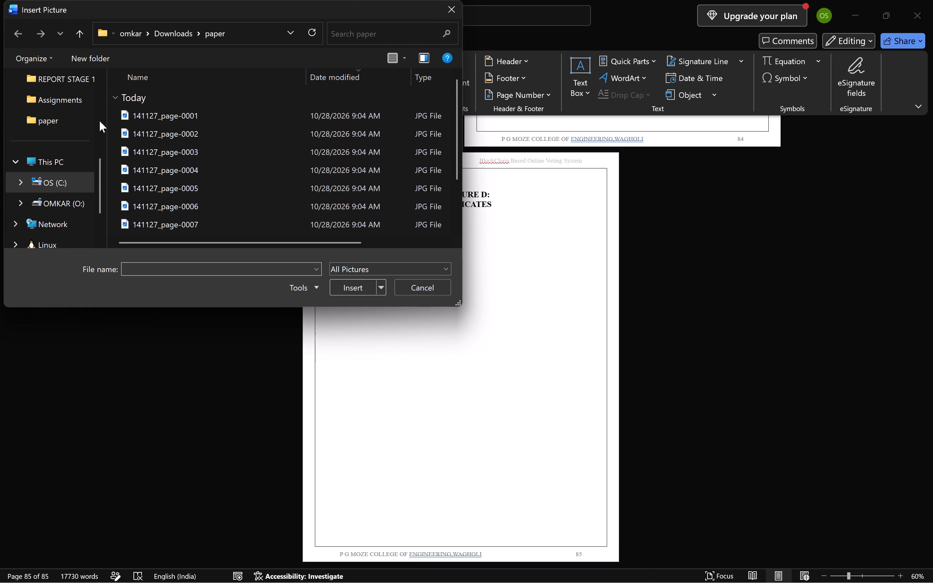
pyautogui.scroll(1, 61, 100)
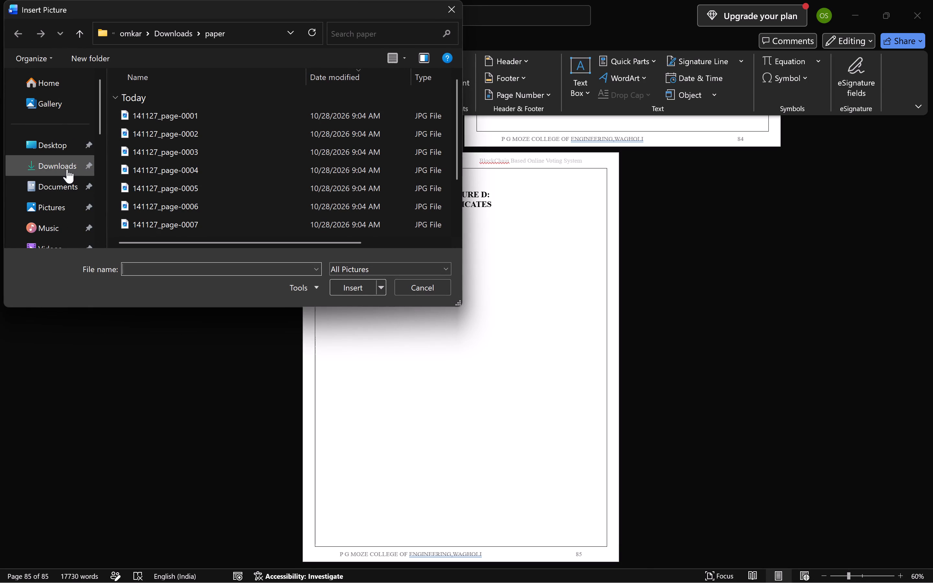
pyautogui.click(68, 168)
pyautogui.doubleClick(183, 153)
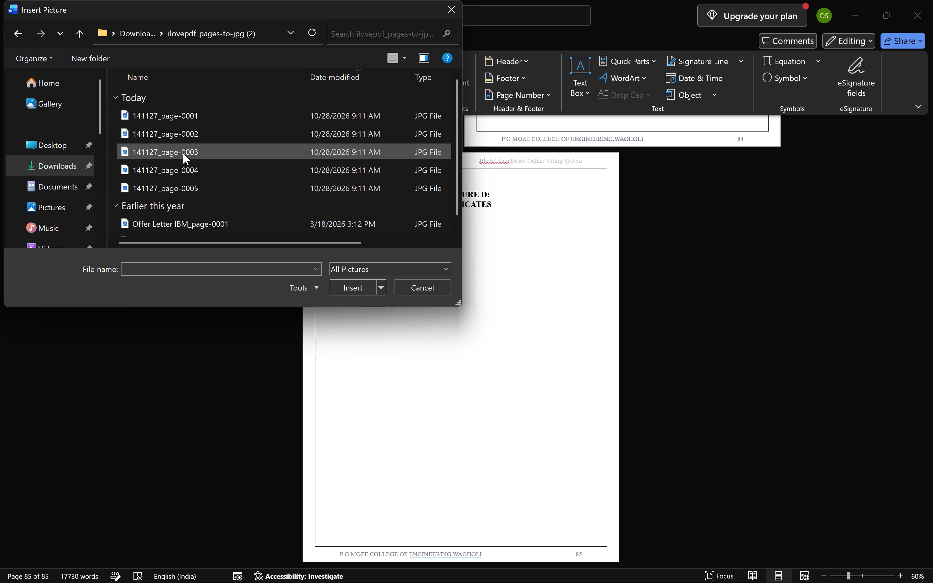
pyautogui.scroll(2, 257, 227)
pyautogui.click(224, 117)
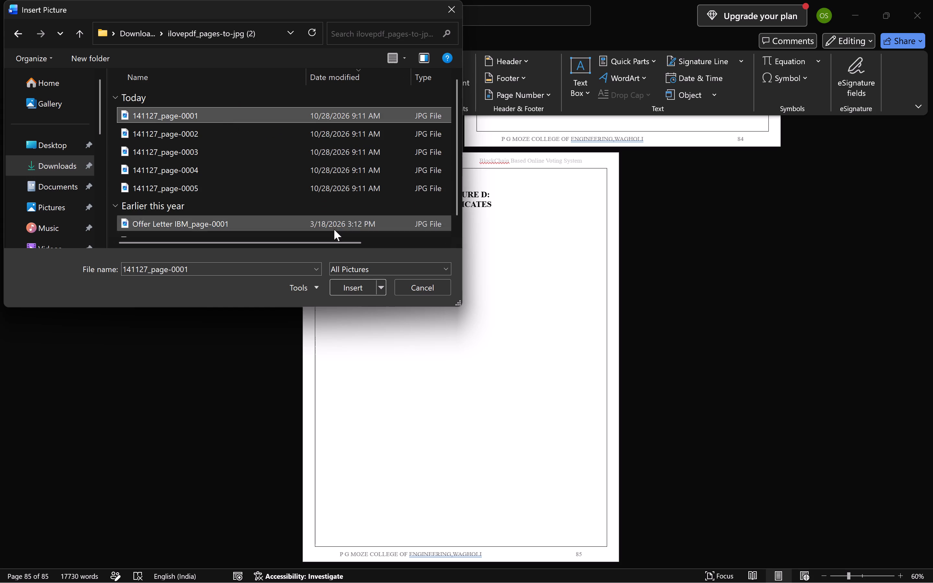
pyautogui.click(352, 288)
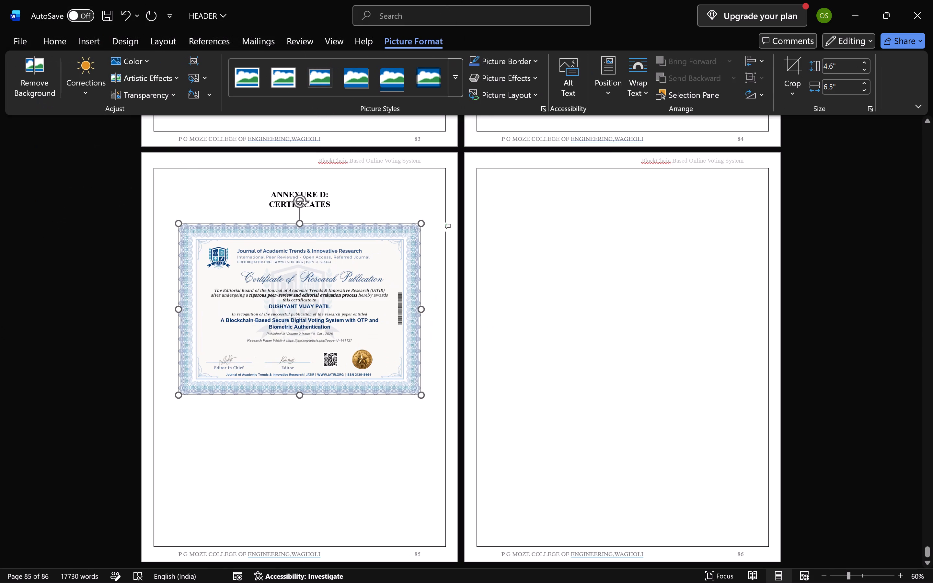
# Position the certificate picture on page 85 in the middle centre of the page with square text wrapping.
pyautogui.moveTo(343, 330); pyautogui.dragTo(345, 350)
pyautogui.moveTo(316, 310); pyautogui.dragTo(317, 335)
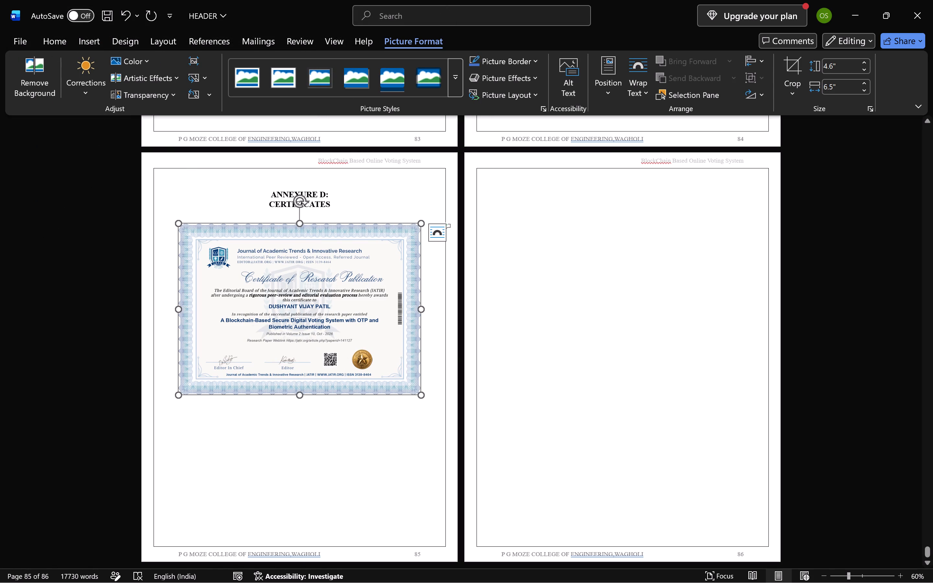
pyautogui.click(611, 85)
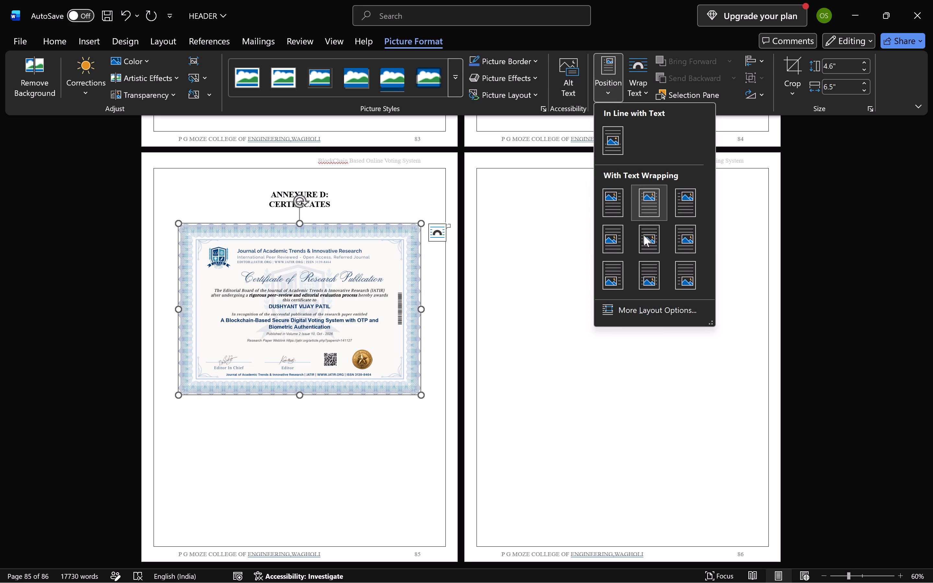
pyautogui.click(647, 250)
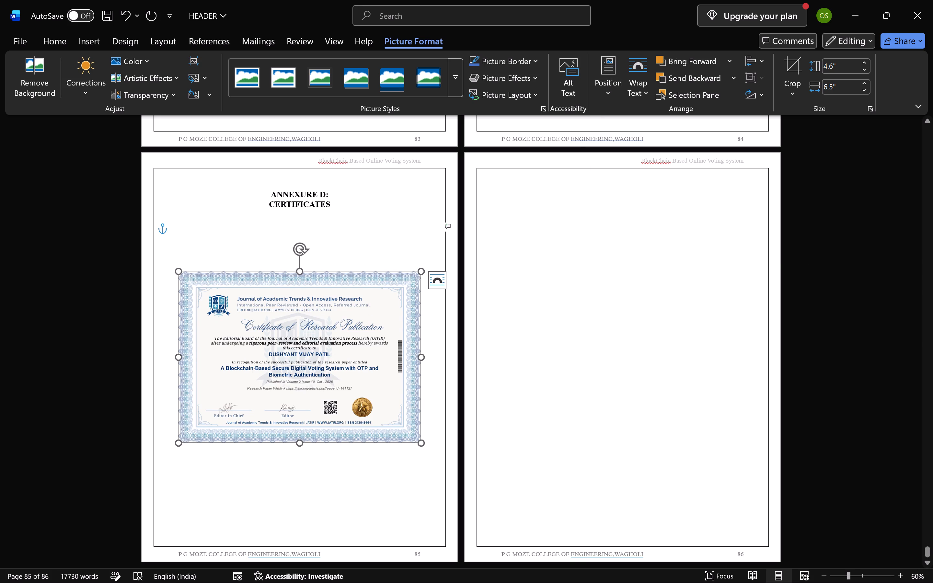
# Delete the empty lines above the cursor on the blank page 86, back to the top of the page.
pyautogui.click(585, 244)
pyautogui.press('BackSpace')
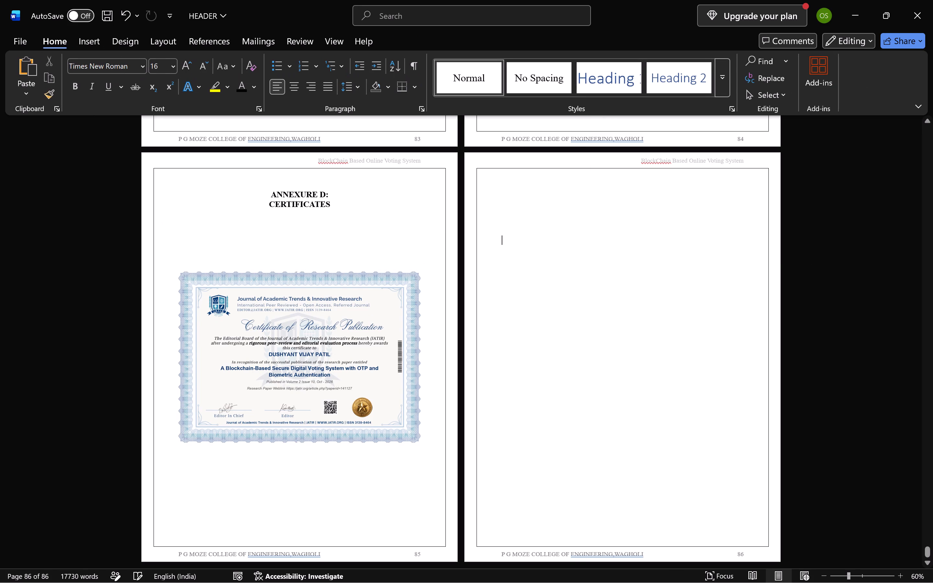
pyautogui.press('BackSpace')
pyautogui.press('BackSpace')
pyautogui.press('BackSpace')
pyautogui.press('BackSpace')
pyautogui.press('BackSpace')
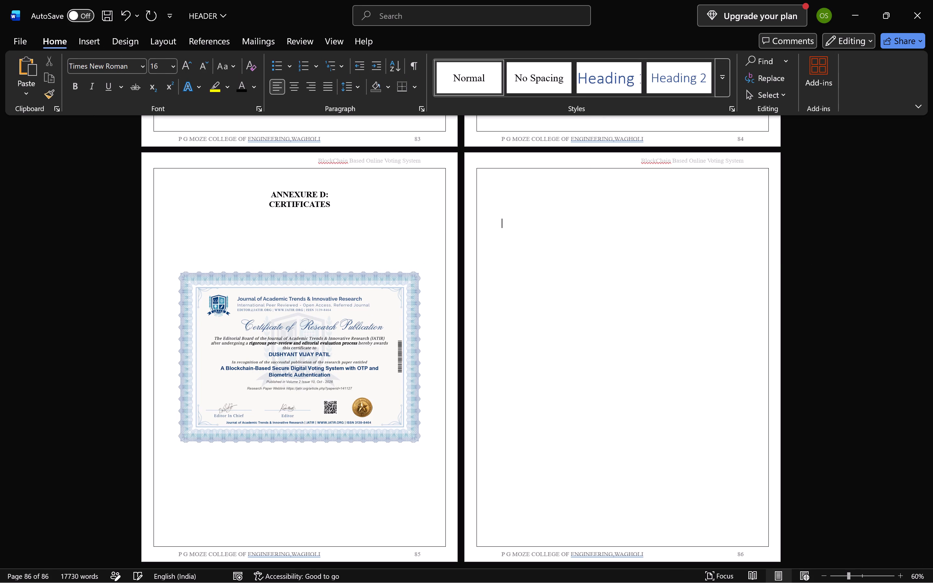
pyautogui.press('BackSpace')
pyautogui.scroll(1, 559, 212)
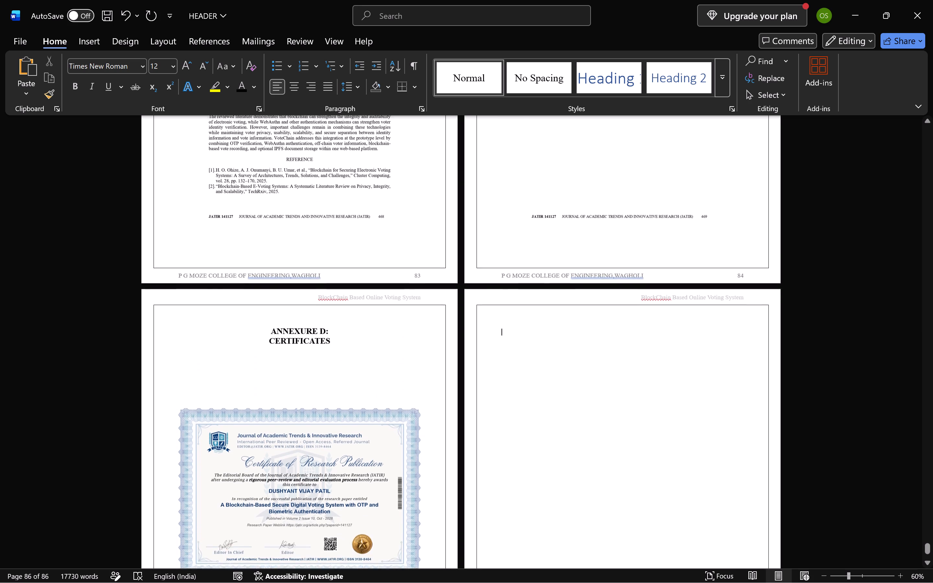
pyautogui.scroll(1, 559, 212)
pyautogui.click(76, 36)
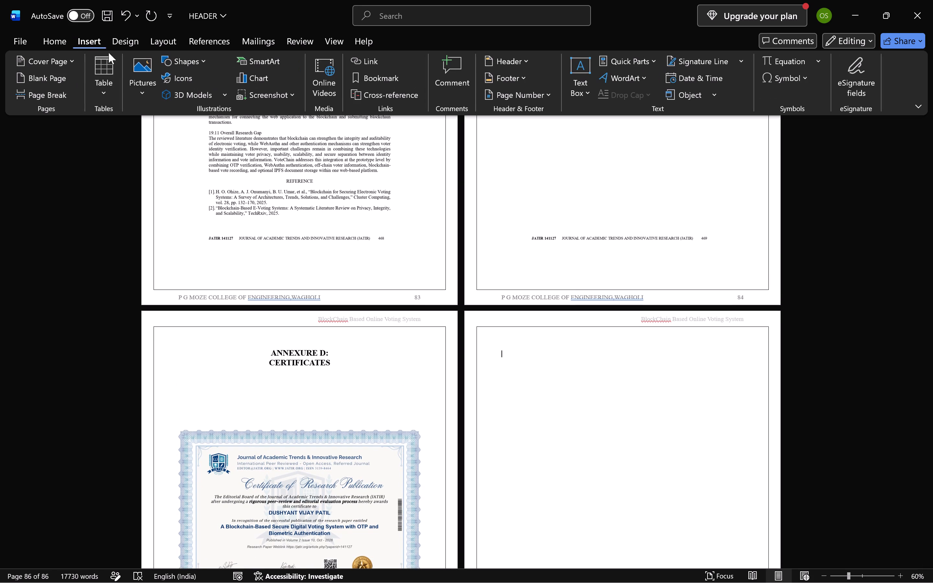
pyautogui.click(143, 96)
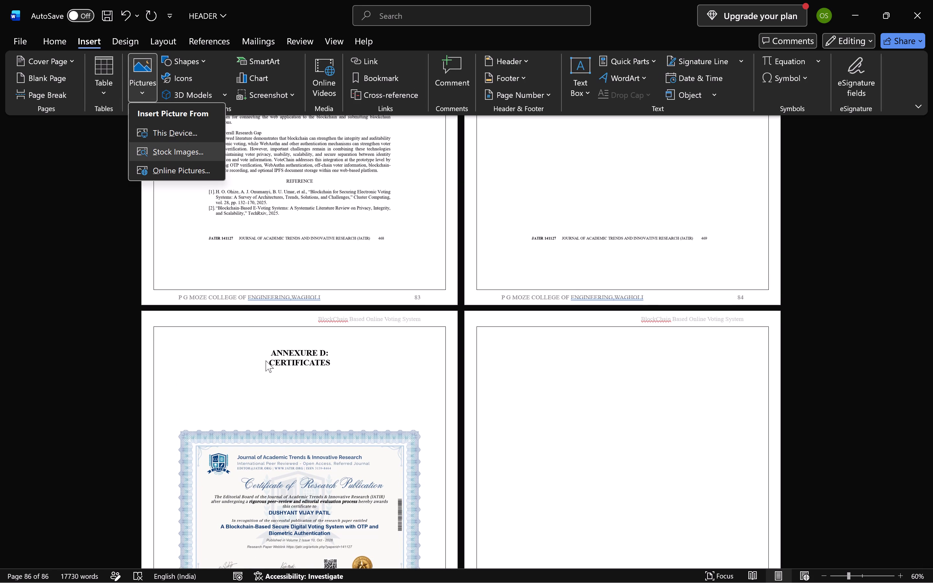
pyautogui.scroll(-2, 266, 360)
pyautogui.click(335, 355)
# Copy the certificate picture from page 85 onto page 86 and move the copy to the top of the page.
pyautogui.click(335, 355)
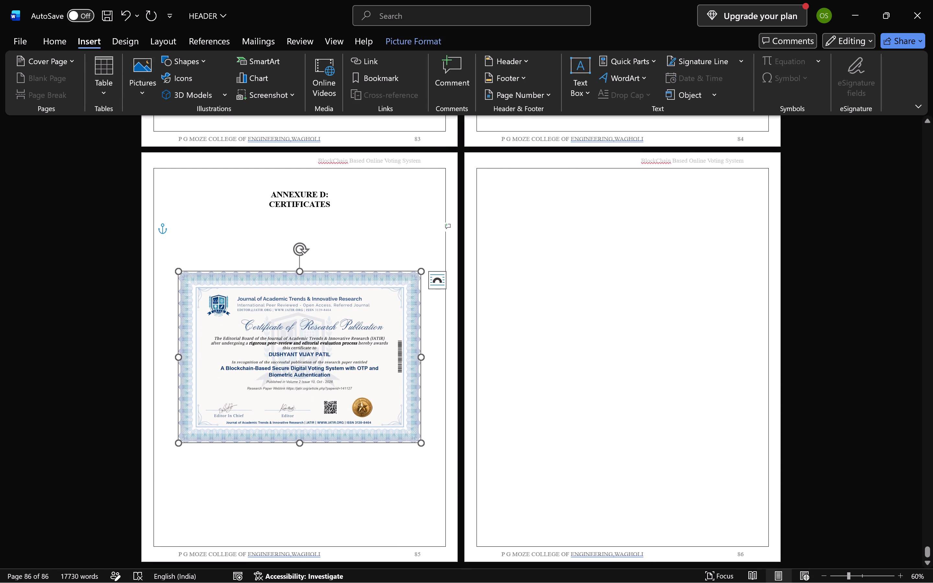
pyautogui.hotkey('ctrl', 'c')
pyautogui.click(546, 224)
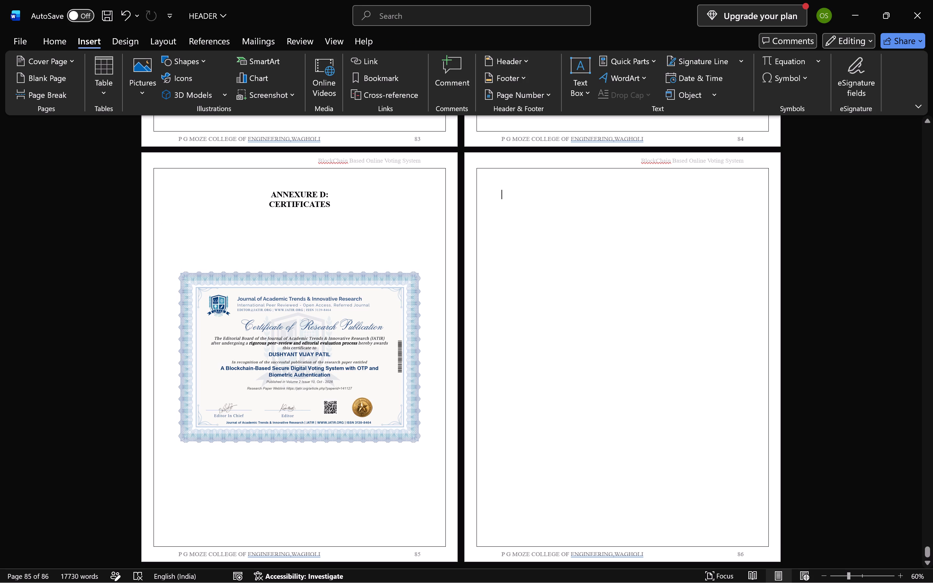
pyautogui.hotkey('ctrl', 'v')
pyautogui.rightClick(655, 474)
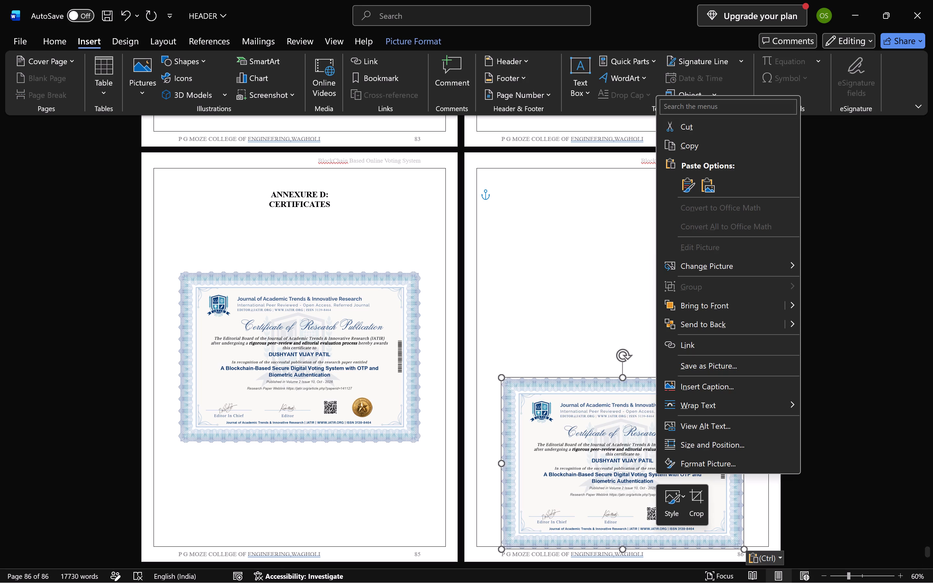
pyautogui.click(594, 474)
pyautogui.moveTo(594, 474); pyautogui.dragTo(608, 435)
pyautogui.moveTo(627, 432); pyautogui.dragTo(616, 277)
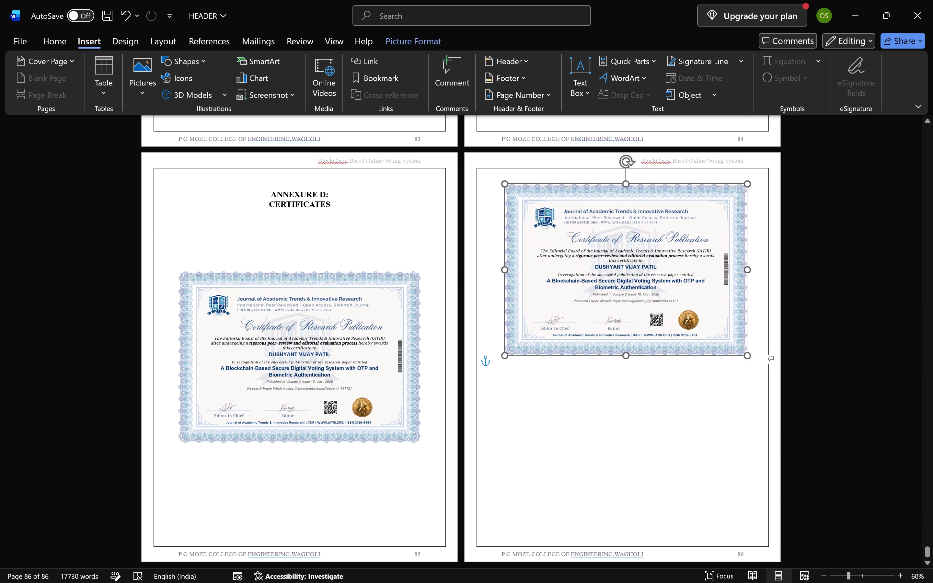
pyautogui.moveTo(616, 277); pyautogui.dragTo(620, 276)
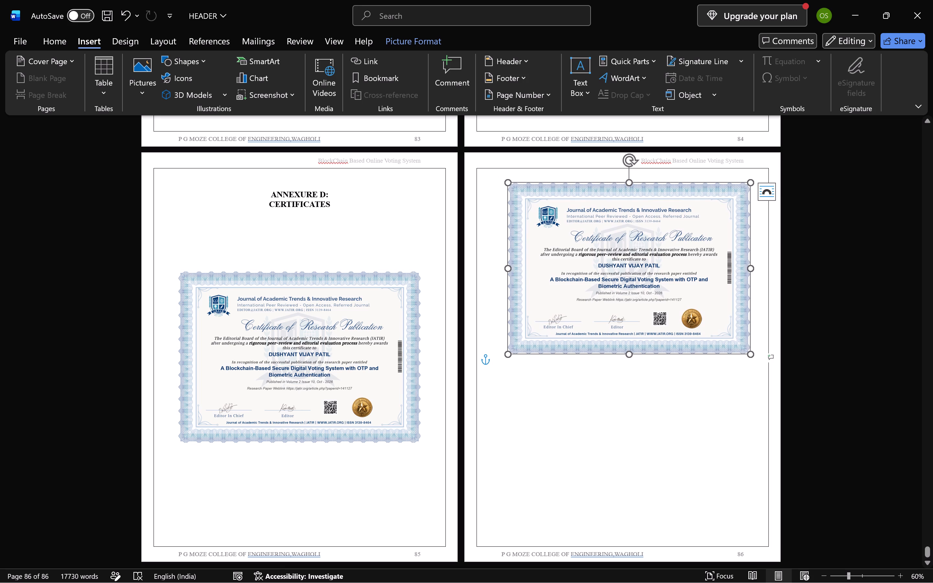
# Paste a second certificate copy on page 86 and place it directly below the first one.
pyautogui.click(589, 479)
pyautogui.hotkey('ctrl', 'v')
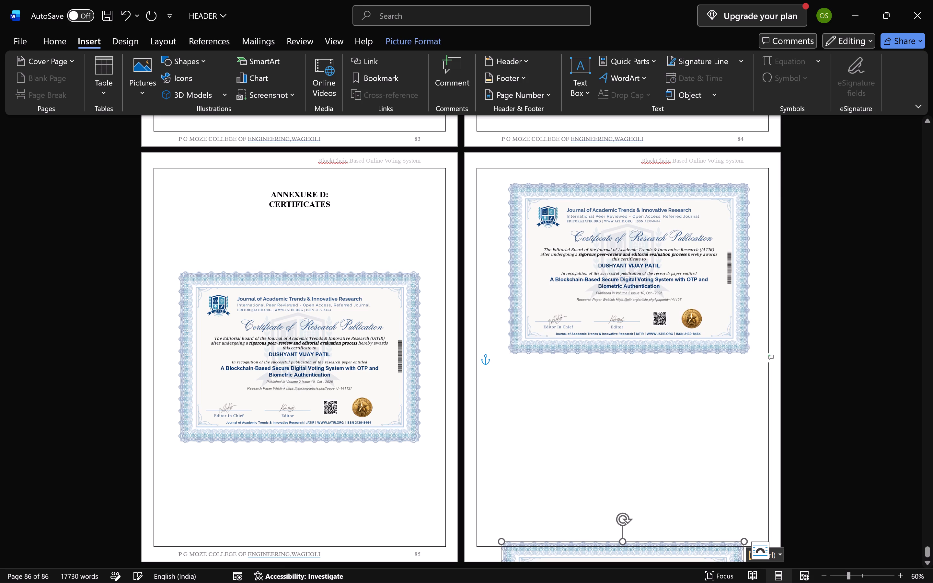
pyautogui.scroll(-2, 610, 548)
pyautogui.moveTo(669, 557); pyautogui.dragTo(683, 493)
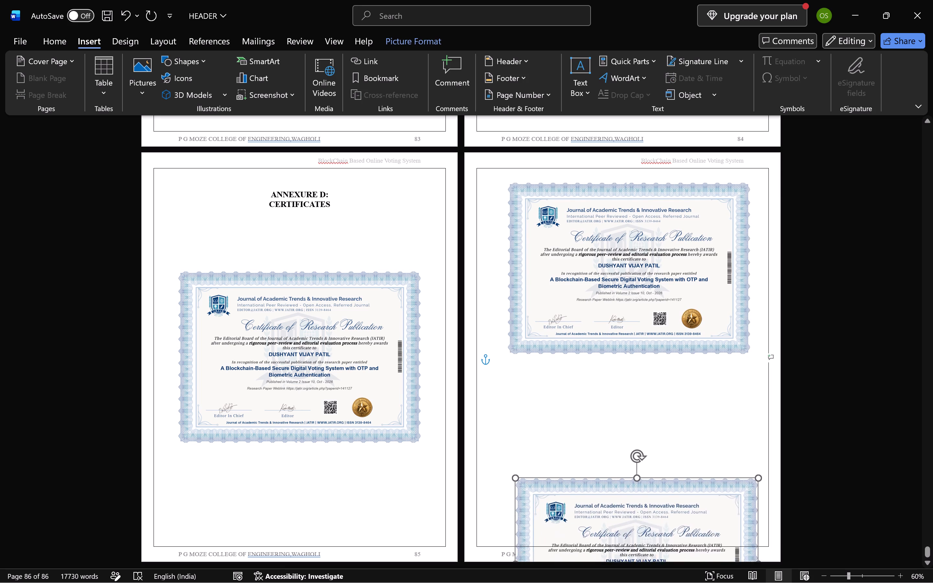
pyautogui.moveTo(683, 493); pyautogui.dragTo(678, 378)
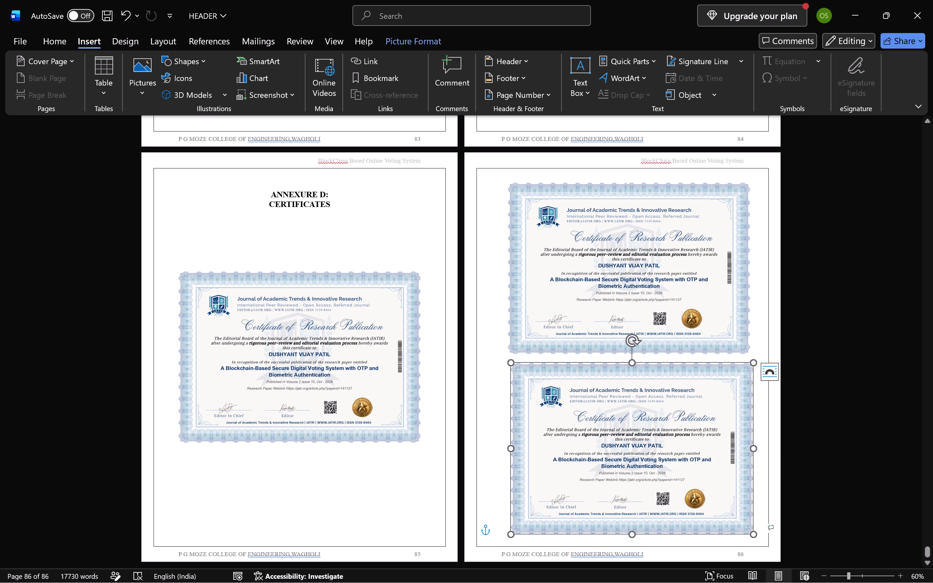
# Add a paragraph break on page 86 to push its two certificates onto a new page 87.
pyautogui.click(763, 480)
pyautogui.click(763, 480)
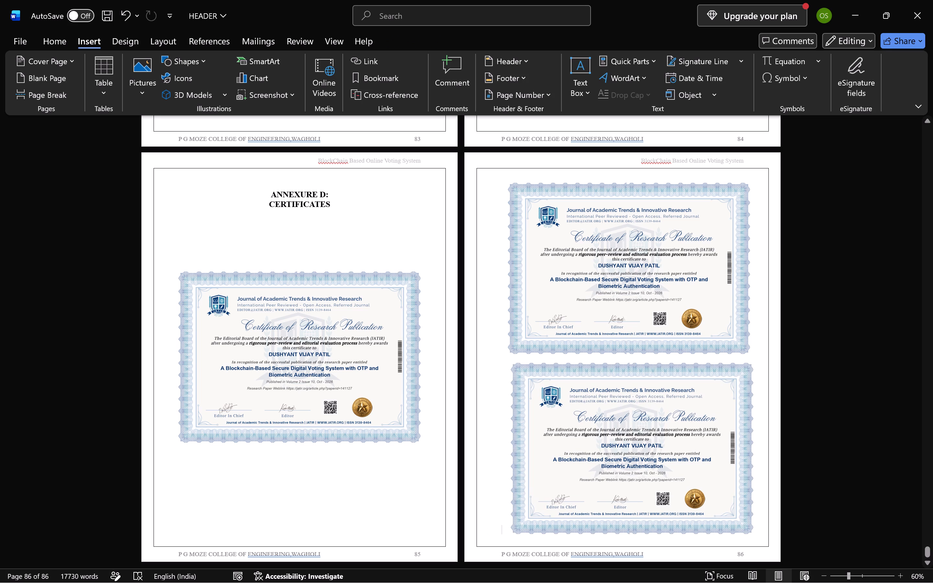
pyautogui.press('Return')
# Paste another certificate copy on the emptied page 86 and place it at the top of the page.
pyautogui.scroll(2, 768, 394)
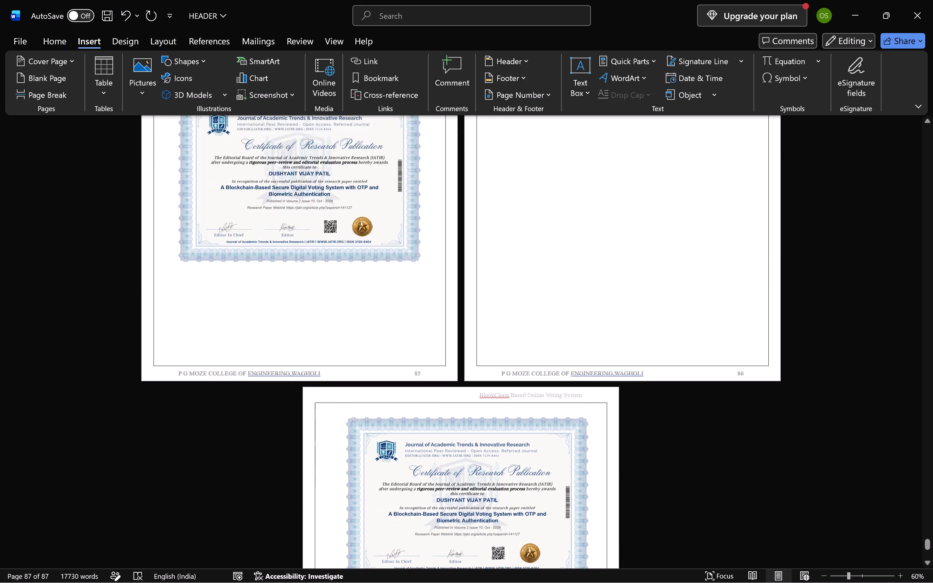
pyautogui.scroll(3, 768, 394)
pyautogui.scroll(-1, 768, 394)
pyautogui.click(568, 257)
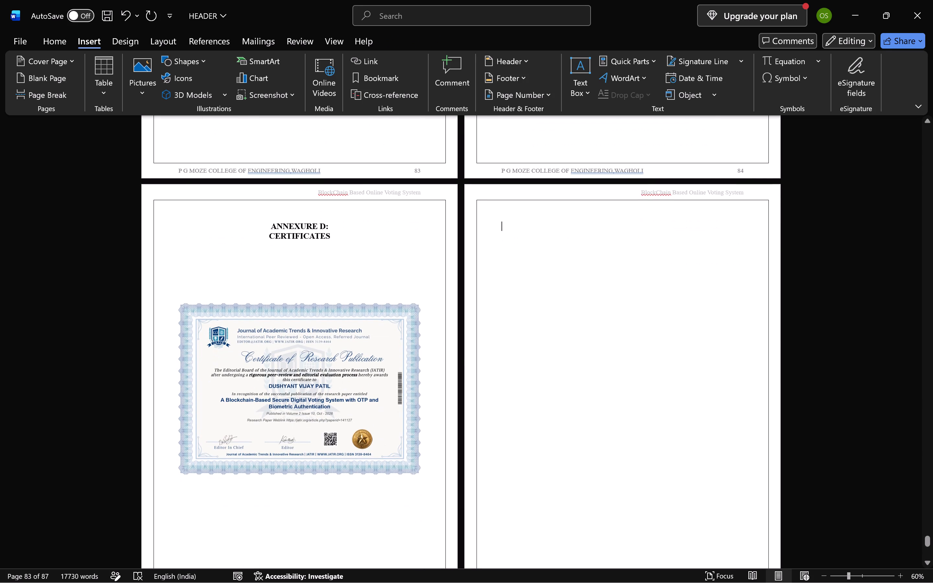
pyautogui.hotkey('ctrl', 'v')
pyautogui.moveTo(604, 474); pyautogui.dragTo(612, 311)
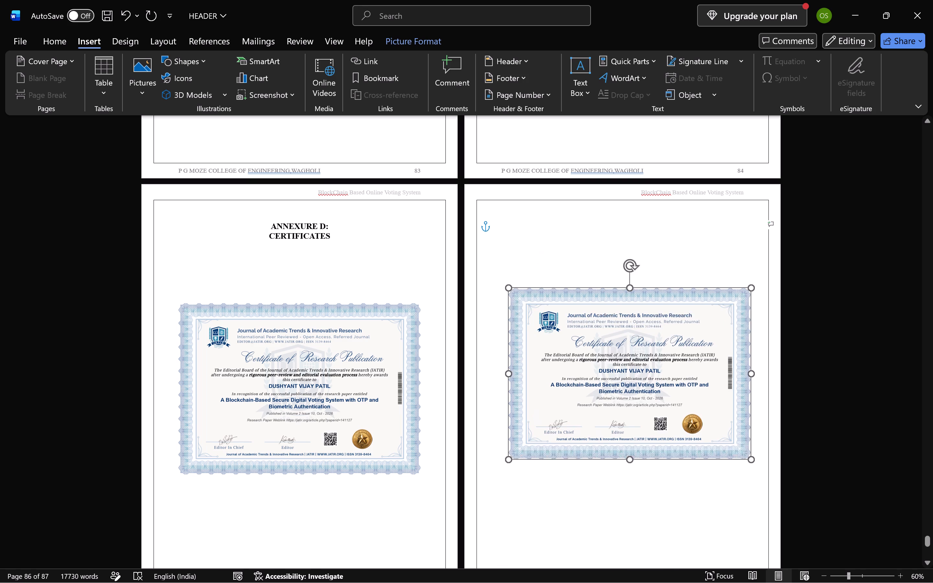
pyautogui.moveTo(612, 311); pyautogui.dragTo(603, 281)
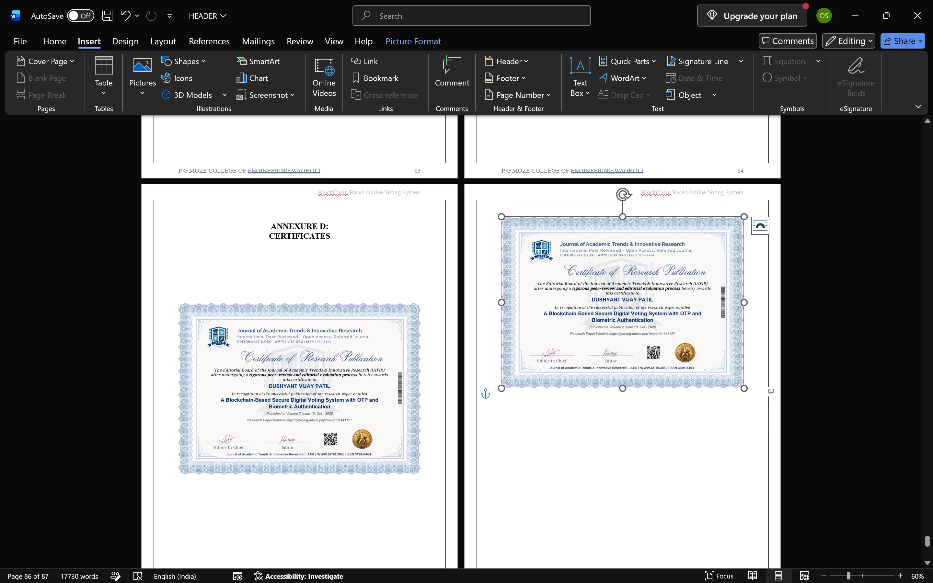
# Paste one more certificate copy on page 86 and place it just below the upper one, inside the page border.
pyautogui.click(610, 456)
pyautogui.hotkey('ctrl', 'v')
pyautogui.scroll(1, 610, 456)
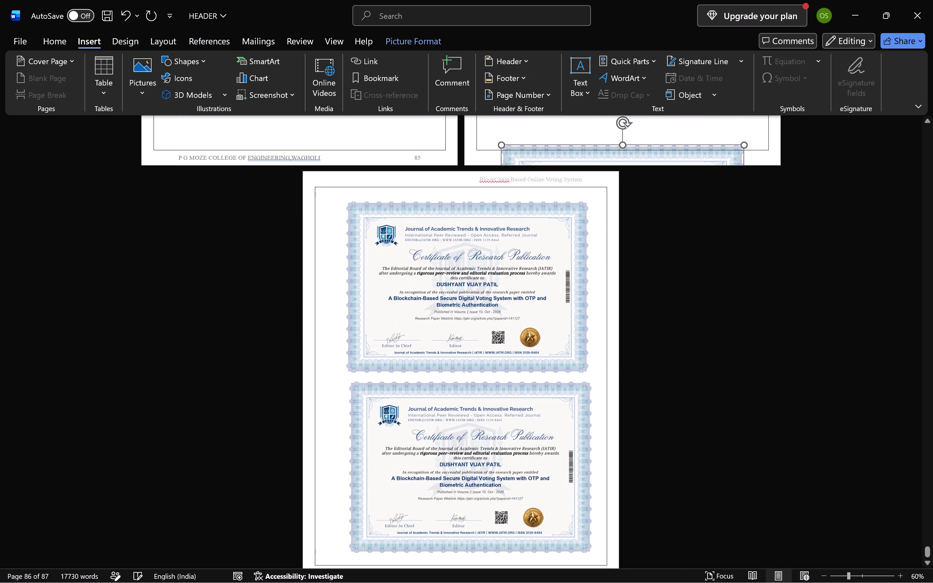
pyautogui.scroll(1, 610, 456)
pyautogui.moveTo(661, 290); pyautogui.dragTo(666, 148)
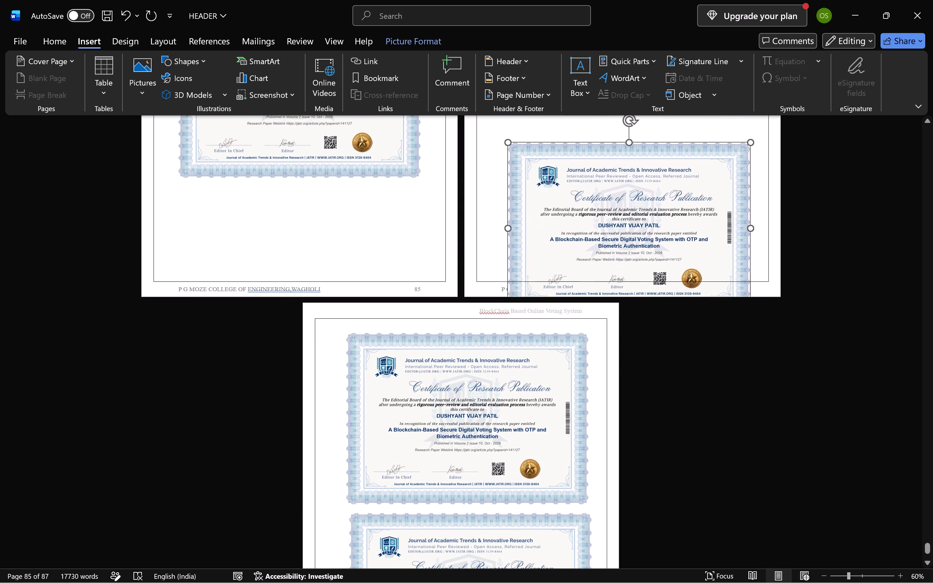
pyautogui.moveTo(666, 148); pyautogui.dragTo(661, 83)
pyautogui.moveTo(668, 287); pyautogui.dragTo(677, 164)
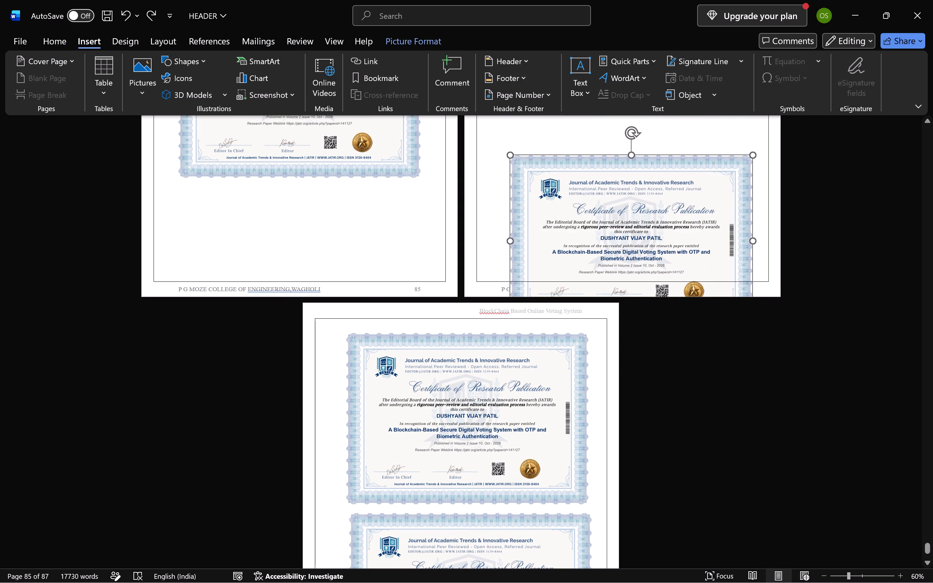
pyautogui.moveTo(677, 164); pyautogui.dragTo(675, 154)
pyautogui.scroll(2, 675, 154)
pyautogui.moveTo(644, 349); pyautogui.dragTo(646, 288)
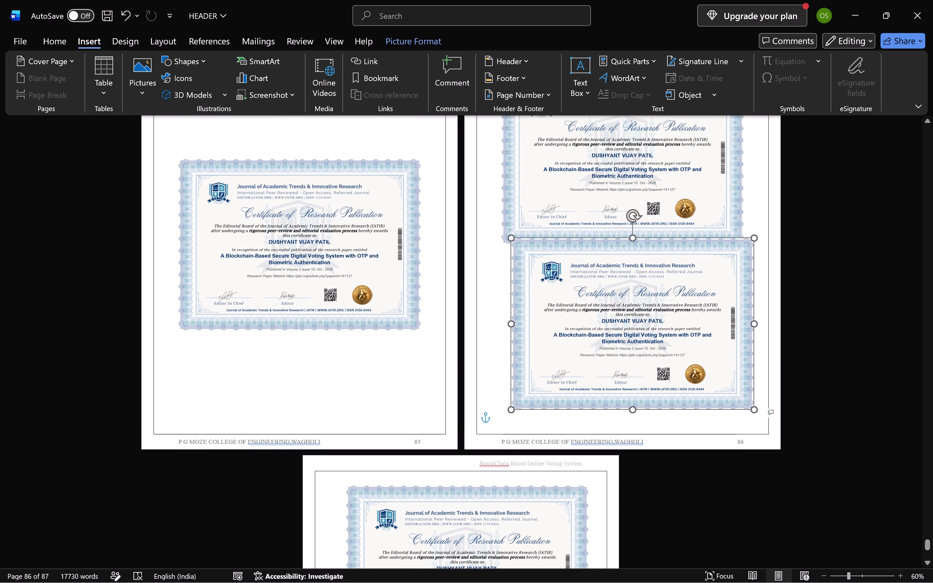
pyautogui.moveTo(646, 288); pyautogui.dragTo(640, 303)
# Nudge the upper and lower certificates on page 86 slightly upward, keeping them stacked with a small gap.
pyautogui.scroll(2, 640, 303)
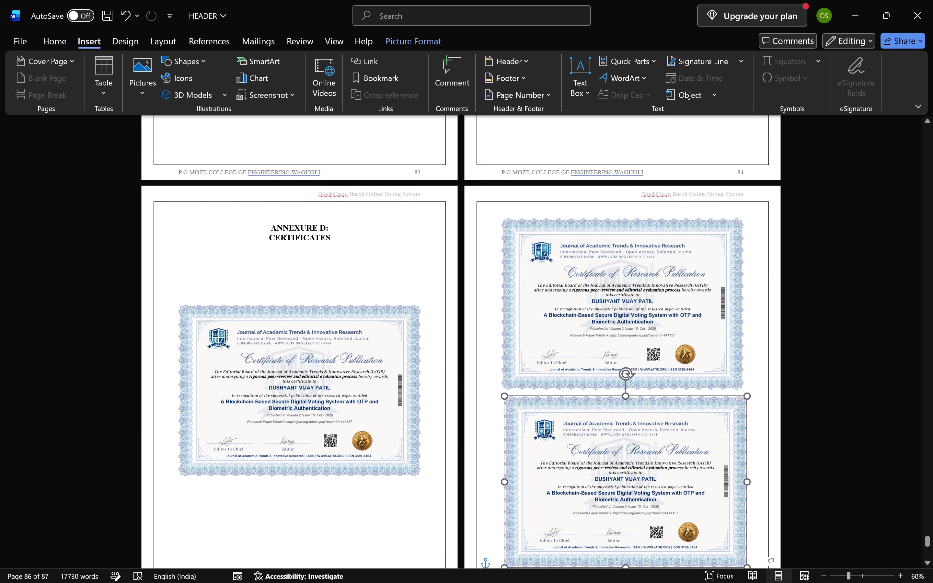
pyautogui.moveTo(622, 307); pyautogui.dragTo(623, 300)
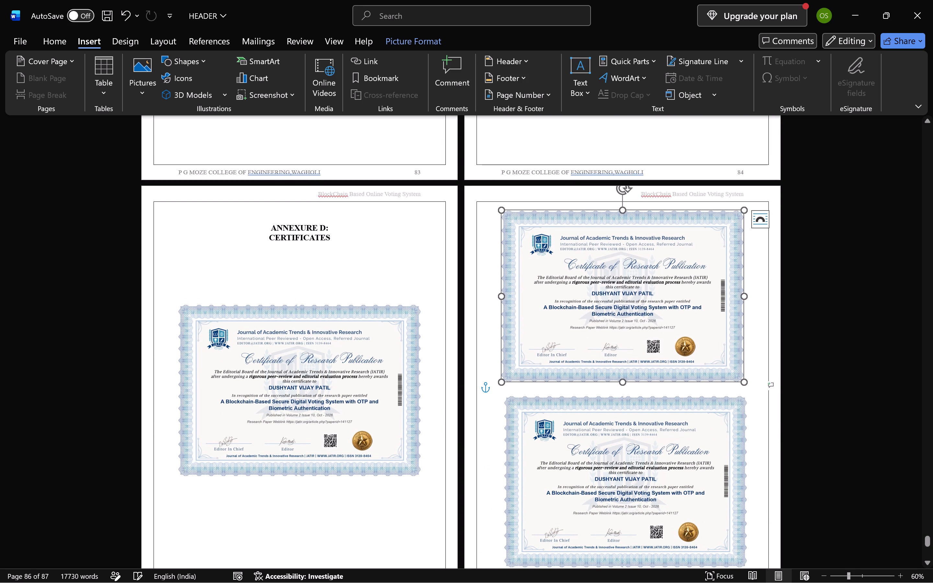
pyautogui.moveTo(641, 469); pyautogui.dragTo(639, 462)
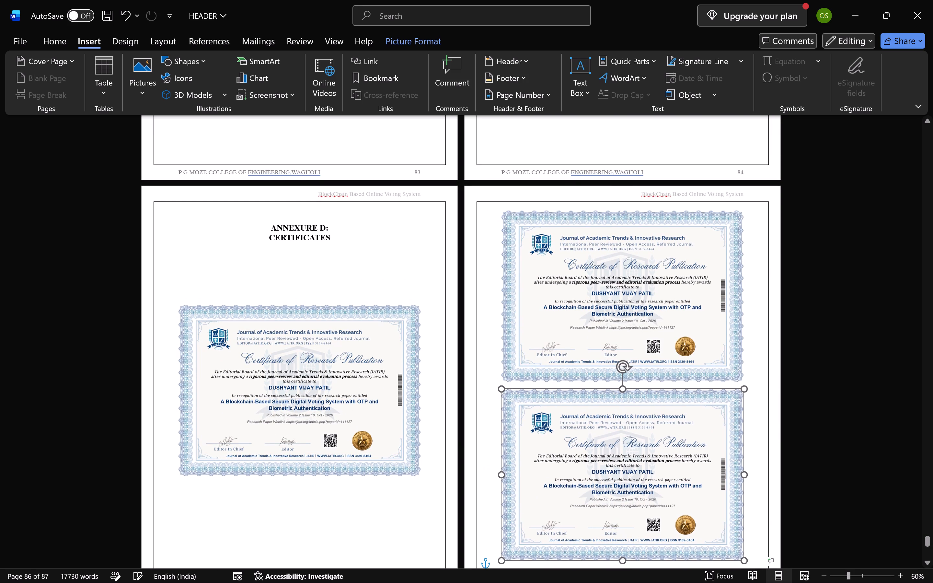
pyautogui.moveTo(639, 462); pyautogui.dragTo(639, 461)
# Replace the certificate picture under the Annexure D heading on page 85 with the file 141127_page-0002.
pyautogui.scroll(-4, 702, 451)
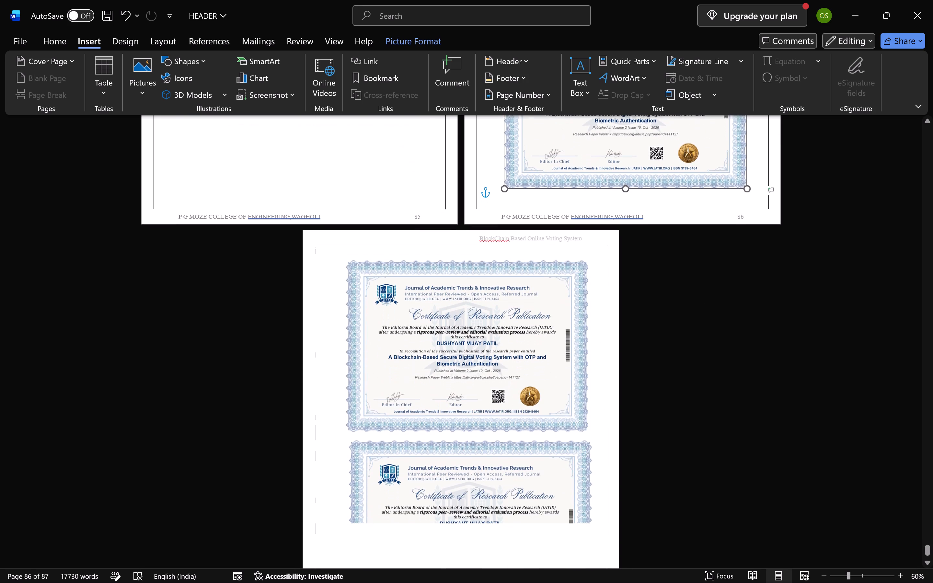
pyautogui.scroll(-3, 526, 393)
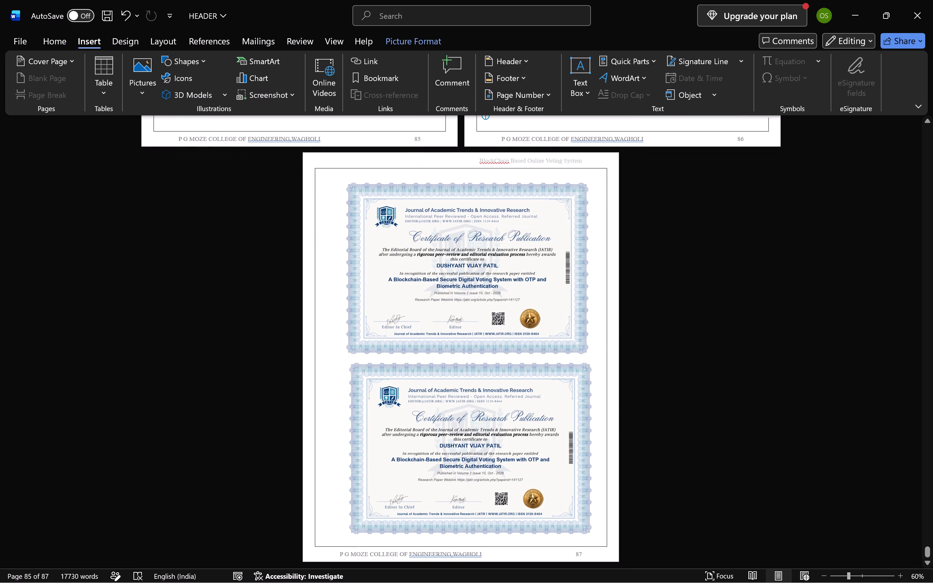
pyautogui.scroll(4, 484, 262)
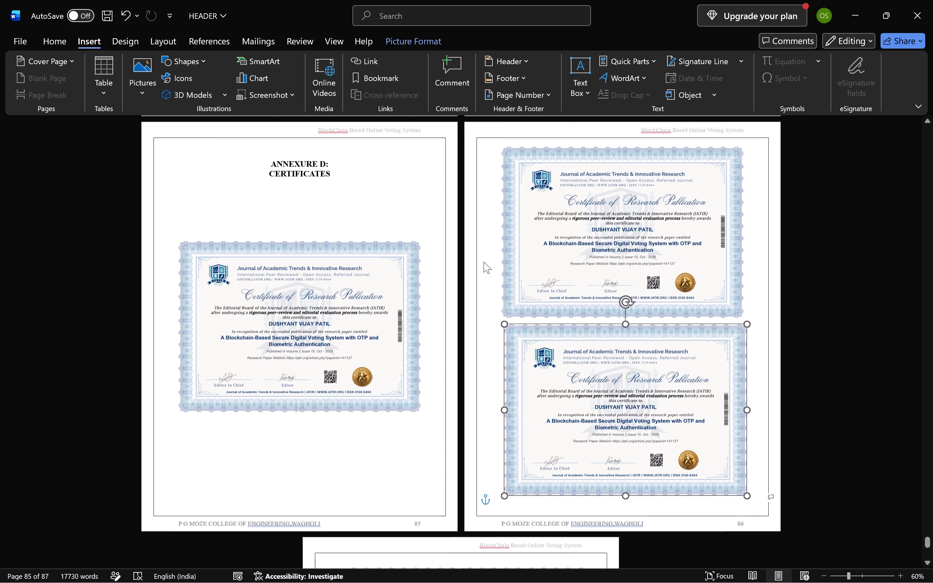
pyautogui.click(385, 378)
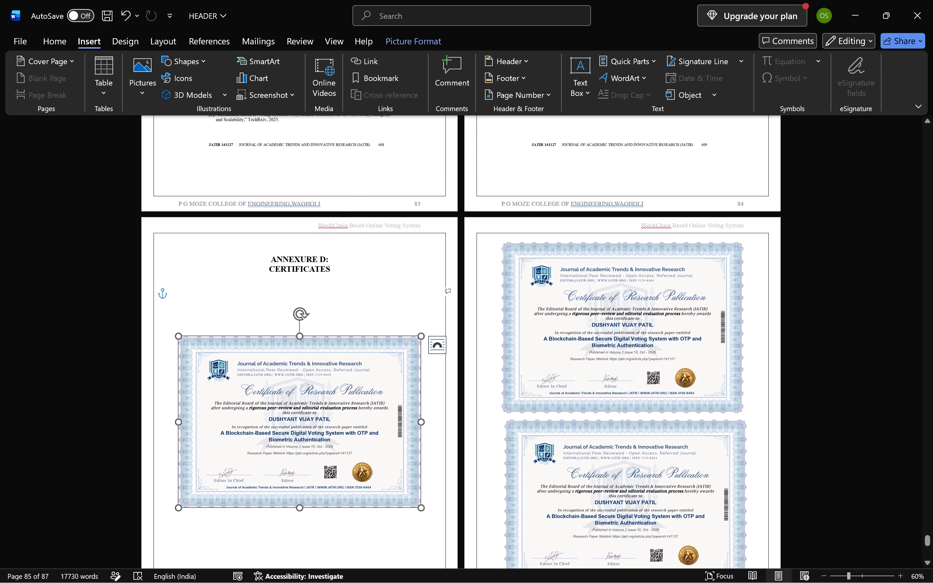
pyautogui.click(395, 283)
pyautogui.click(333, 385)
pyautogui.click(417, 44)
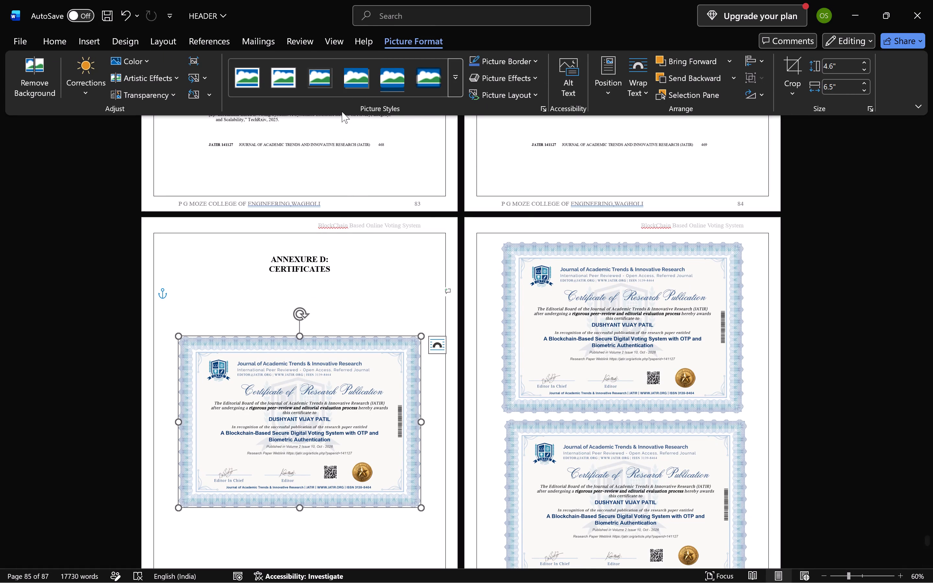
pyautogui.click(204, 79)
pyautogui.click(226, 93)
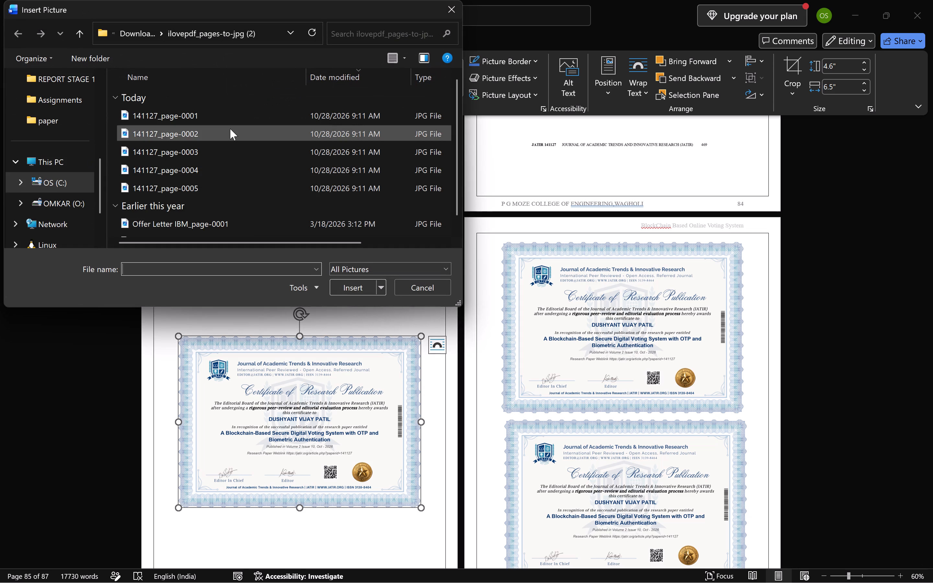
pyautogui.click(206, 132)
pyautogui.click(357, 288)
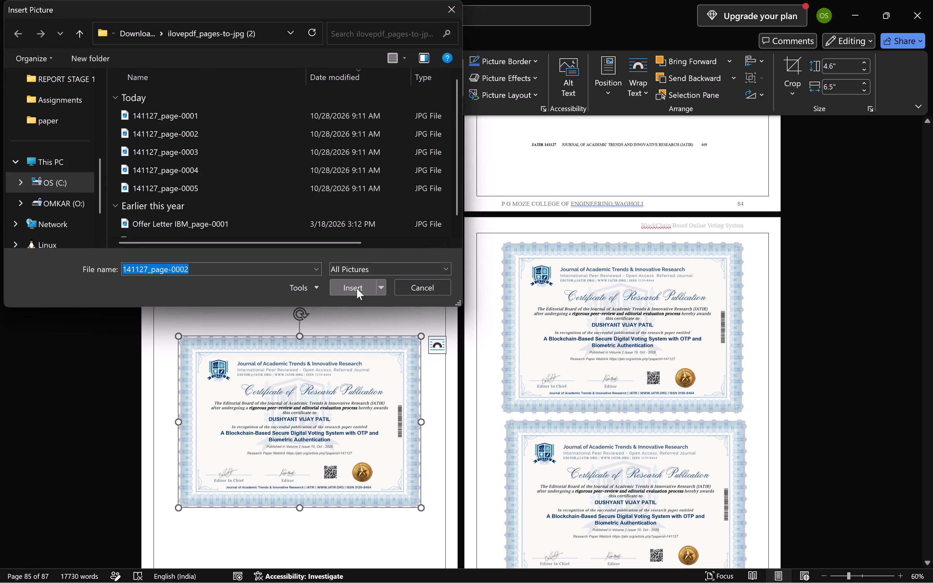
# Replace the upper certificate picture on page 86 with the file 141127_page-0001.
pyautogui.click(622, 327)
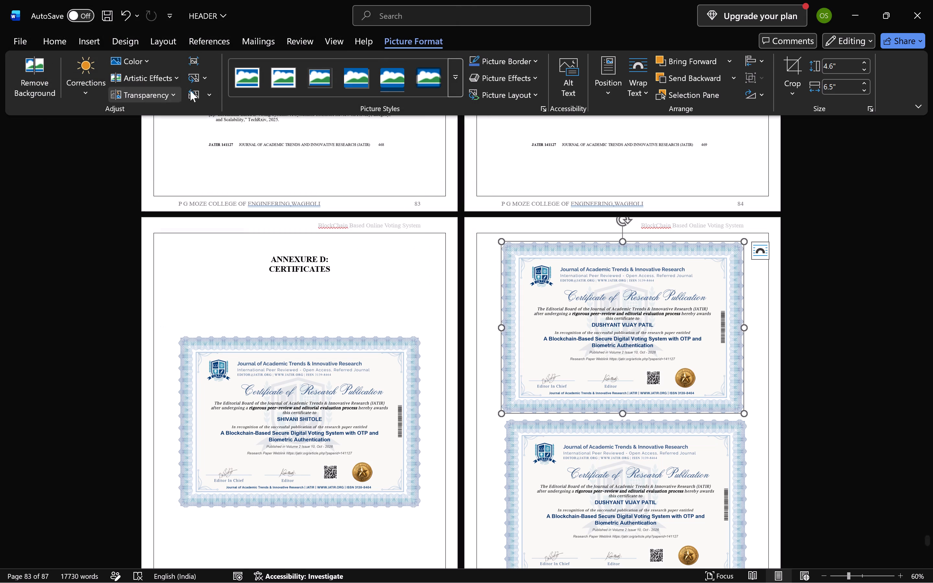
pyautogui.moveTo(207, 77); pyautogui.dragTo(221, 94)
pyautogui.click(221, 94)
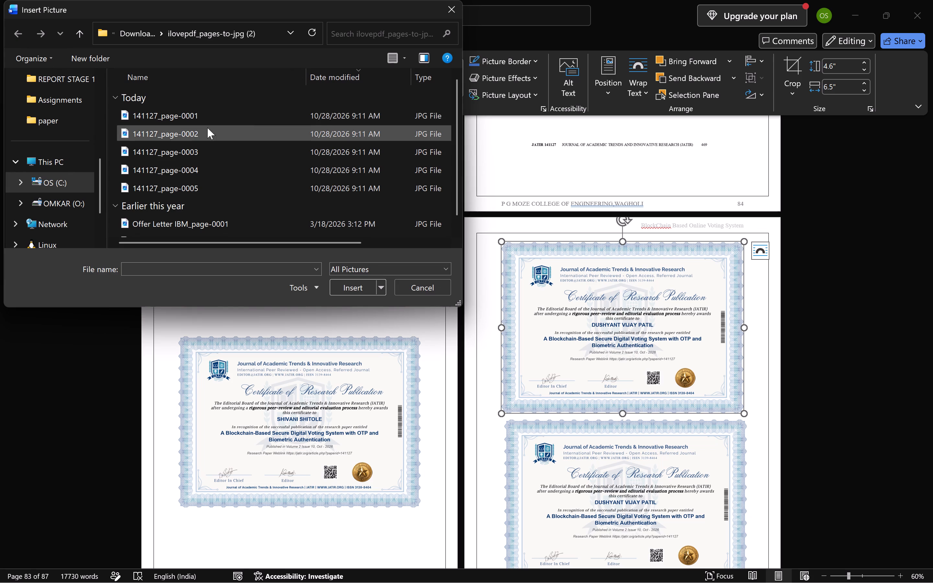
pyautogui.click(203, 115)
pyautogui.click(357, 292)
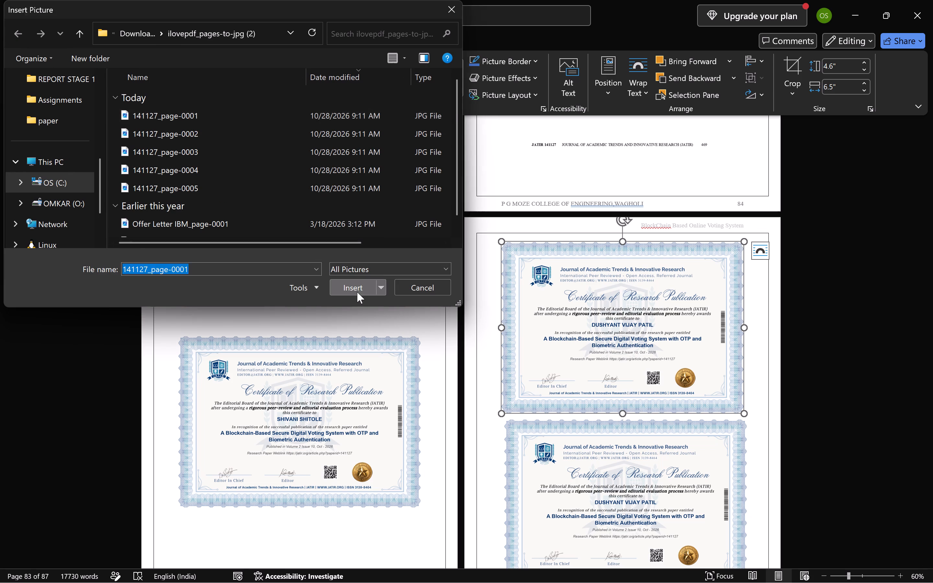
# Replace the lower certificate picture on page 86 with the file 141127_page-0003.
pyautogui.click(628, 471)
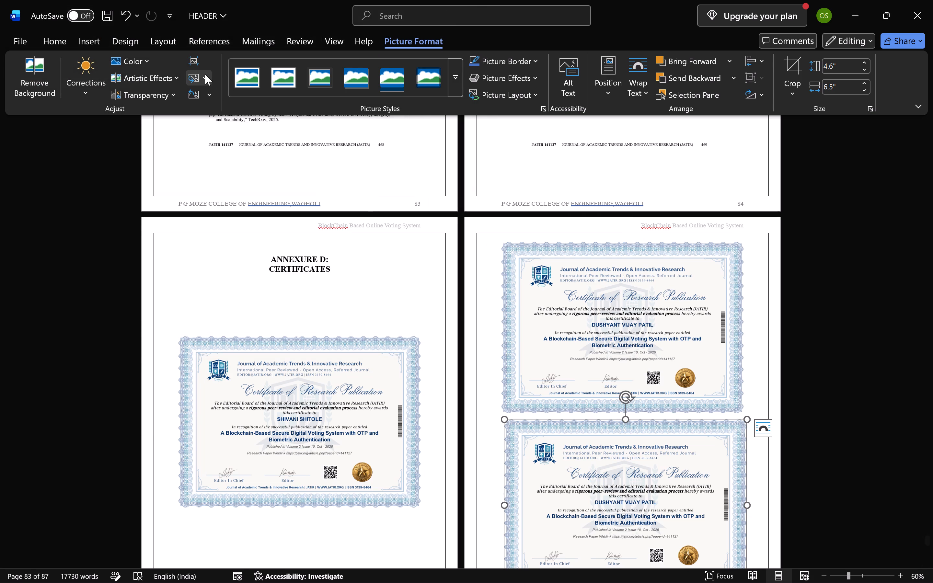
pyautogui.click(205, 74)
pyautogui.click(213, 89)
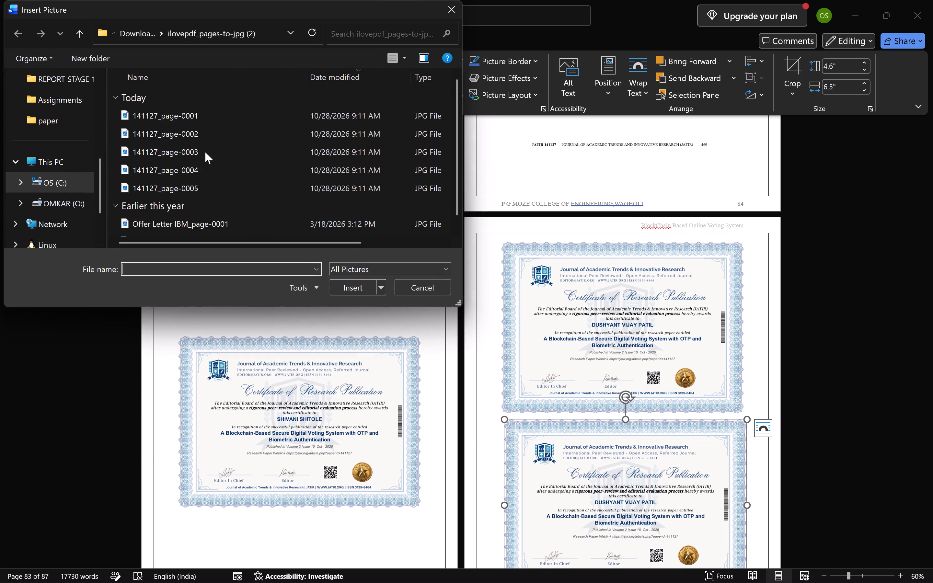
pyautogui.click(199, 159)
pyautogui.click(202, 157)
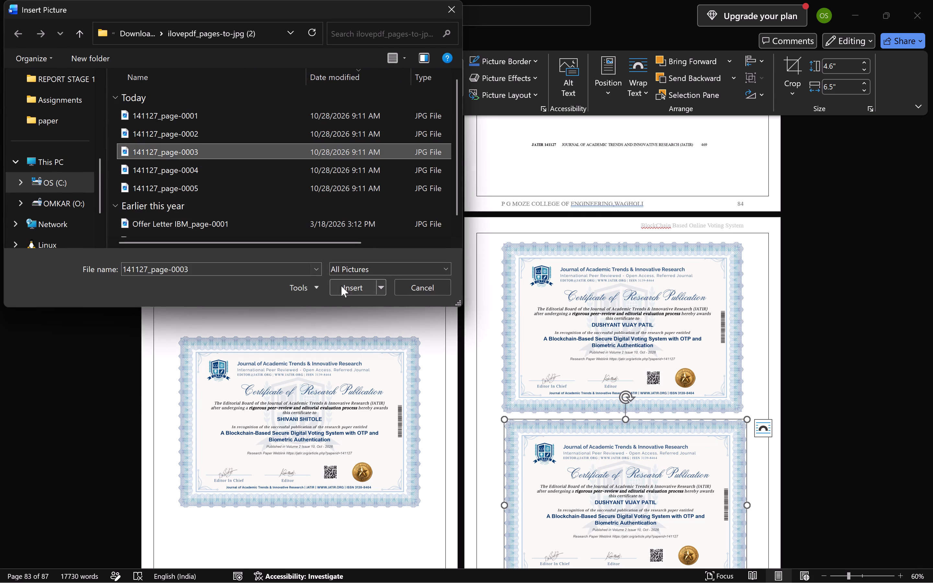
pyautogui.click(354, 286)
# Replace the upper certificate picture on page 87 with the file 141127_page-0004.
pyautogui.scroll(-4, 504, 364)
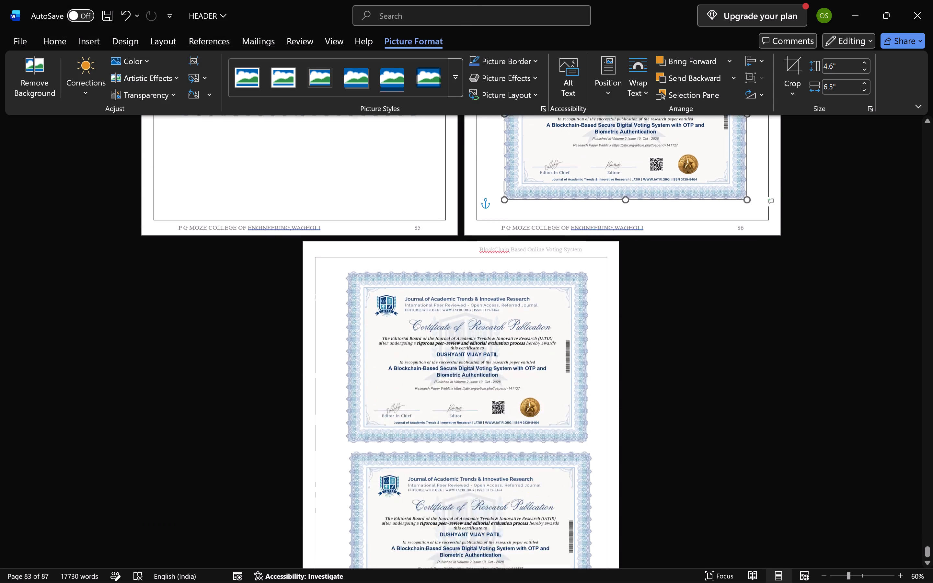
pyautogui.scroll(-1, 504, 364)
pyautogui.click(522, 296)
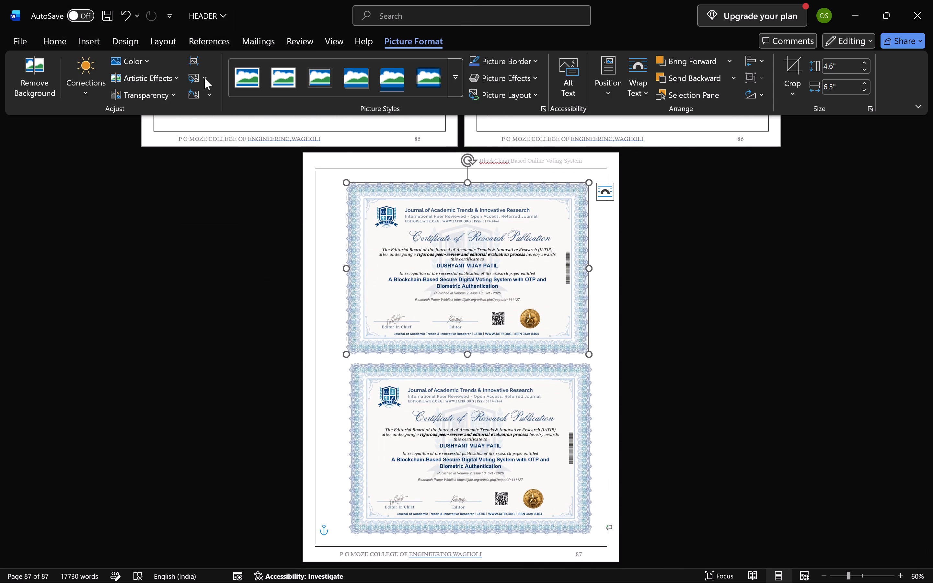
pyautogui.moveTo(207, 78); pyautogui.dragTo(226, 94)
pyautogui.click(226, 94)
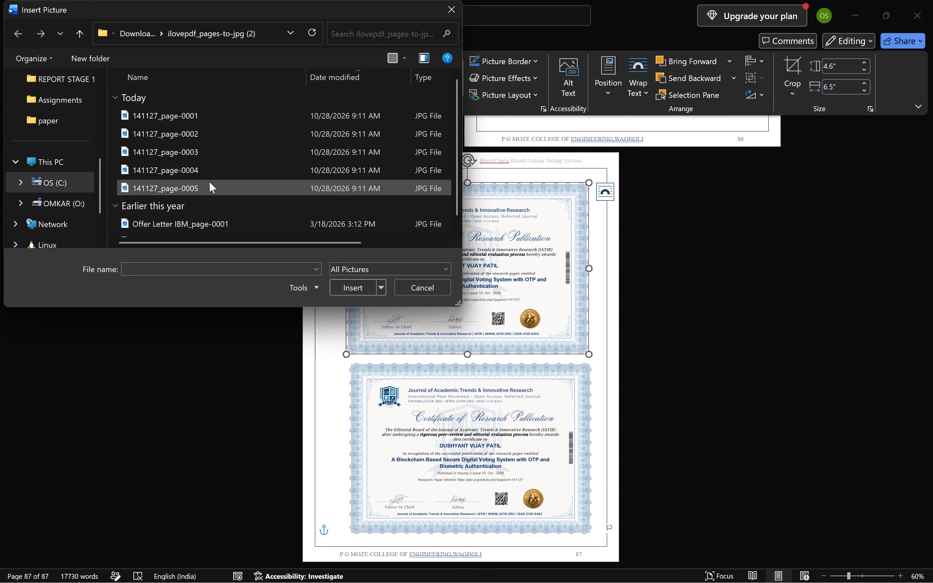
pyautogui.click(216, 174)
pyautogui.click(357, 288)
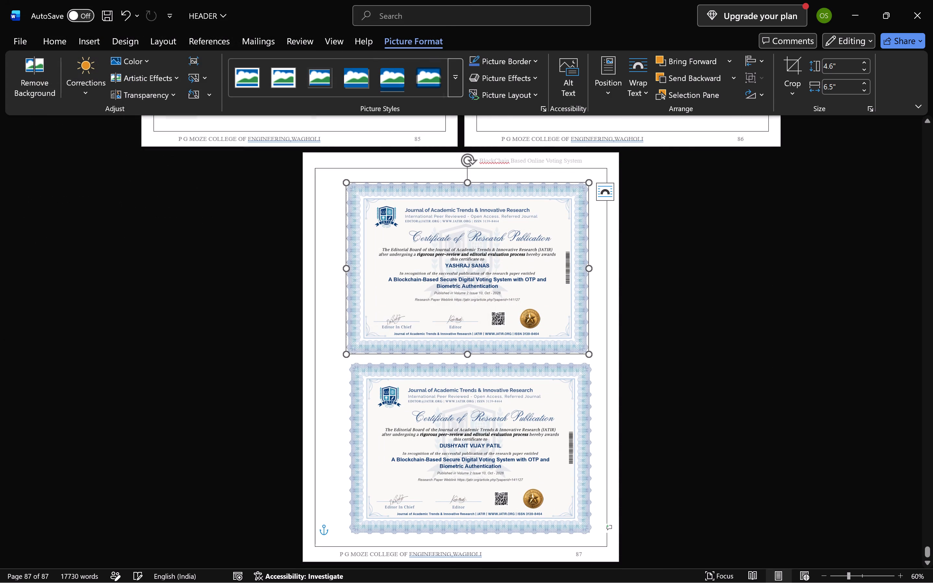
# Replace the lower certificate picture on page 87 with the file 141127_page-0005.
pyautogui.click(451, 446)
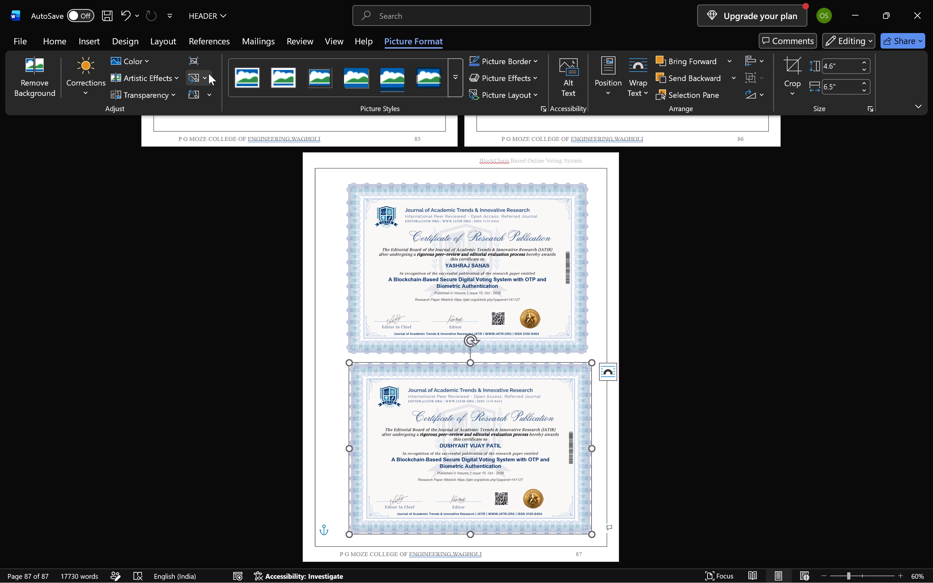
pyautogui.click(209, 74)
pyautogui.click(218, 92)
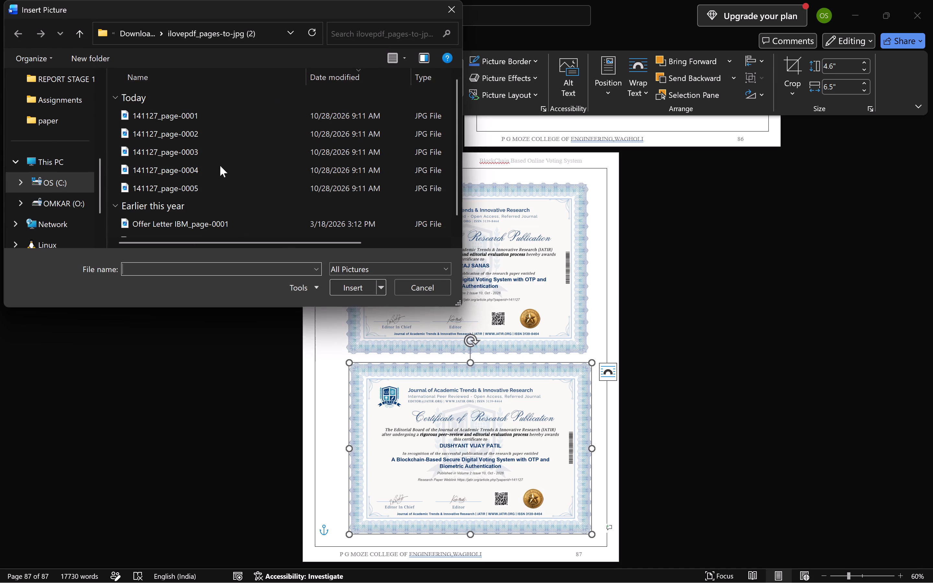
pyautogui.click(213, 190)
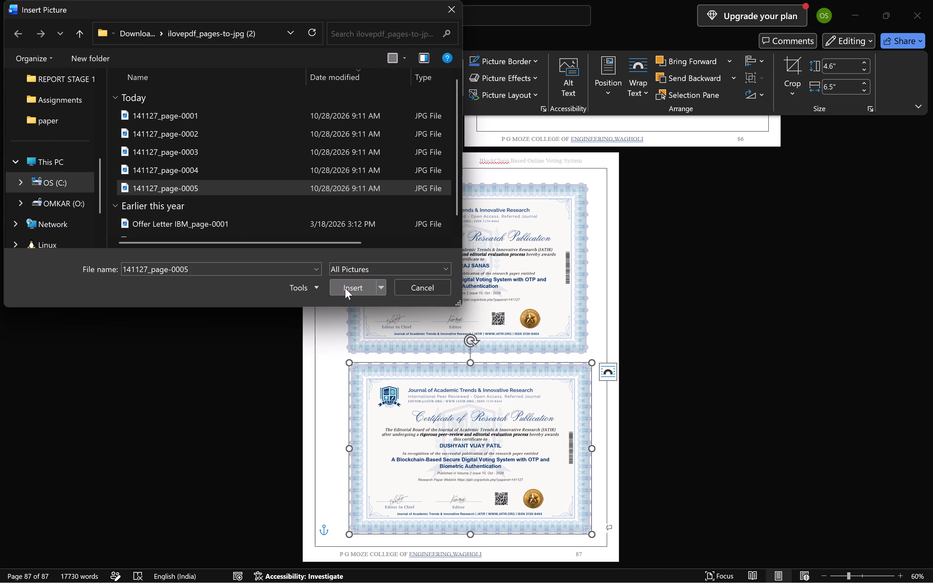
pyautogui.click(345, 288)
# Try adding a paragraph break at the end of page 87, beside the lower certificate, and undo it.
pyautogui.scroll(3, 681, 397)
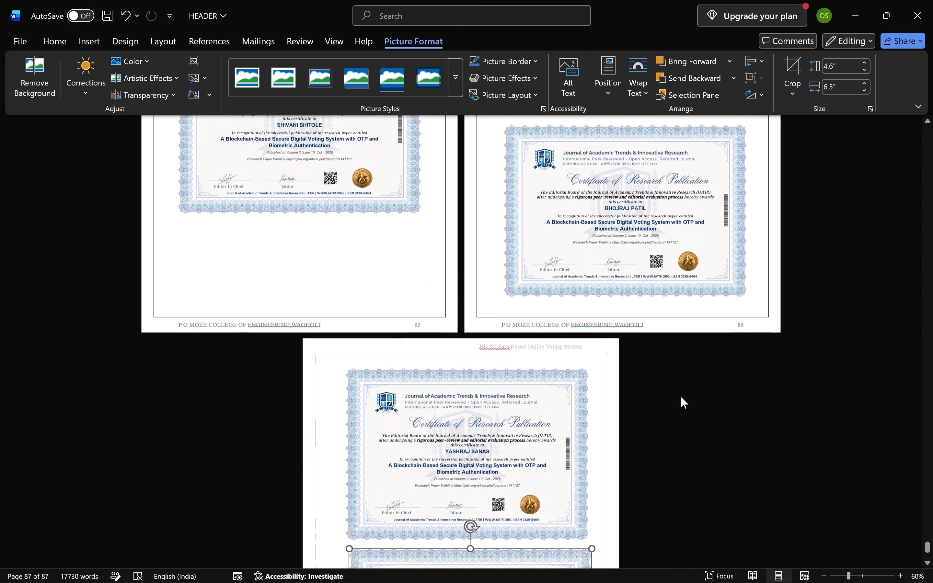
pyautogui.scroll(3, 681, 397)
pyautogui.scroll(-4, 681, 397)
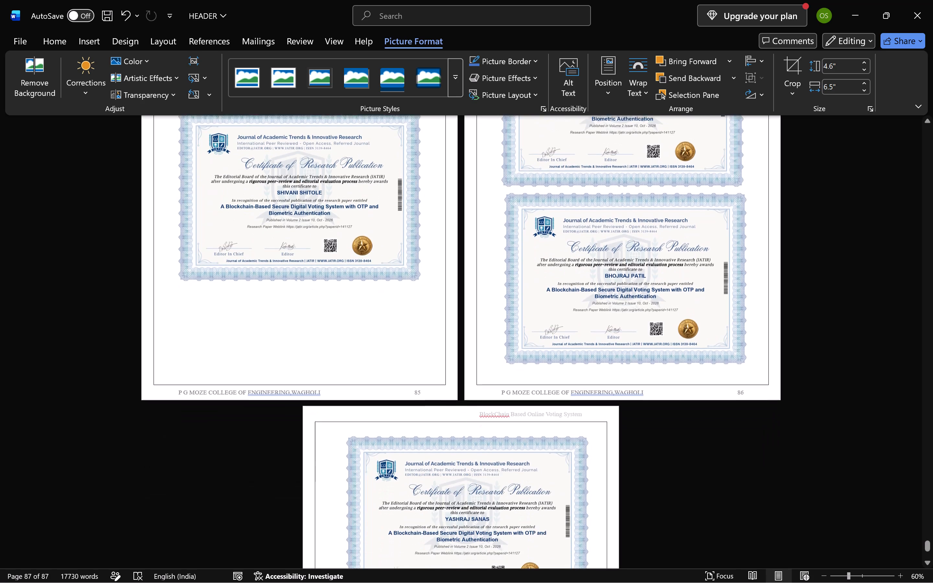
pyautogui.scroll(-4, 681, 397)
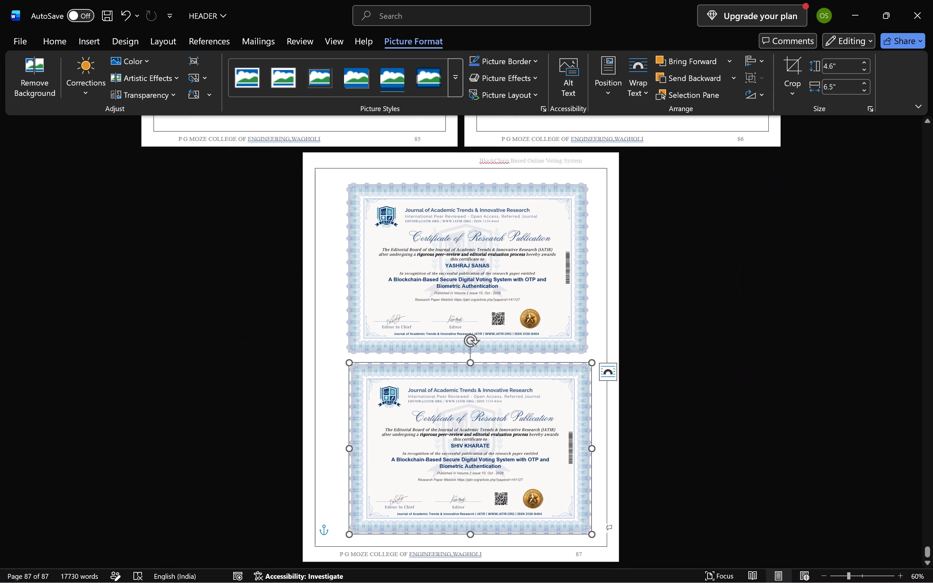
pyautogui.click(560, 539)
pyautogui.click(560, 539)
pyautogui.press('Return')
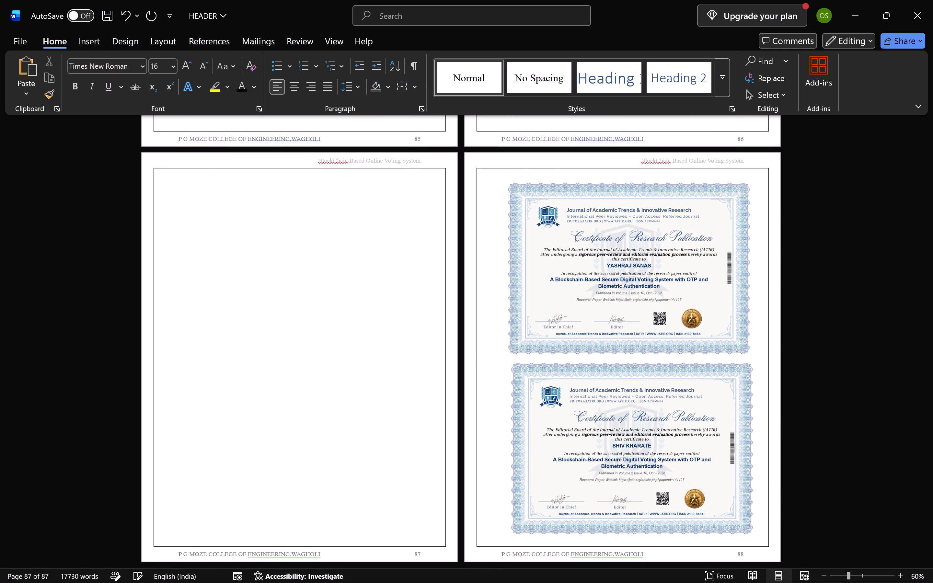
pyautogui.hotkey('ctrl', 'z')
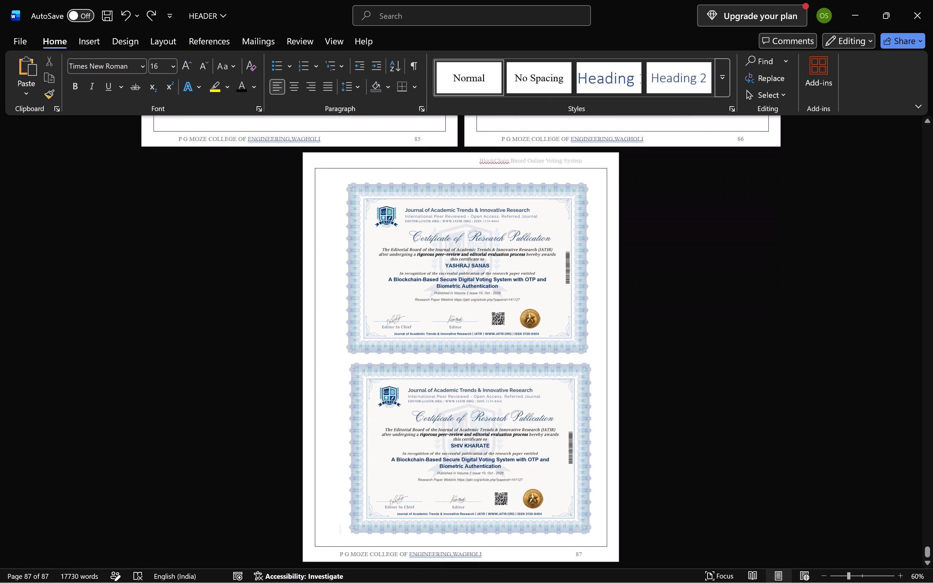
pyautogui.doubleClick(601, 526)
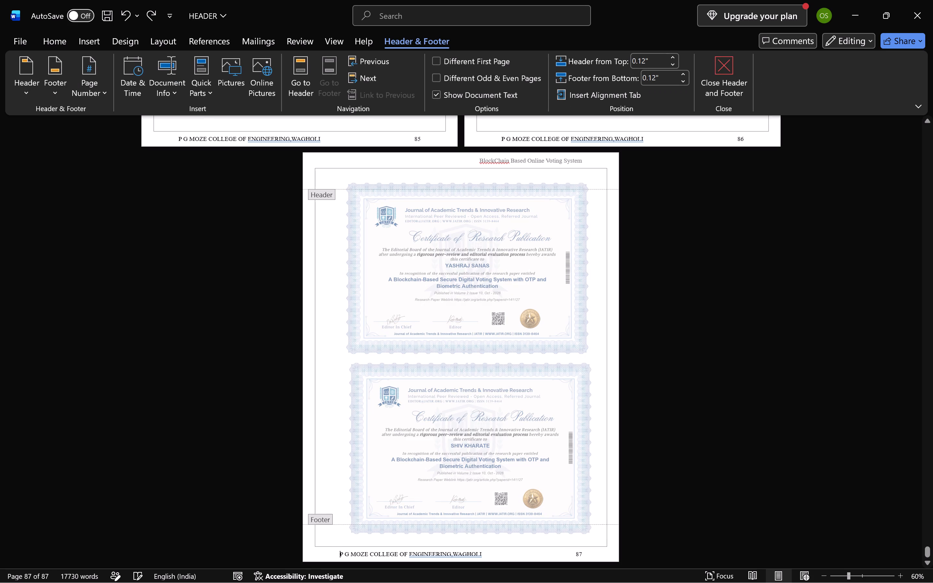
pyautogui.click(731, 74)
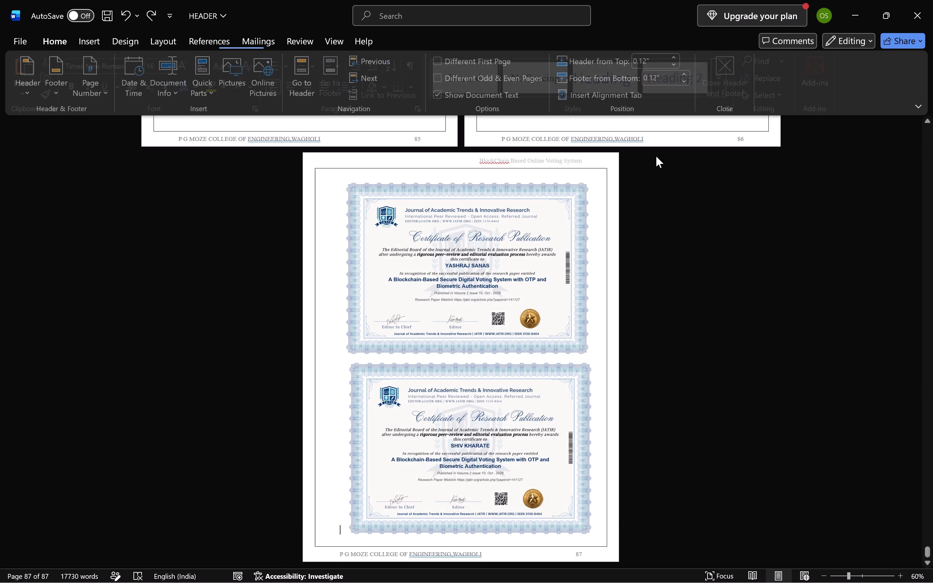
# Insert a blank page at the end of page 87, after the two certificates.
pyautogui.click(597, 519)
pyautogui.doubleClick(597, 519)
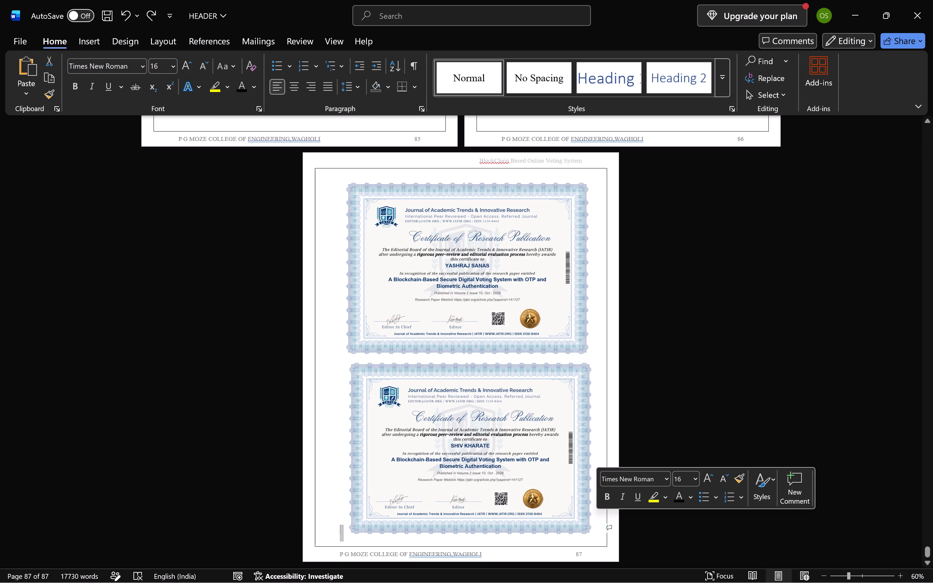
pyautogui.doubleClick(593, 506)
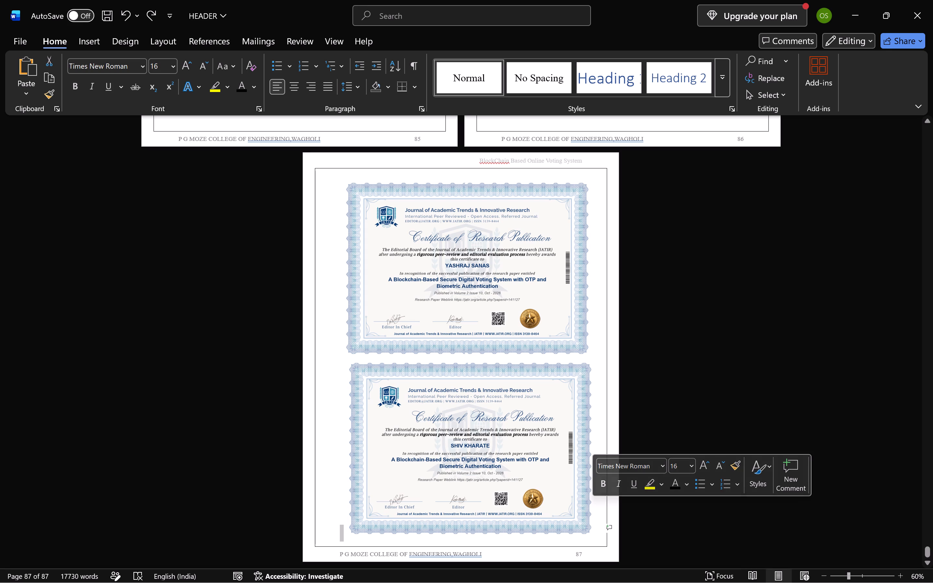
pyautogui.click(95, 43)
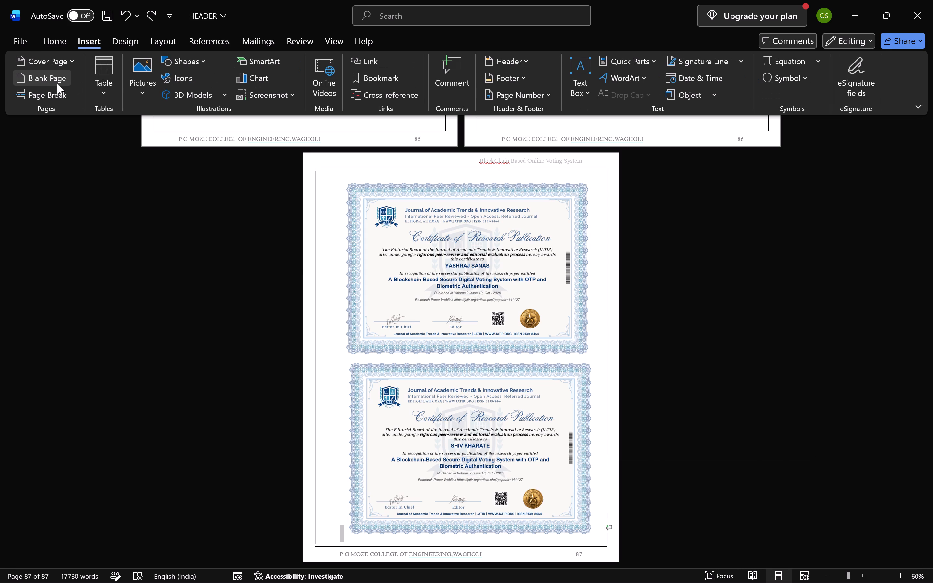
pyautogui.click(52, 80)
# Look over the certificate pages 85 to 87 and the blank pages that follow them.
pyautogui.scroll(-1, 385, 381)
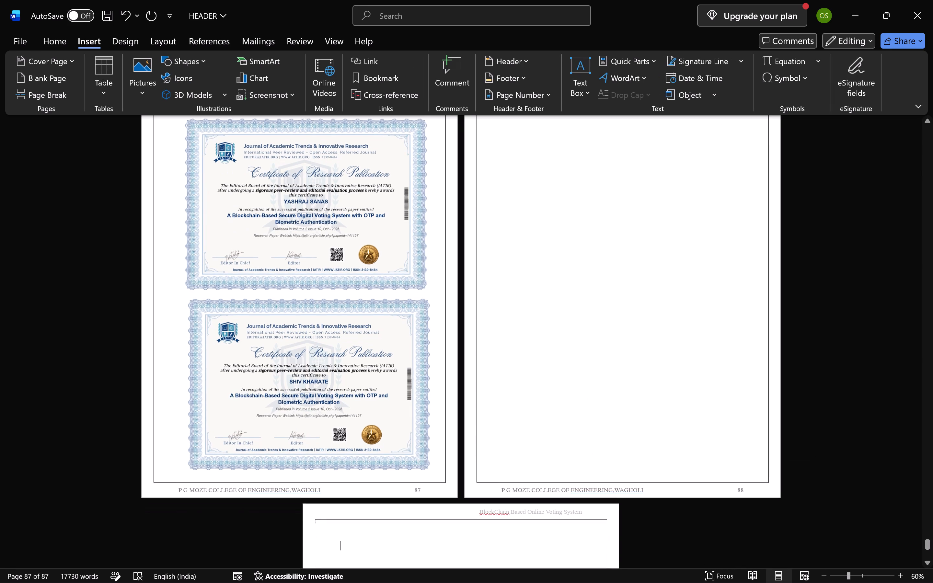
pyautogui.scroll(-2, 385, 381)
pyautogui.scroll(7, 385, 381)
pyautogui.scroll(-1, 385, 381)
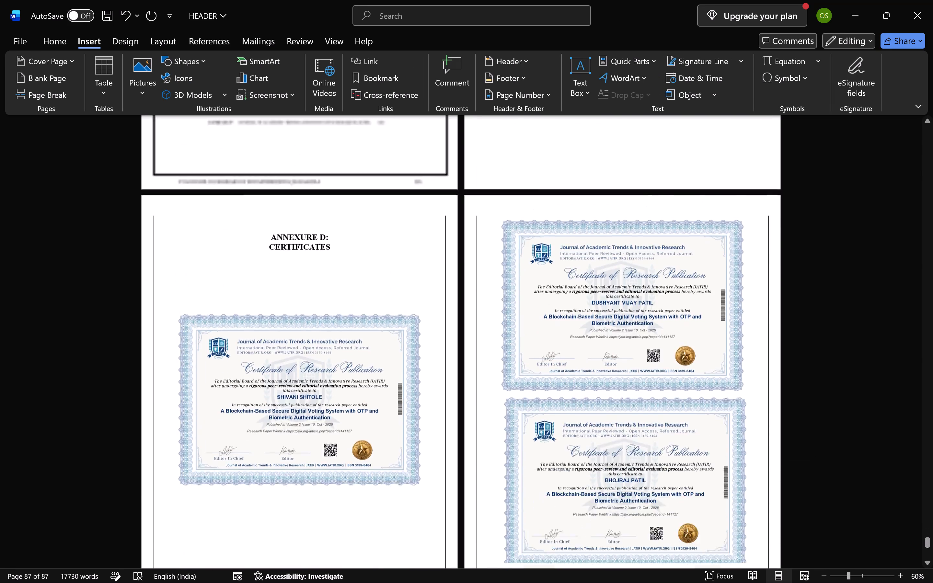
pyautogui.scroll(-2, 385, 381)
pyautogui.scroll(3, 385, 381)
pyautogui.click(568, 189)
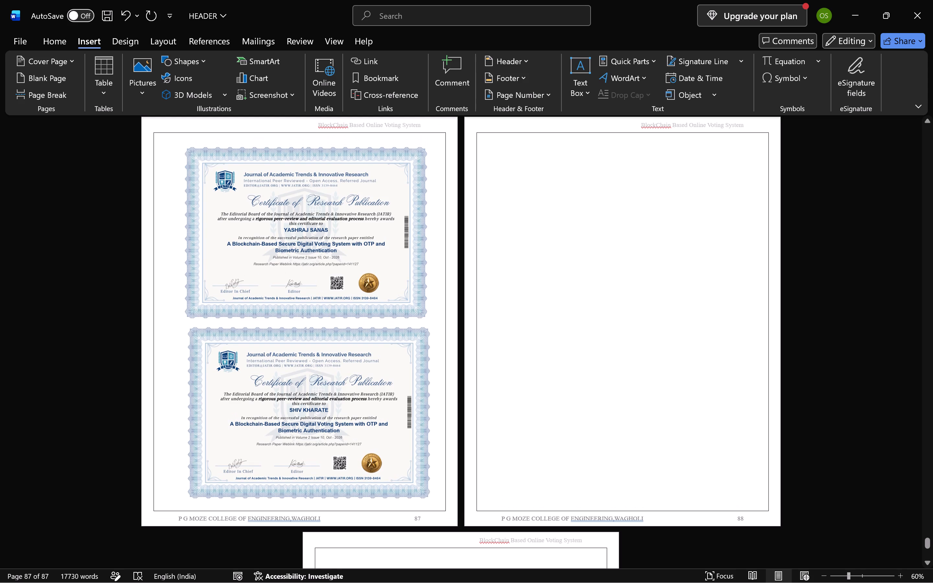
pyautogui.scroll(3, 568, 189)
pyautogui.scroll(-5, 568, 189)
pyautogui.click(488, 414)
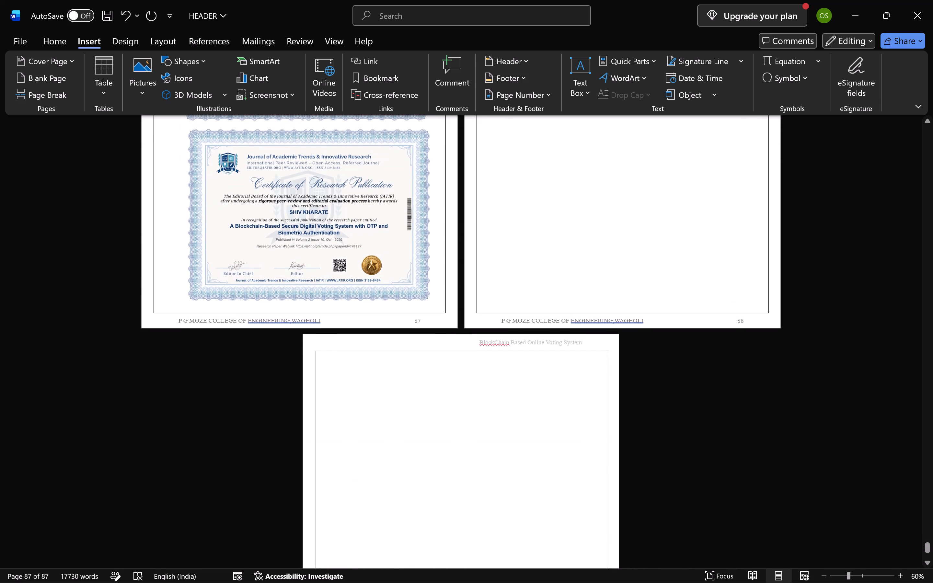
# Enter the heading line "ANNEXURE E" at the start of the empty last page, page 89.
pyautogui.press('BackSpace')
pyautogui.scroll(3, 488, 414)
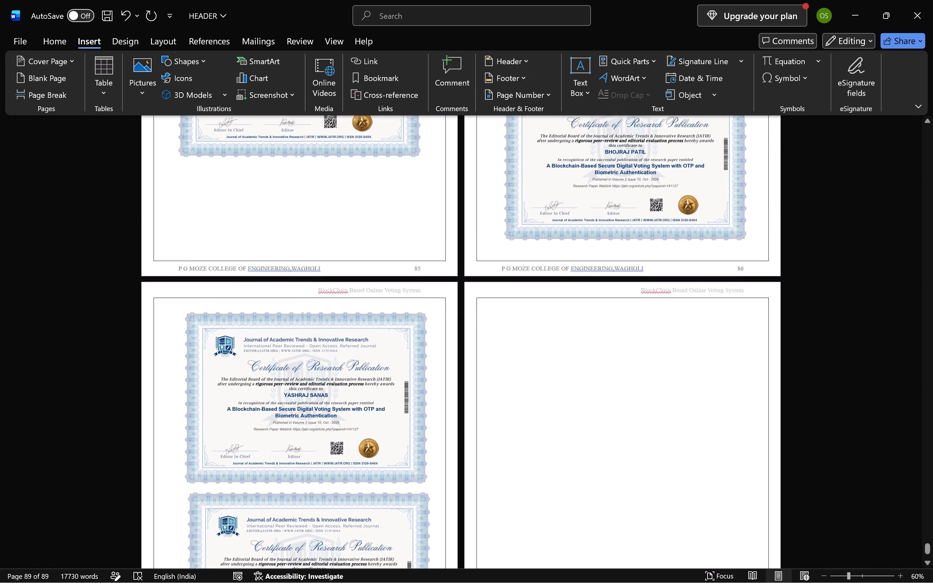
pyautogui.scroll(1, 488, 414)
pyautogui.scroll(-2, 488, 414)
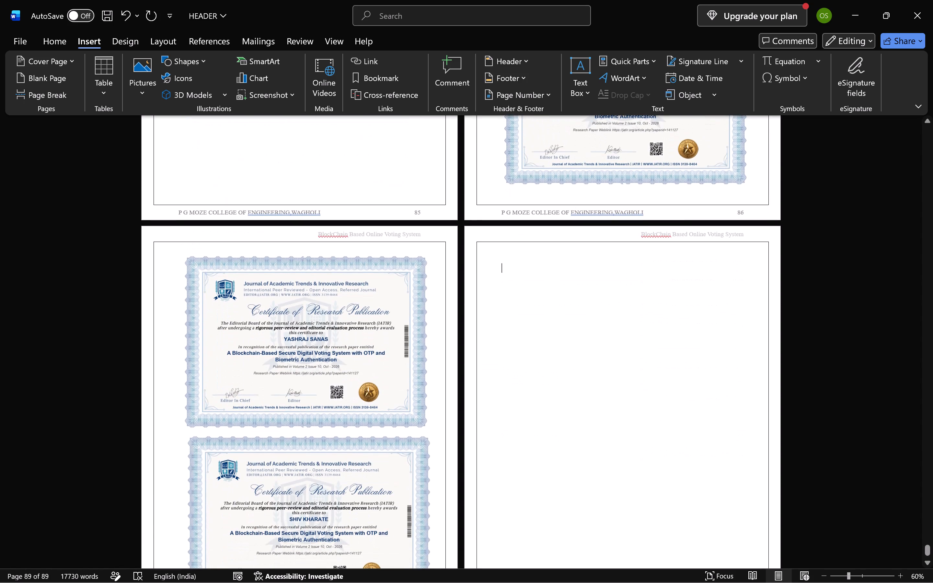
pyautogui.hotkey('shift', 'a')
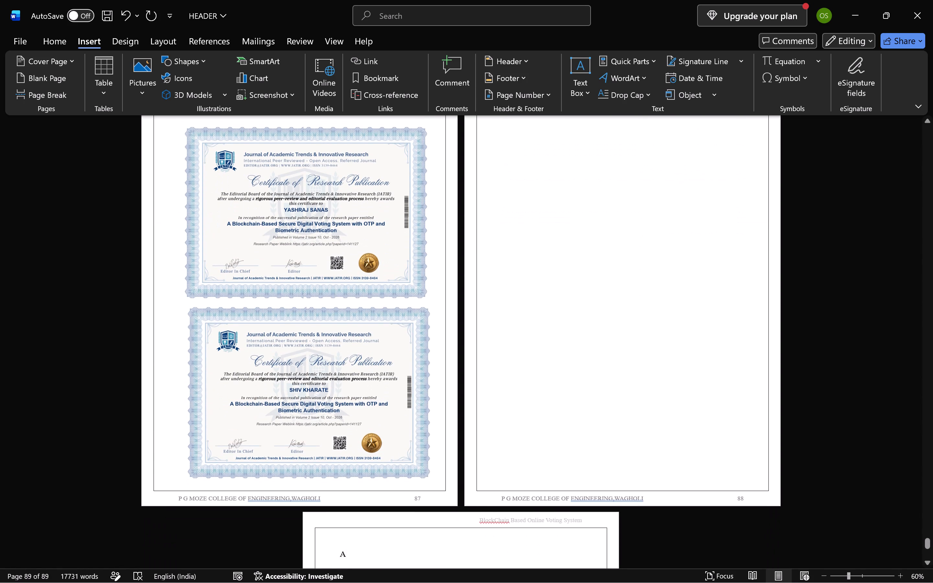
pyautogui.press('BackSpace')
pyautogui.write('ANN')
pyautogui.keyDown('shift'); pyautogui.scroll(-1, 592, 467); pyautogui.keyUp('shift')
pyautogui.scroll(-4, 592, 467)
pyautogui.write('EXURE E')
pyautogui.press('space')
pyautogui.press('Return')
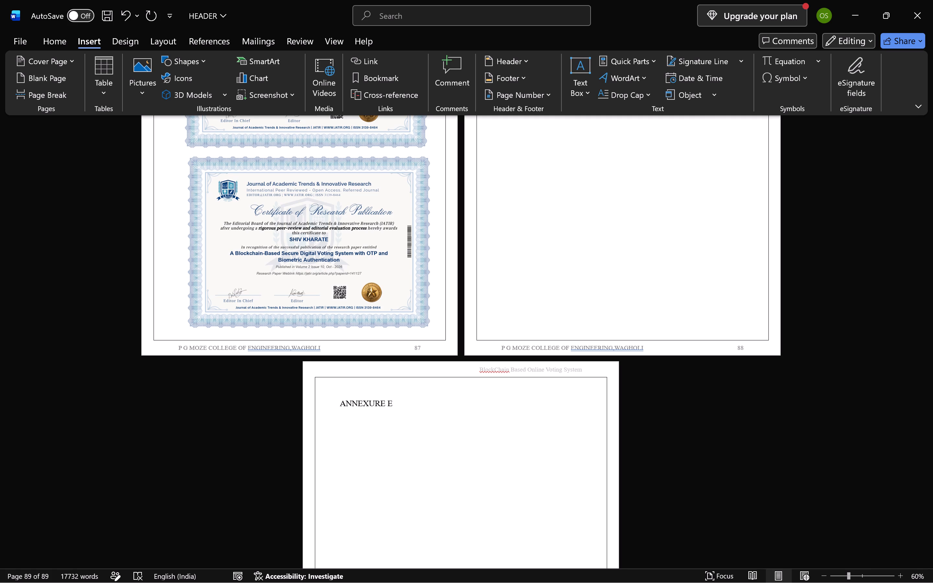
# Add the second heading line "PLAGARISM REPORT" below ANNEXURE E.
pyautogui.write('PLAG')
pyautogui.write('ARISM REPR')
pyautogui.hotkey('shift', 'BackSpace')
pyautogui.write('ORT')
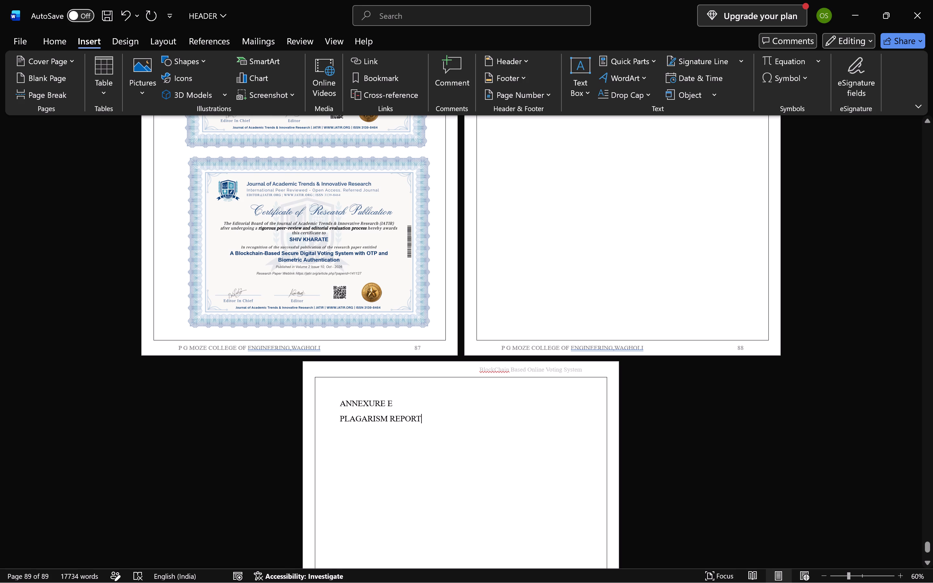
# Format the two Annexure E heading lines as bold and centred, with the space after the paragraphs removed.
pyautogui.moveTo(432, 420); pyautogui.dragTo(336, 400)
pyautogui.hotkey('ctrl', 'b')
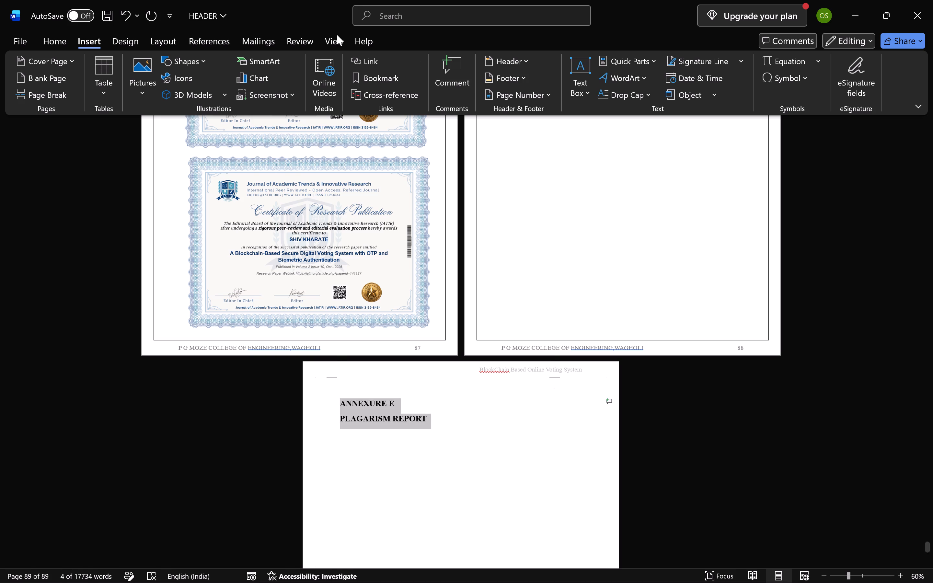
pyautogui.click(59, 41)
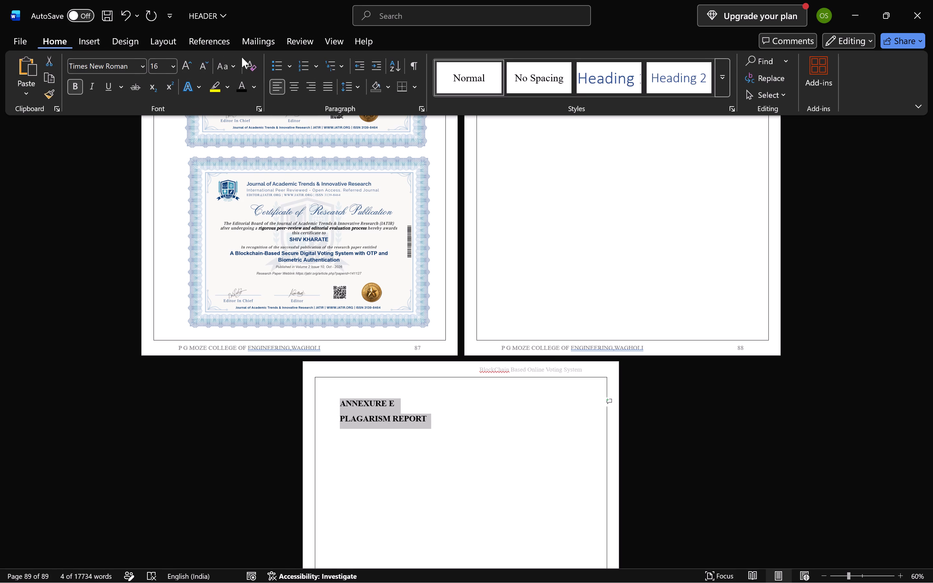
pyautogui.click(359, 83)
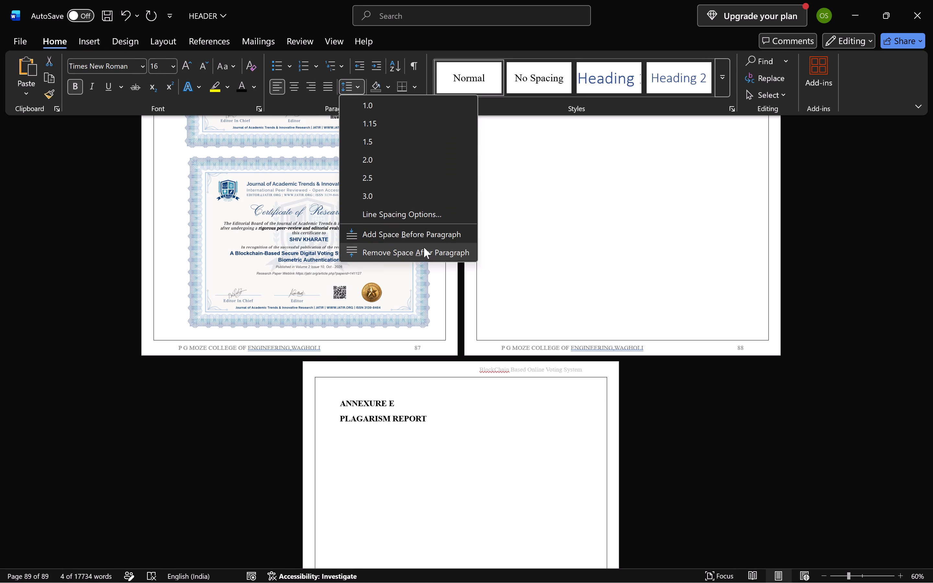
pyautogui.click(424, 247)
pyautogui.click(294, 94)
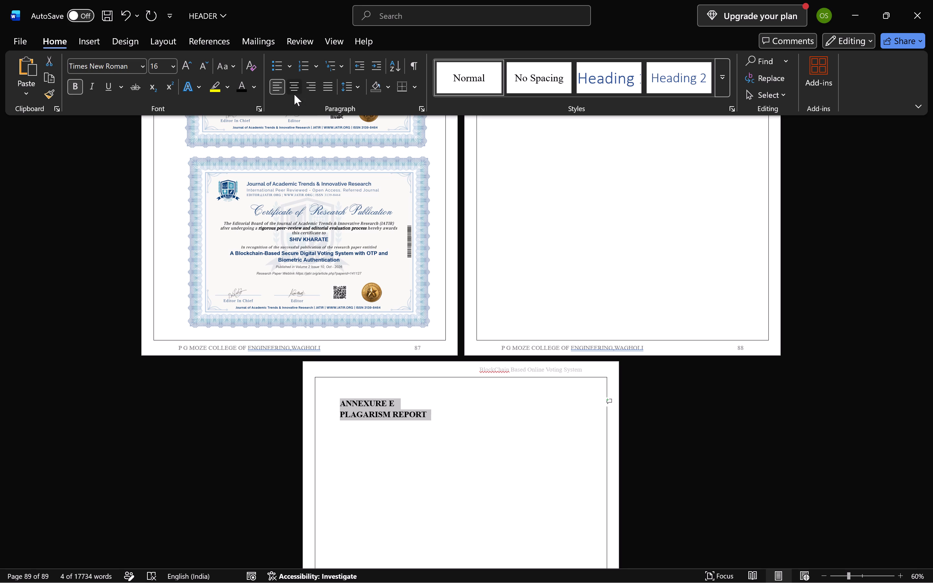
pyautogui.click(464, 447)
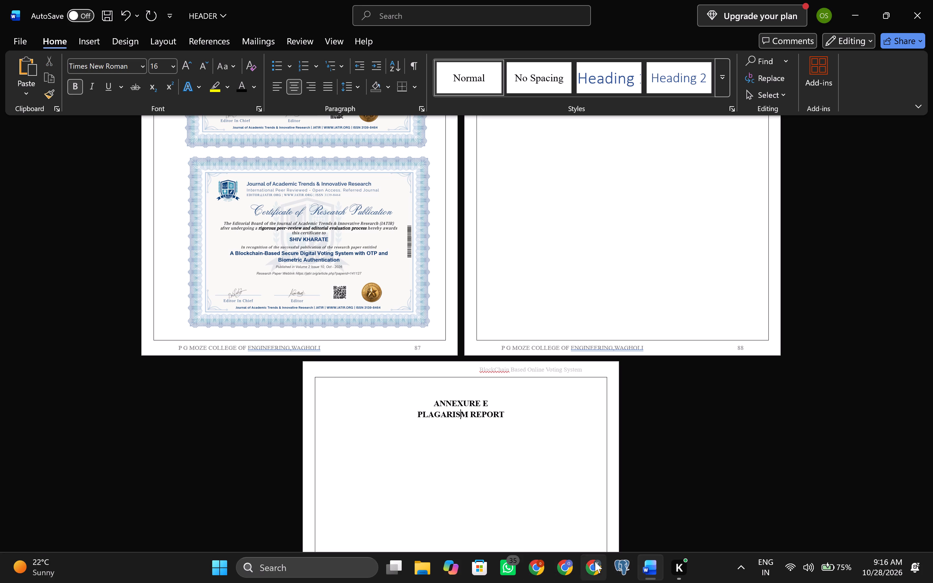
pyautogui.click(449, 436)
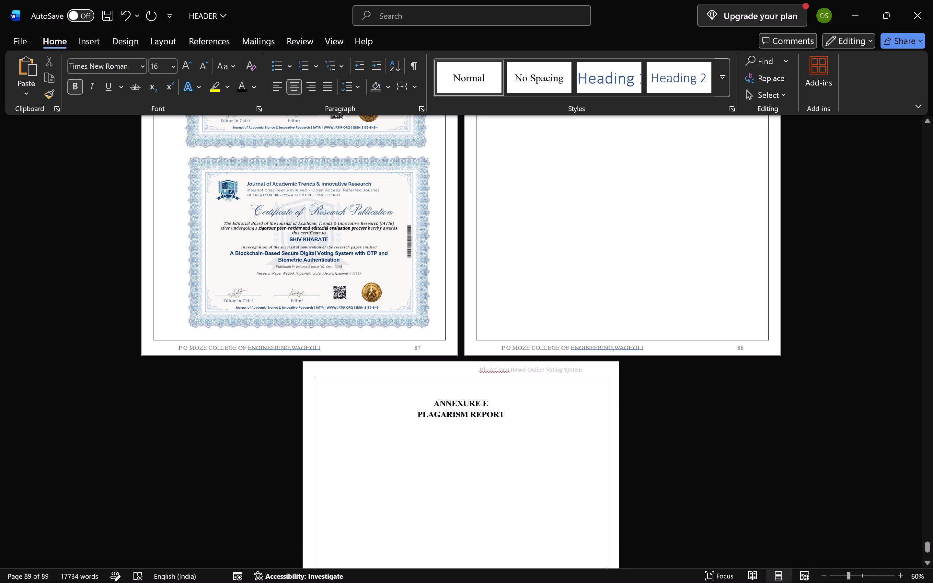
# Start an empty left-aligned, non-bold line below the PLAGARISM REPORT heading.
pyautogui.click(525, 425)
pyautogui.press('Return')
pyautogui.press('BackSpace')
pyautogui.hotkey('ctrl', 'b')
pyautogui.click(525, 459)
# Save the report document.
pyautogui.hotkey('ctrl', 's')
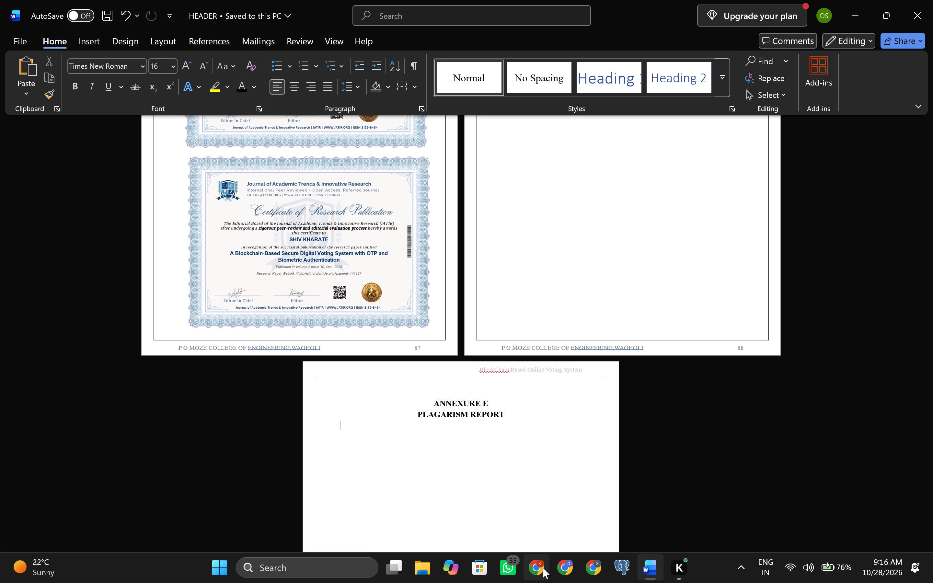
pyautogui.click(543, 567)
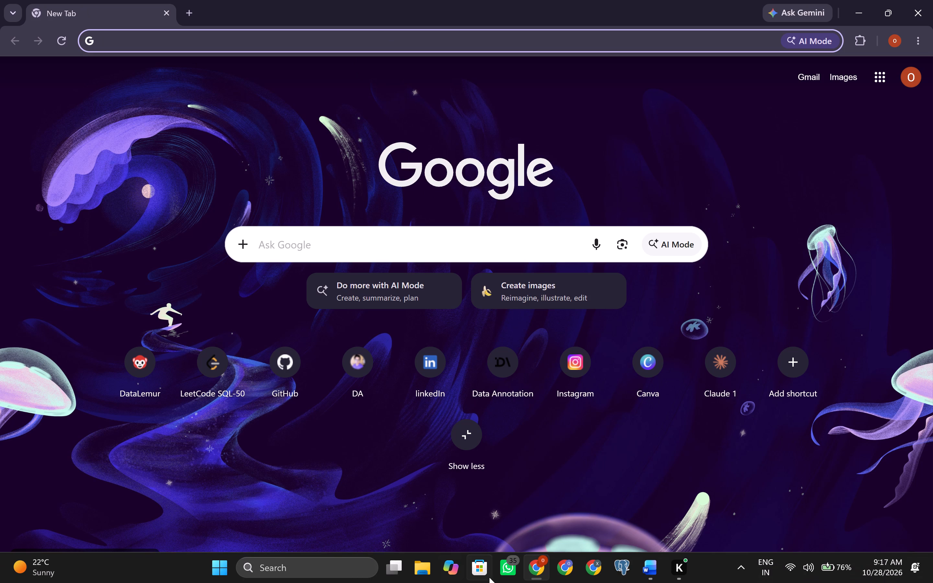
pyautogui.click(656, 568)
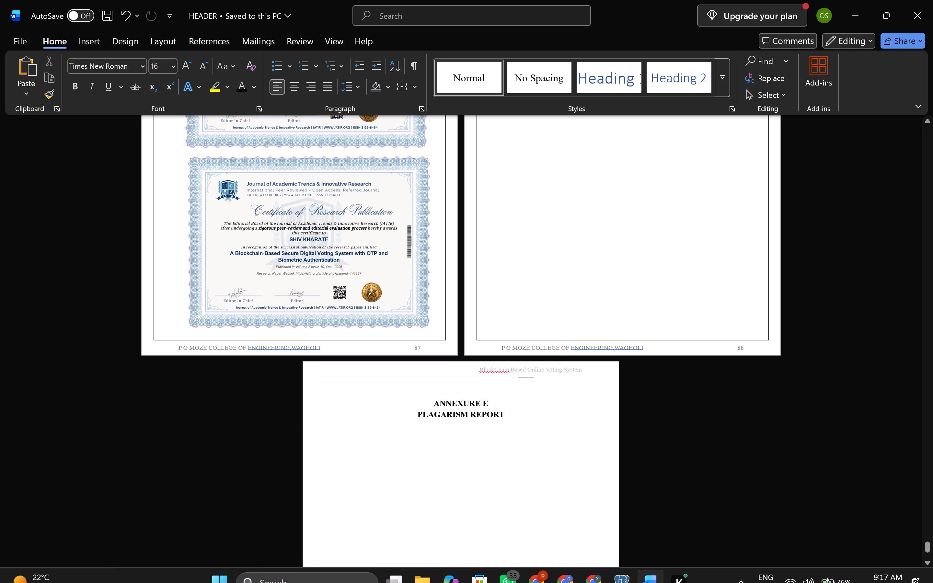
pyautogui.scroll(-1, 476, 441)
pyautogui.click(92, 38)
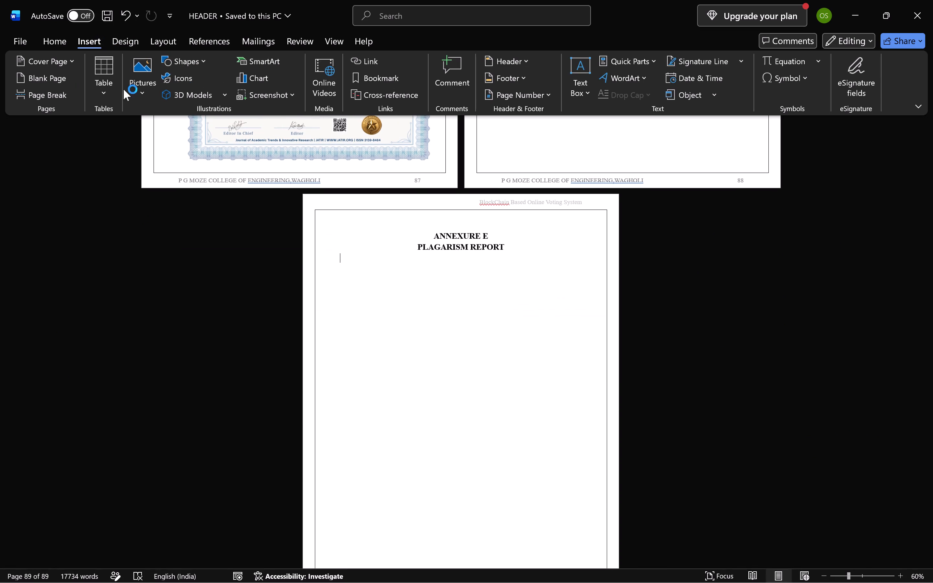
pyautogui.click(139, 92)
pyautogui.click(167, 131)
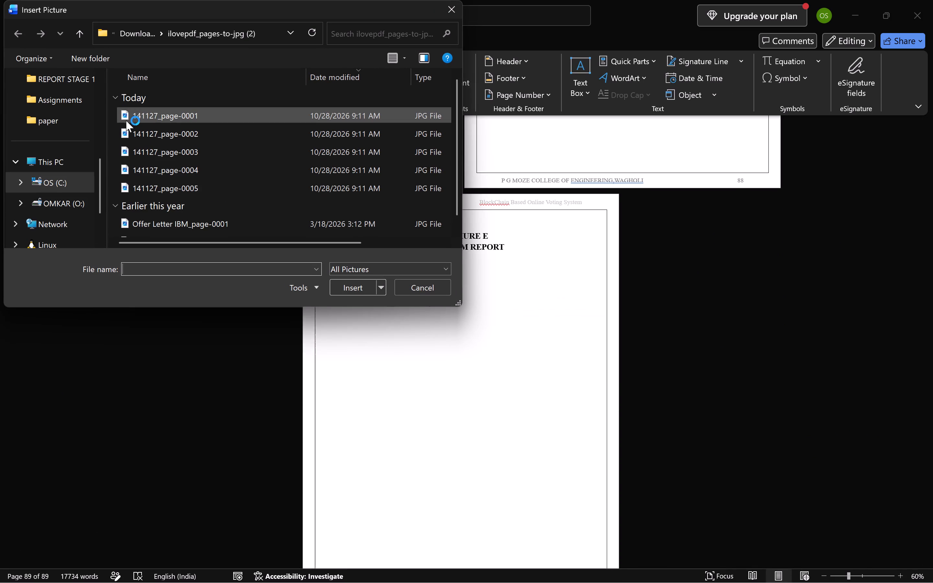
pyautogui.scroll(-1, 72, 193)
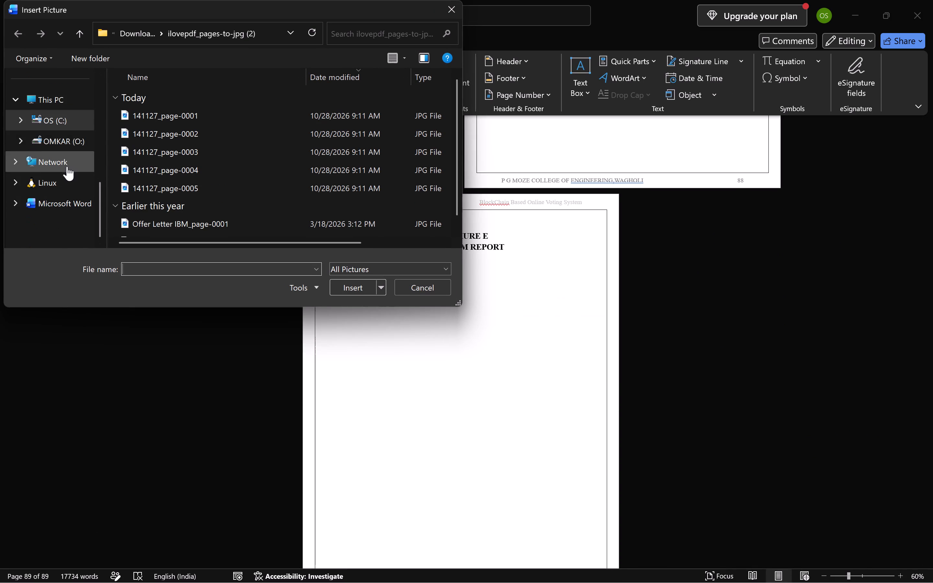
pyautogui.scroll(4, 66, 161)
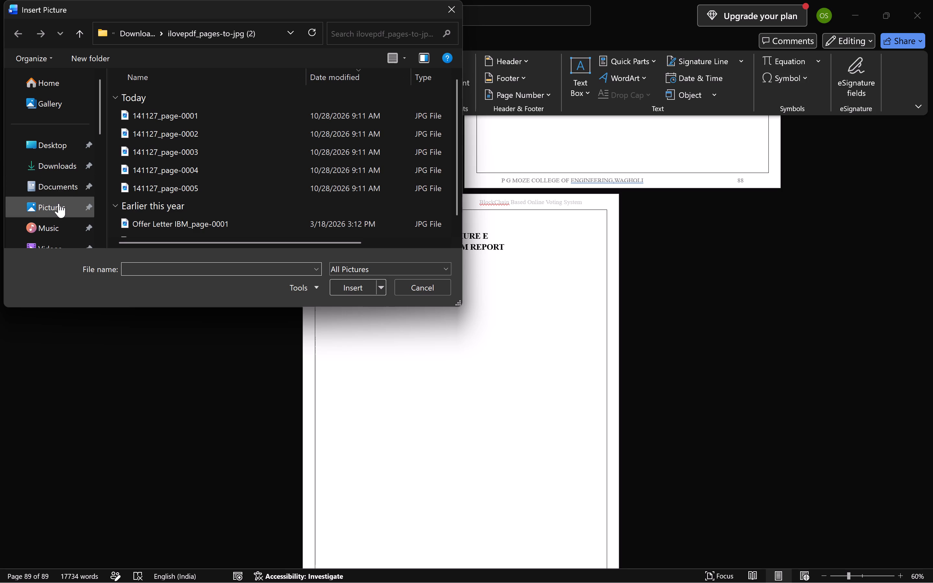
pyautogui.click(59, 203)
pyautogui.doubleClick(285, 120)
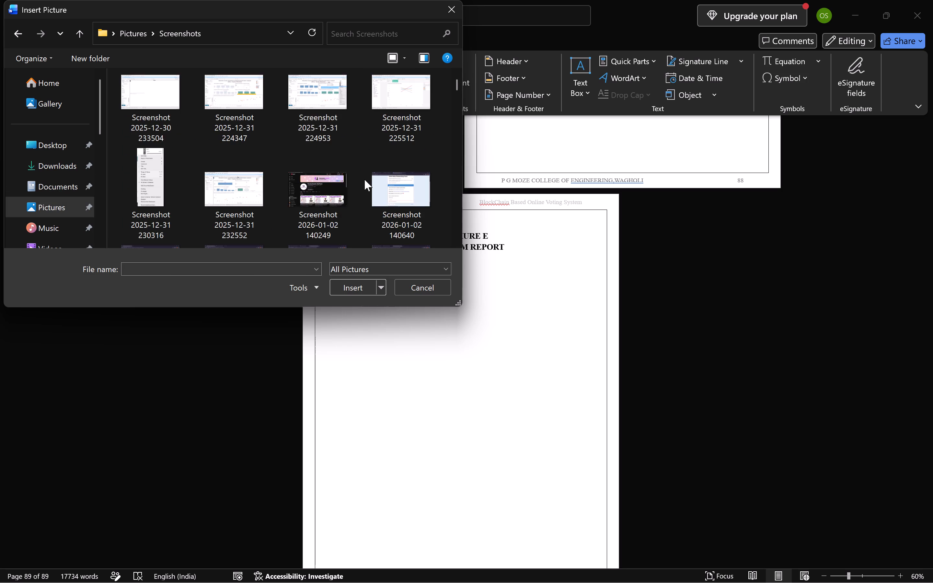
pyautogui.scroll(-20, 364, 179)
pyautogui.scroll(-20, 364, 179)
pyautogui.scroll(-1, 364, 179)
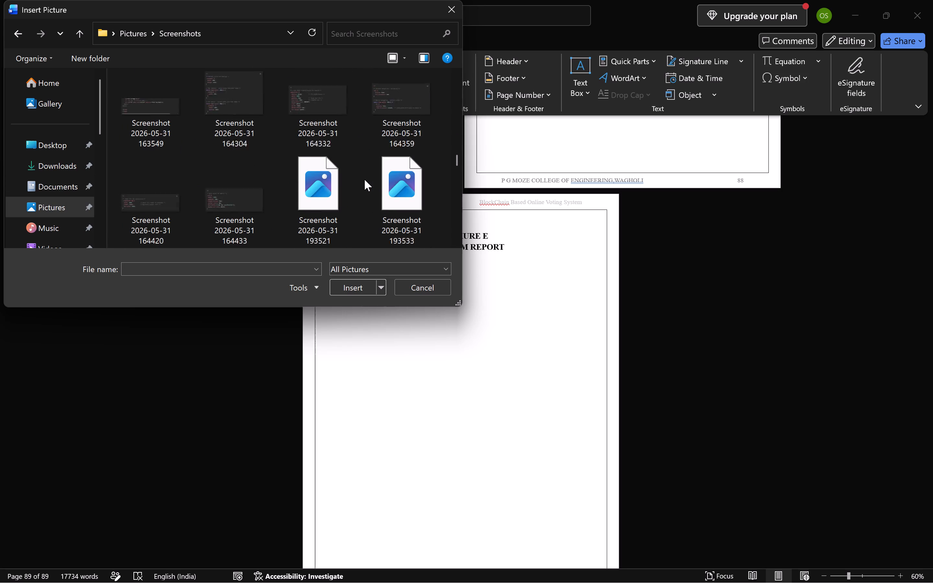
pyautogui.scroll(-20, 364, 179)
pyautogui.scroll(-16, 364, 179)
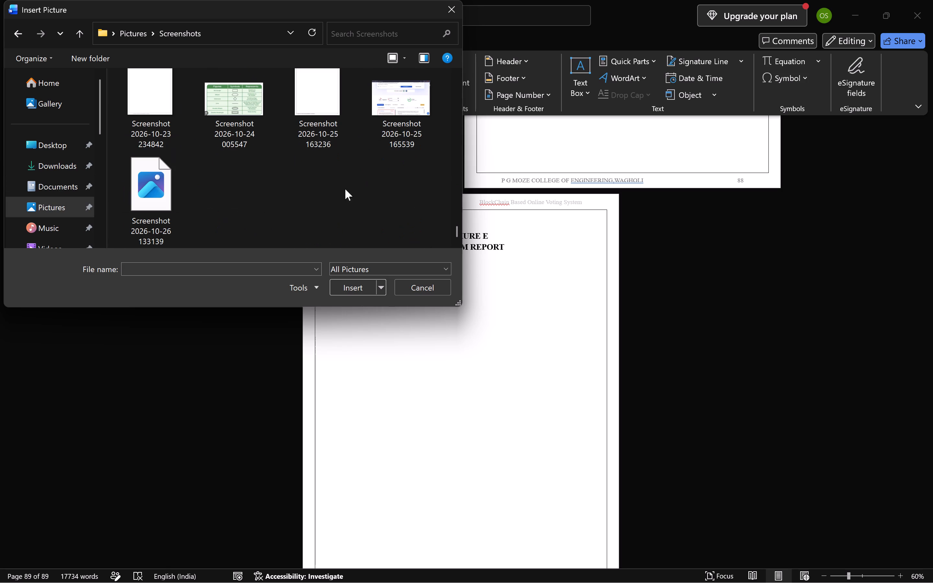
pyautogui.scroll(1, 262, 208)
pyautogui.click(411, 129)
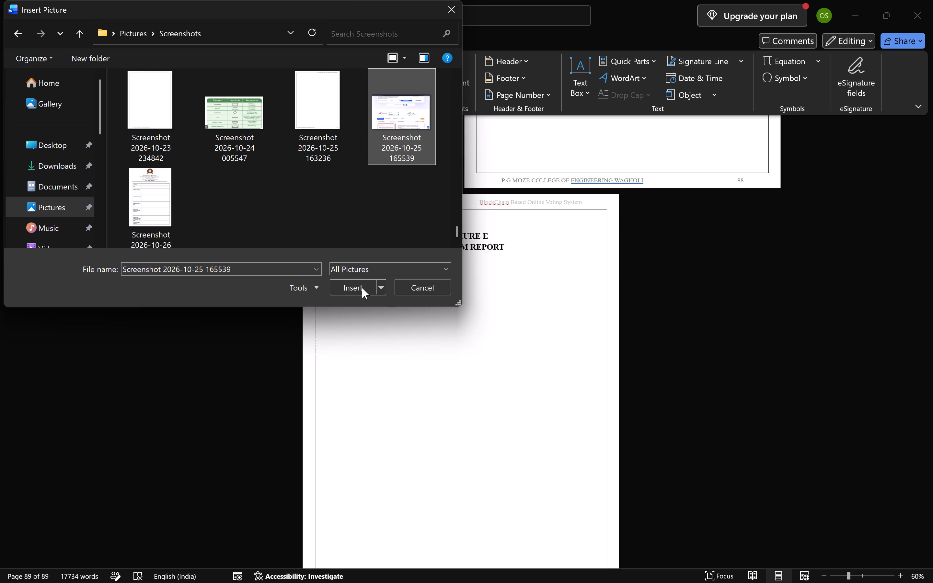
pyautogui.click(355, 290)
# Crop the inserted screenshot to about 2.33 inches tall, from the Check Plagiarism row down to the Plagiarism Checker tab row, keeping its full width.
pyautogui.click(507, 333)
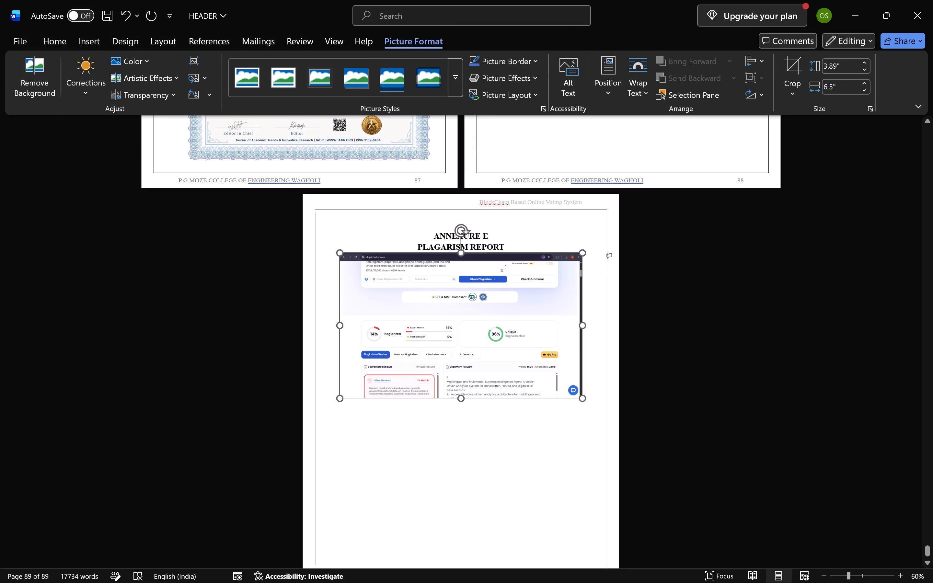
pyautogui.click(793, 64)
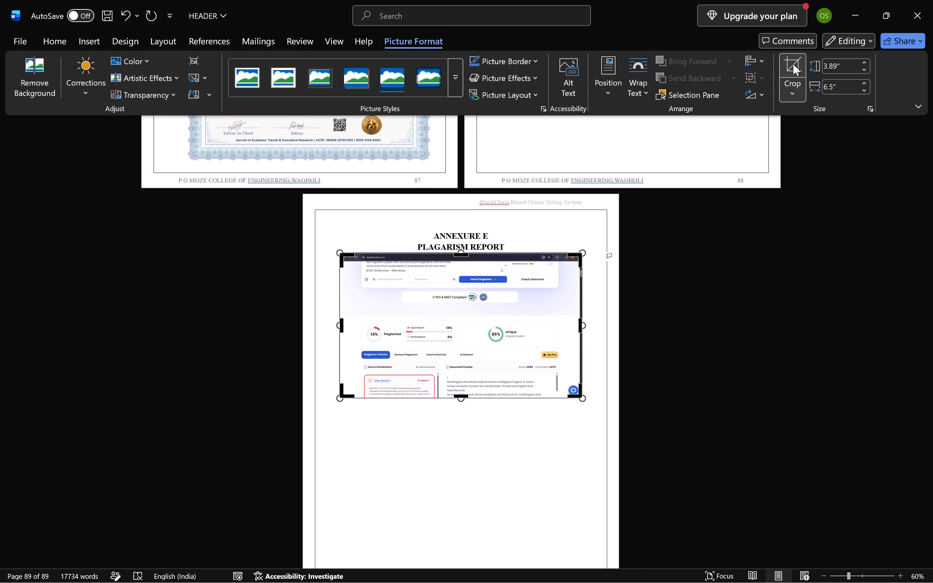
pyautogui.moveTo(459, 255); pyautogui.dragTo(464, 291)
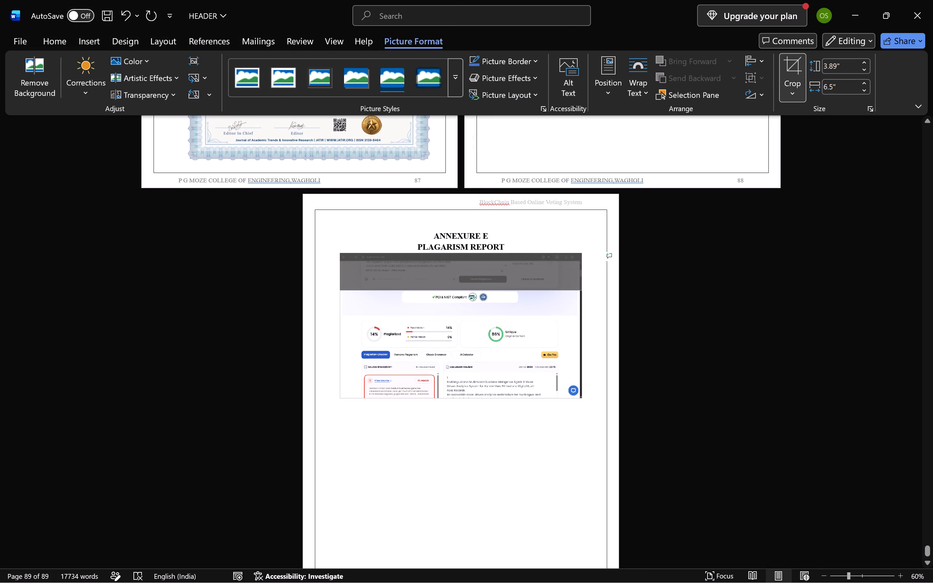
pyautogui.moveTo(464, 291); pyautogui.dragTo(465, 305)
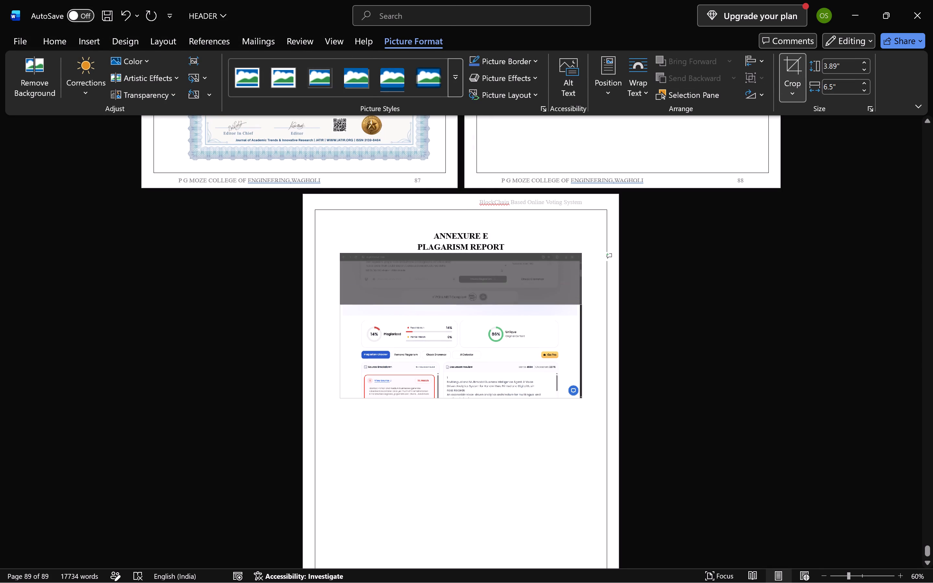
pyautogui.moveTo(465, 305); pyautogui.dragTo(465, 306)
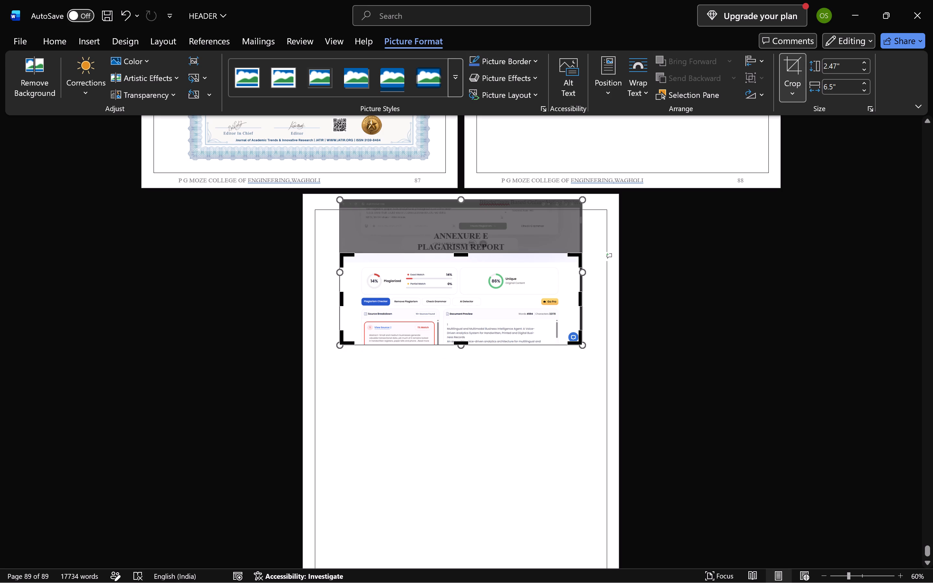
pyautogui.moveTo(463, 344); pyautogui.dragTo(474, 300)
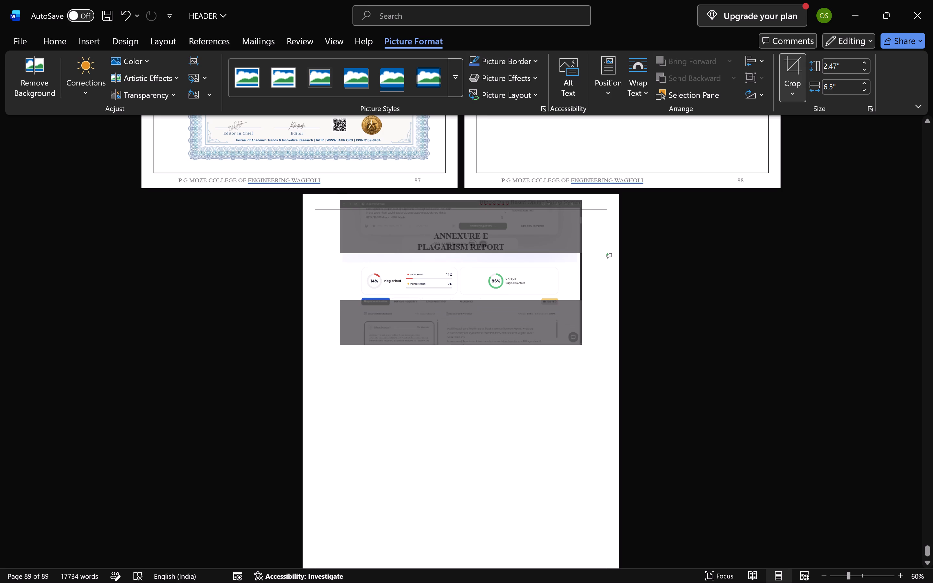
pyautogui.moveTo(474, 300); pyautogui.dragTo(474, 300)
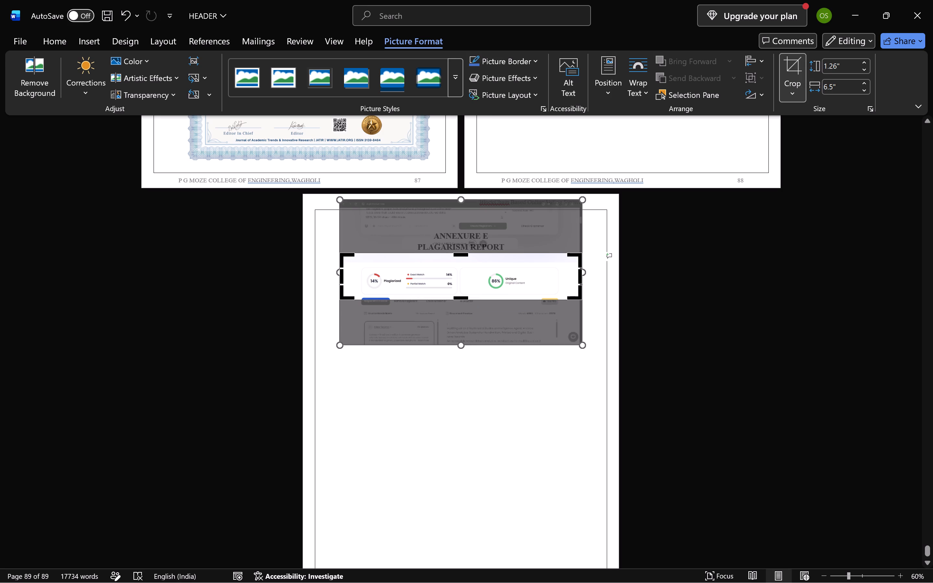
pyautogui.moveTo(463, 300); pyautogui.dragTo(465, 319)
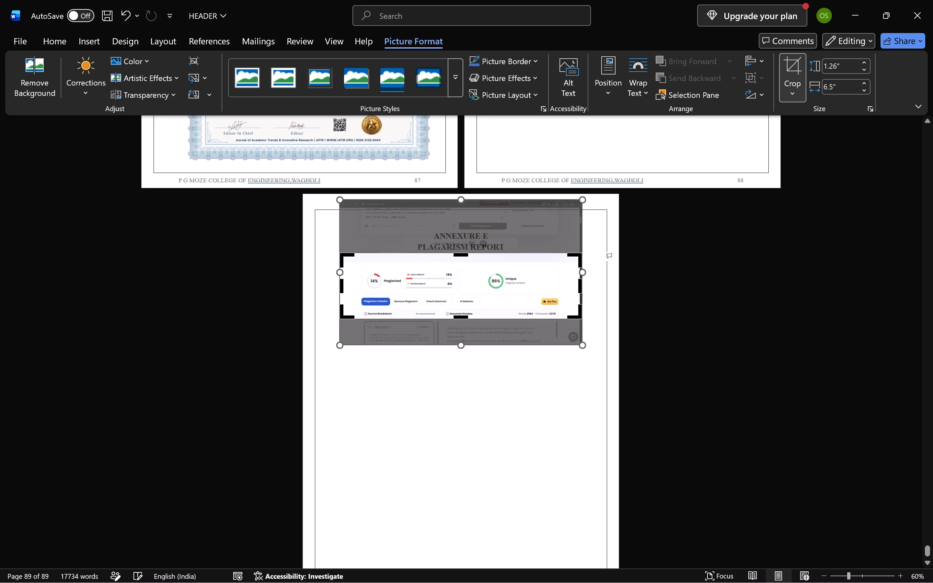
pyautogui.moveTo(456, 257); pyautogui.dragTo(460, 241)
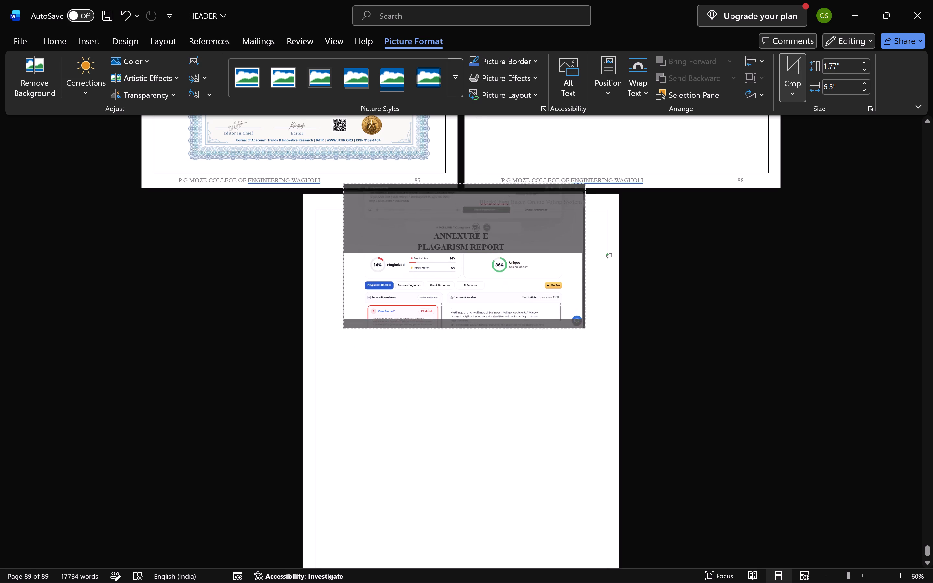
pyautogui.moveTo(460, 241); pyautogui.dragTo(460, 265)
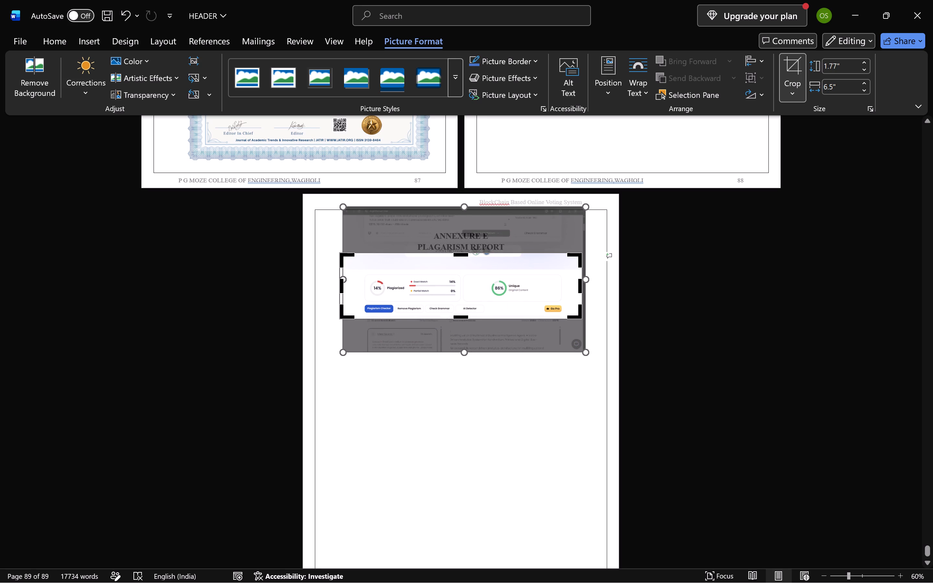
pyautogui.moveTo(461, 255); pyautogui.dragTo(462, 232)
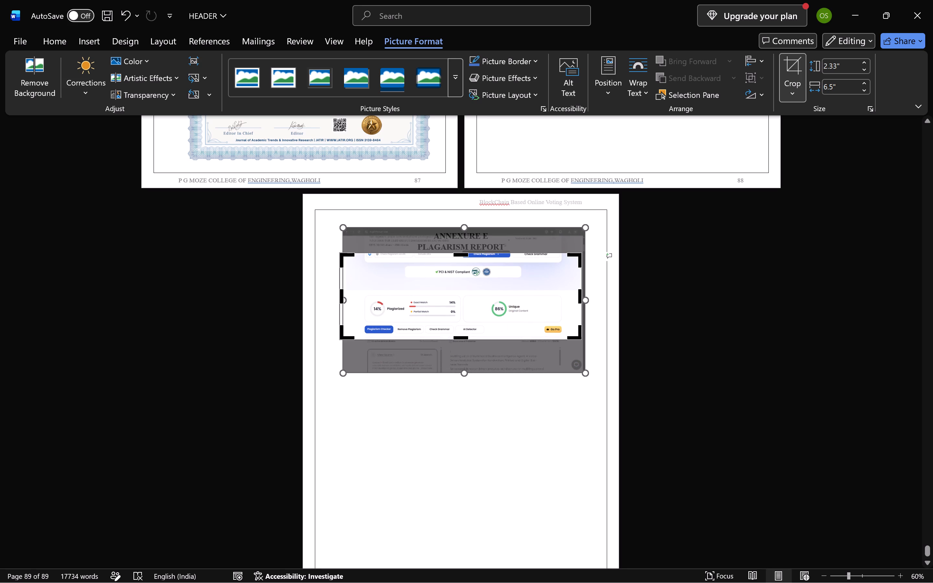
pyautogui.click(515, 473)
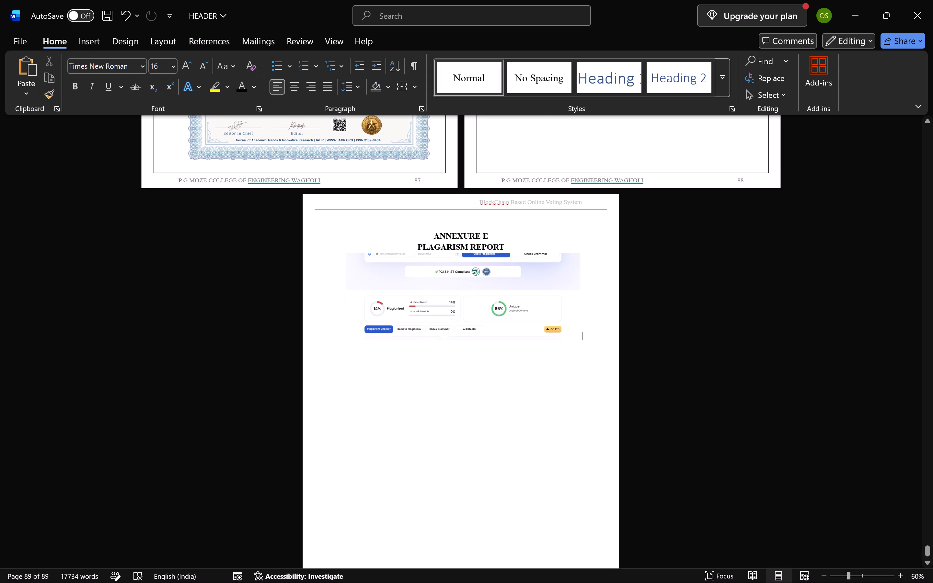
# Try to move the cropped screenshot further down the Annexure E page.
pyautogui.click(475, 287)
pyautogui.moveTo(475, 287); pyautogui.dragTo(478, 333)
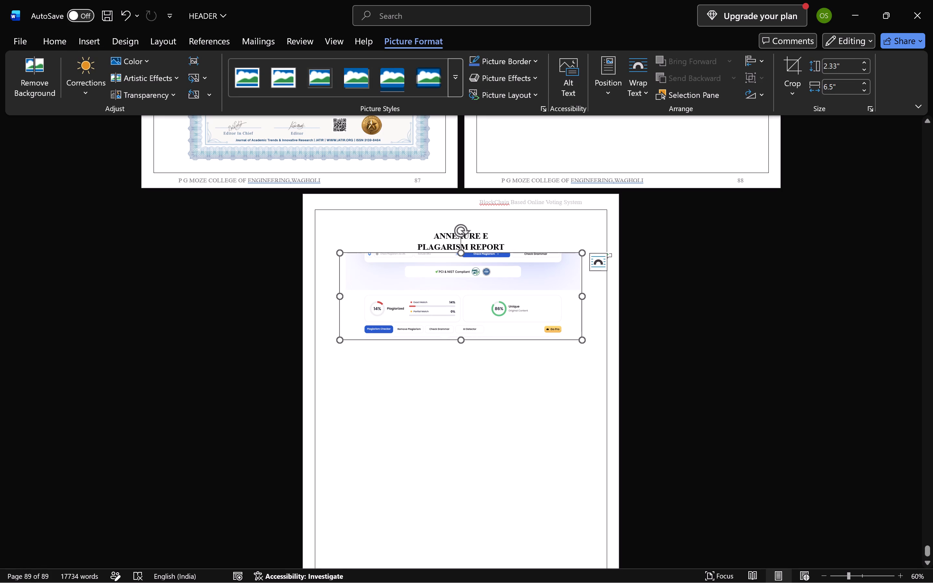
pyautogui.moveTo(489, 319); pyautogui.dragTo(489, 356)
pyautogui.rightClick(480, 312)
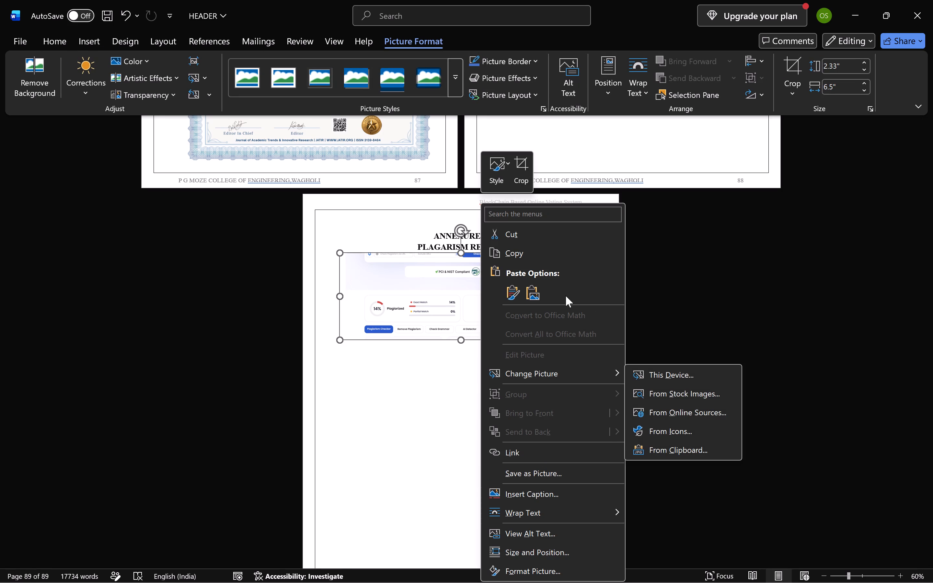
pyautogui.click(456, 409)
# Add a black outline border to the cropped plagiarism screenshot.
pyautogui.click(444, 325)
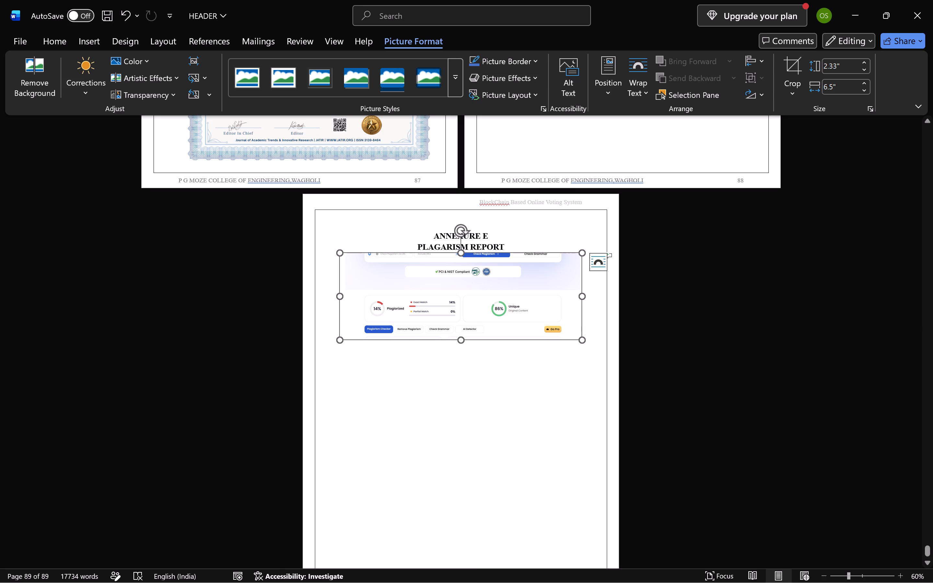
pyautogui.click(495, 59)
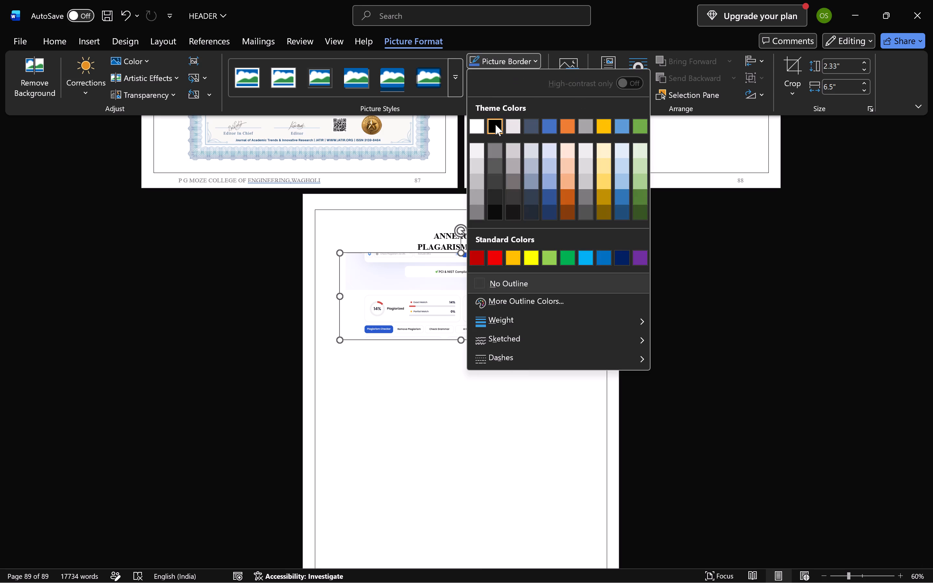
pyautogui.click(494, 127)
pyautogui.click(472, 360)
# Change the screenshot's text wrapping so it floats freely, and move it lower, leaving a gap below the PLAGARISM REPORT heading.
pyautogui.click(458, 295)
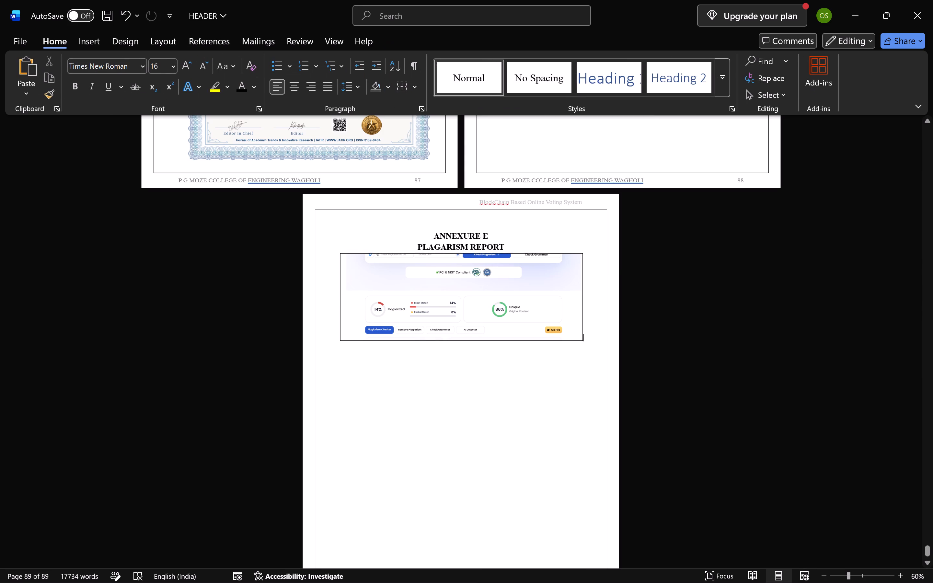
pyautogui.rightClick(458, 295)
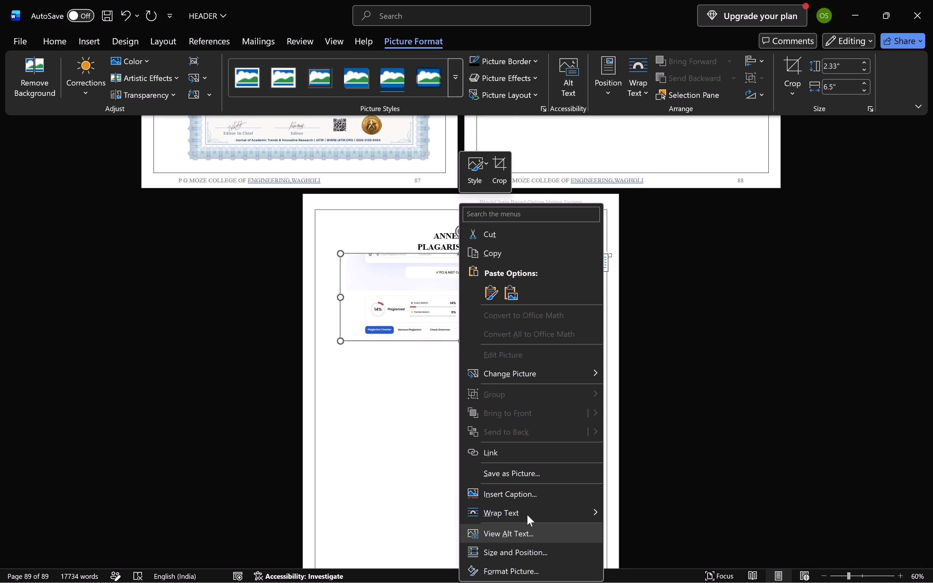
pyautogui.click(644, 394)
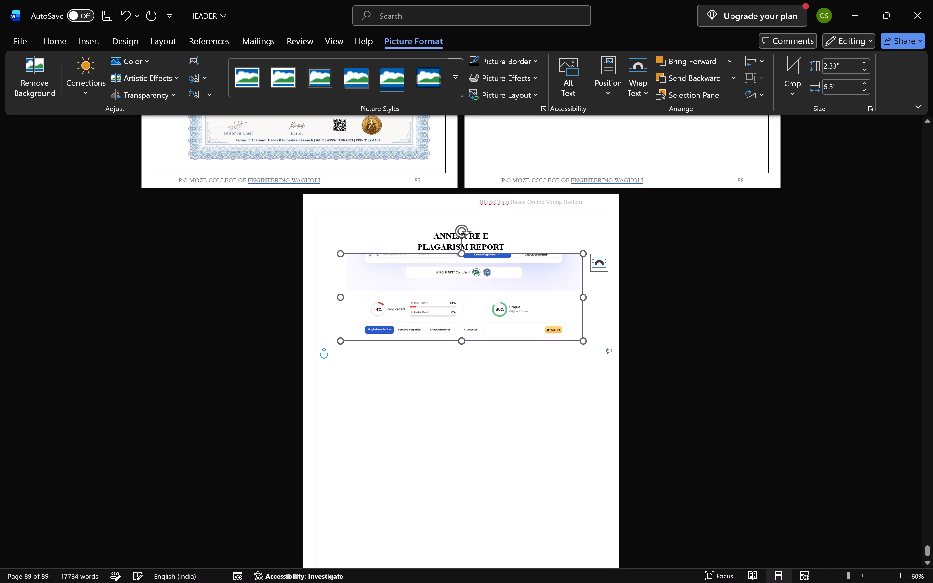
pyautogui.moveTo(477, 303); pyautogui.dragTo(482, 380)
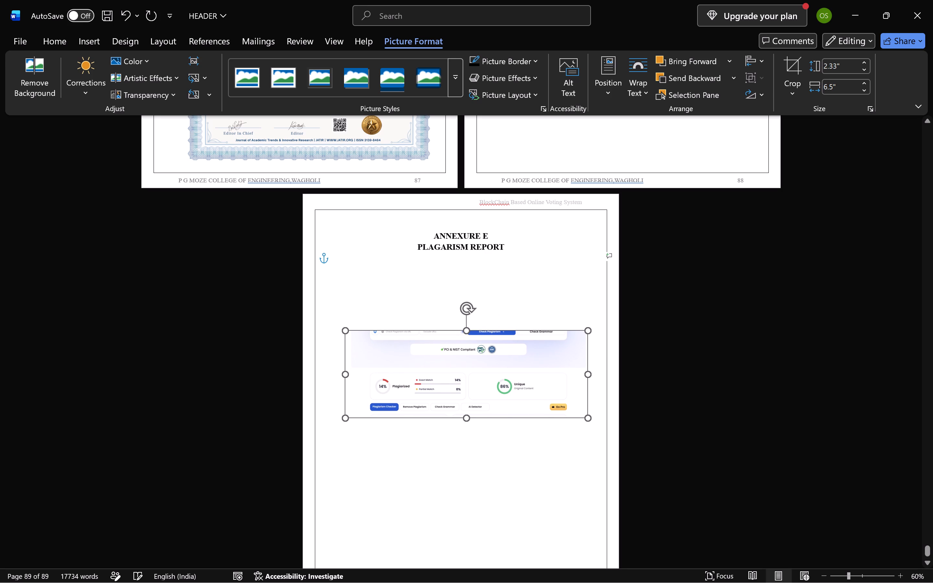
pyautogui.moveTo(482, 380); pyautogui.dragTo(482, 381)
pyautogui.click(669, 366)
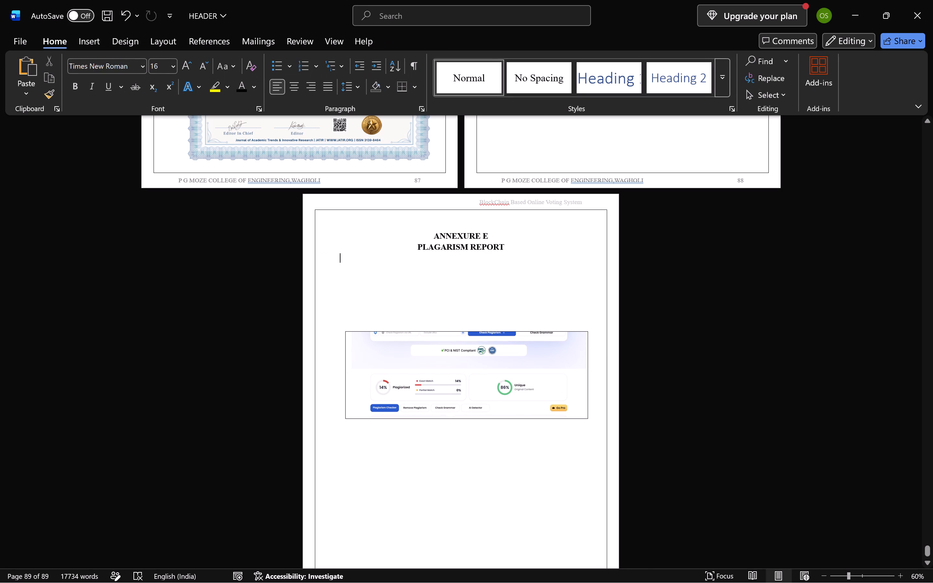
# Save the report document.
pyautogui.hotkey('ctrl', 's')
# Copy the Annexure E headings together with the screenshot and paste them onto the blank page 88.
pyautogui.scroll(1, 669, 366)
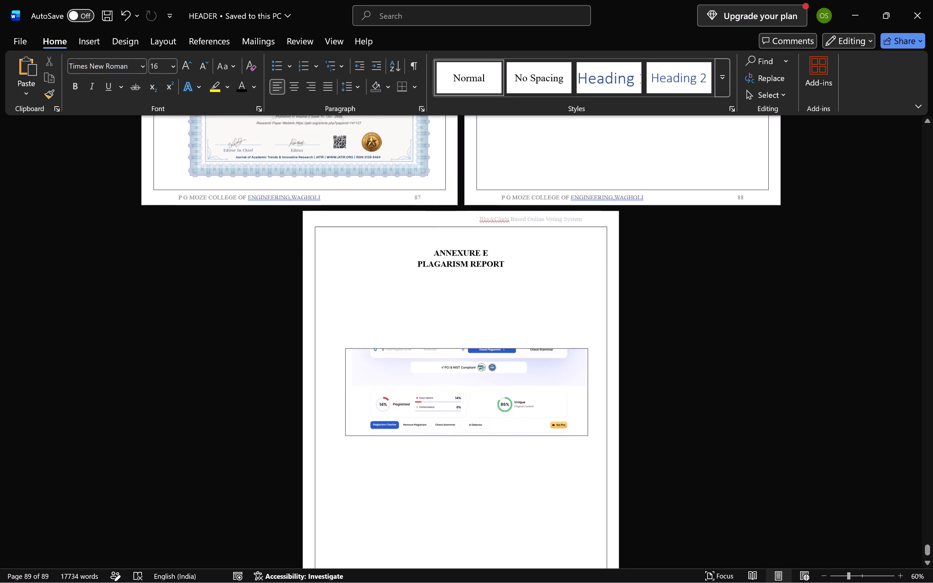
pyautogui.scroll(3, 669, 366)
pyautogui.scroll(-2, 669, 366)
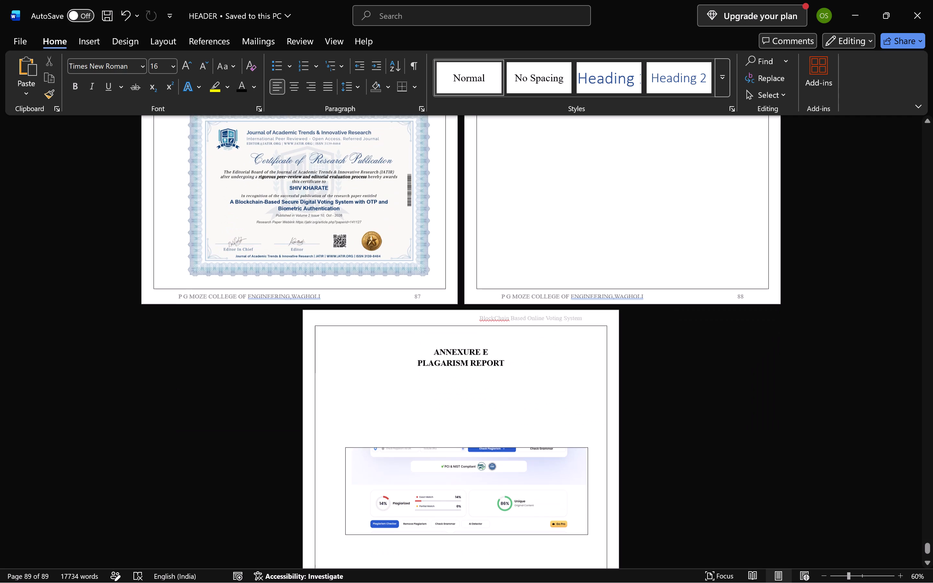
pyautogui.moveTo(432, 343); pyautogui.dragTo(583, 492)
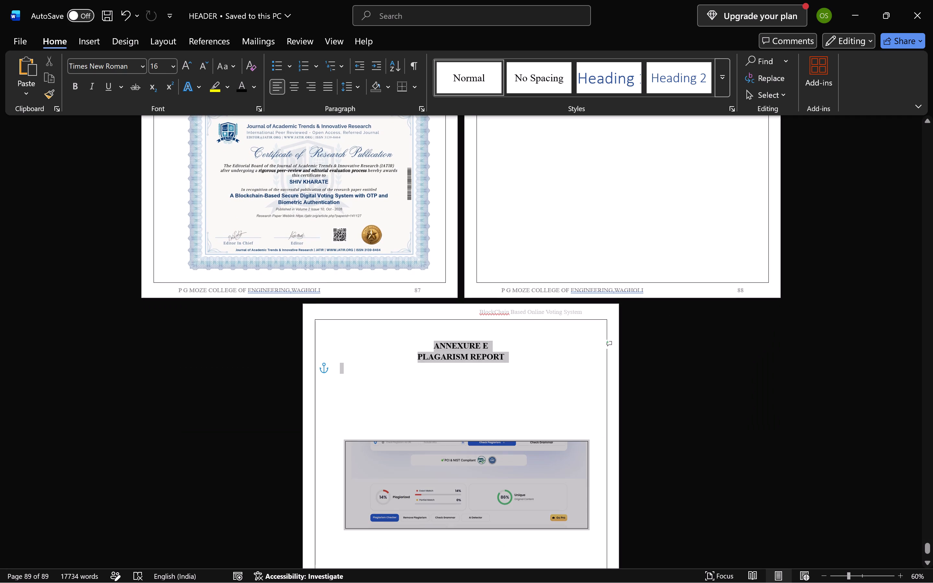
pyautogui.moveTo(583, 492); pyautogui.dragTo(585, 497)
pyautogui.hotkey('ctrl', 'c')
pyautogui.scroll(3, 585, 497)
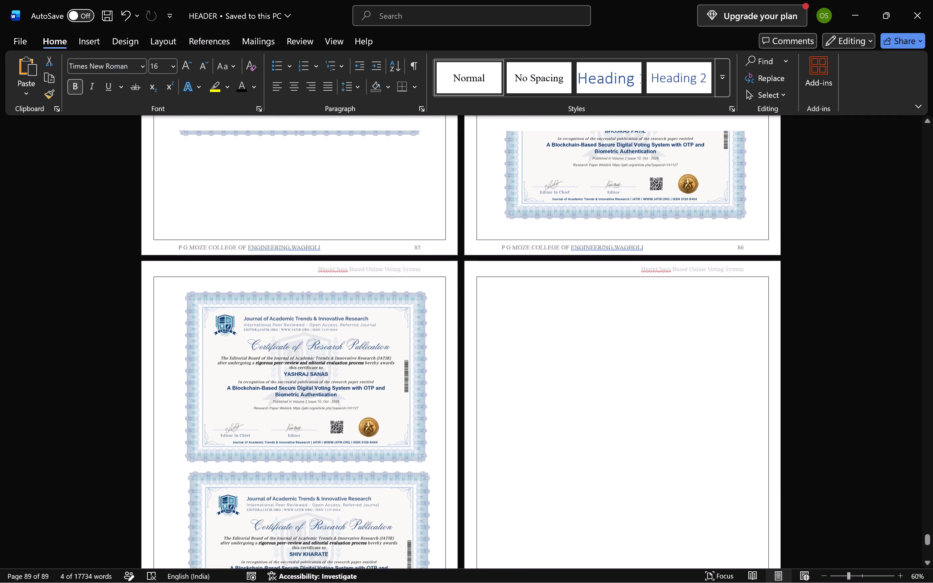
pyautogui.click(592, 371)
pyautogui.doubleClick(526, 321)
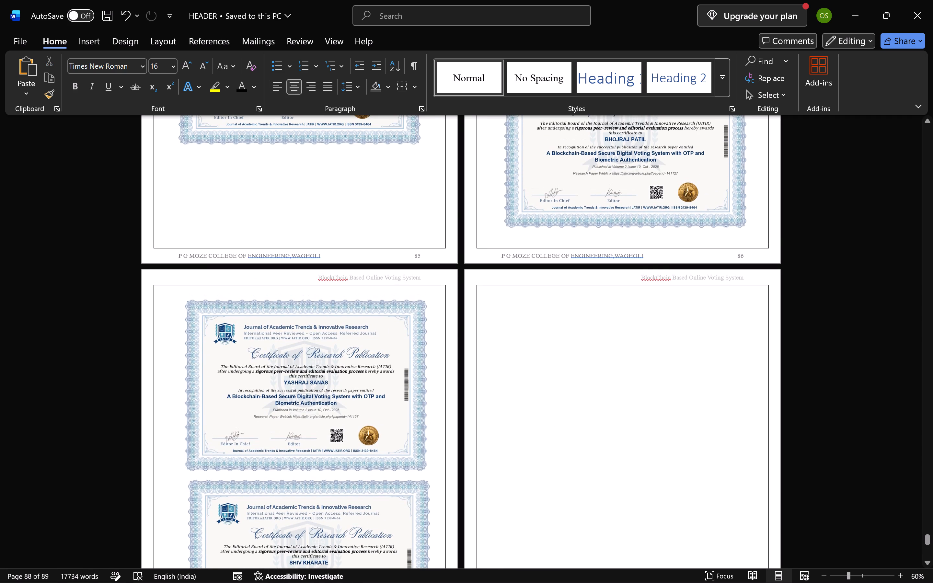
pyautogui.hotkey('ctrl', 'v')
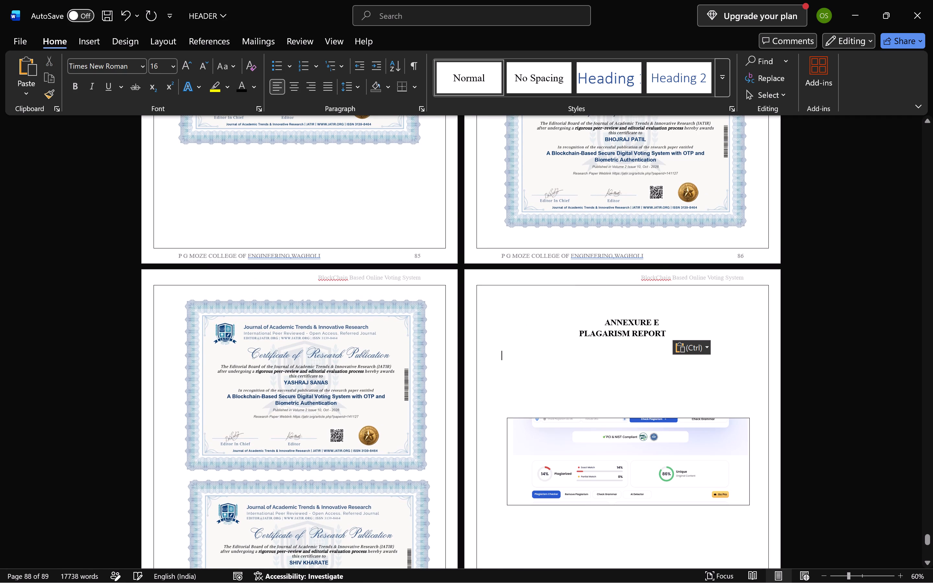
# Delete the original Annexure E screenshot, both heading lines and the leftover empty lines to remove page 89.
pyautogui.scroll(-3, 546, 315)
pyautogui.scroll(1, 546, 315)
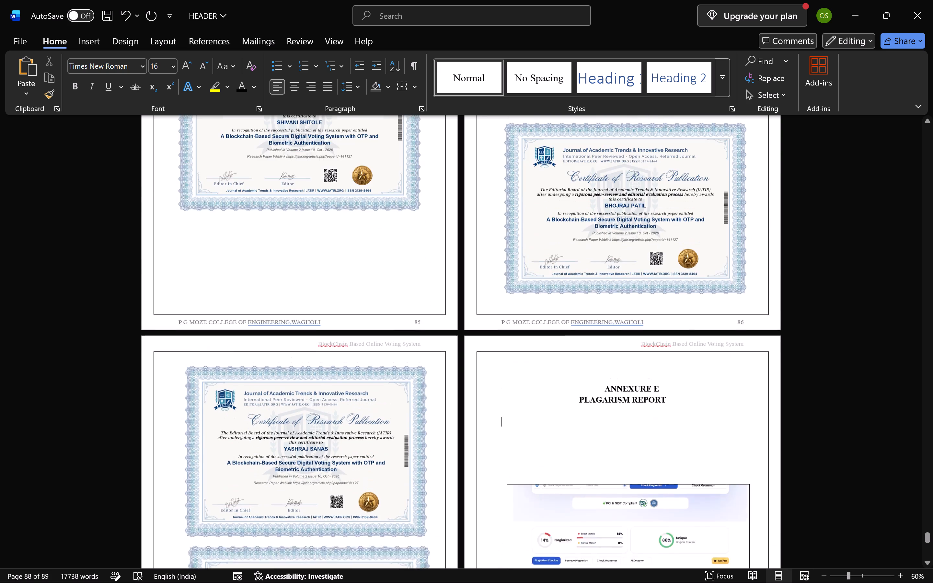
pyautogui.scroll(-4, 587, 531)
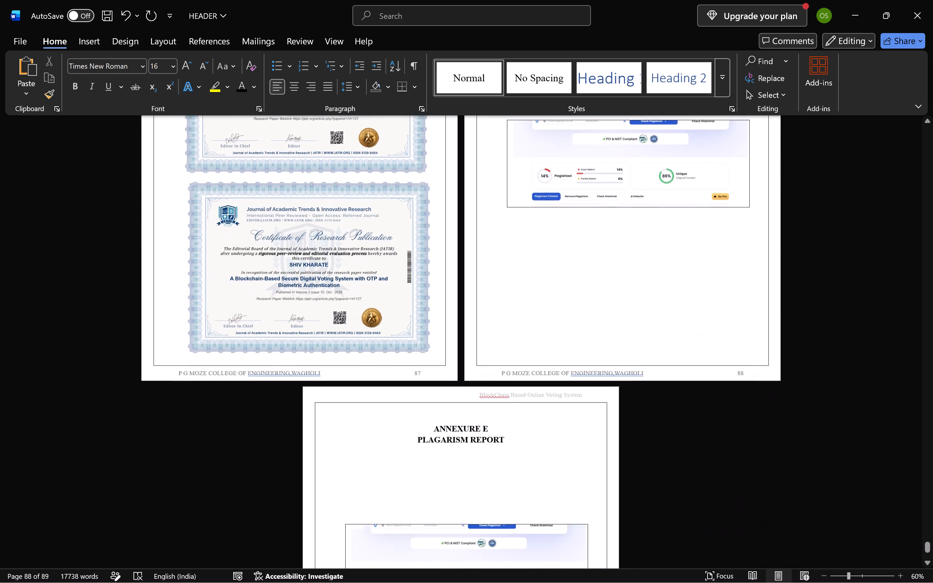
pyautogui.scroll(-2, 587, 531)
pyautogui.click(563, 360)
pyautogui.press('Delete')
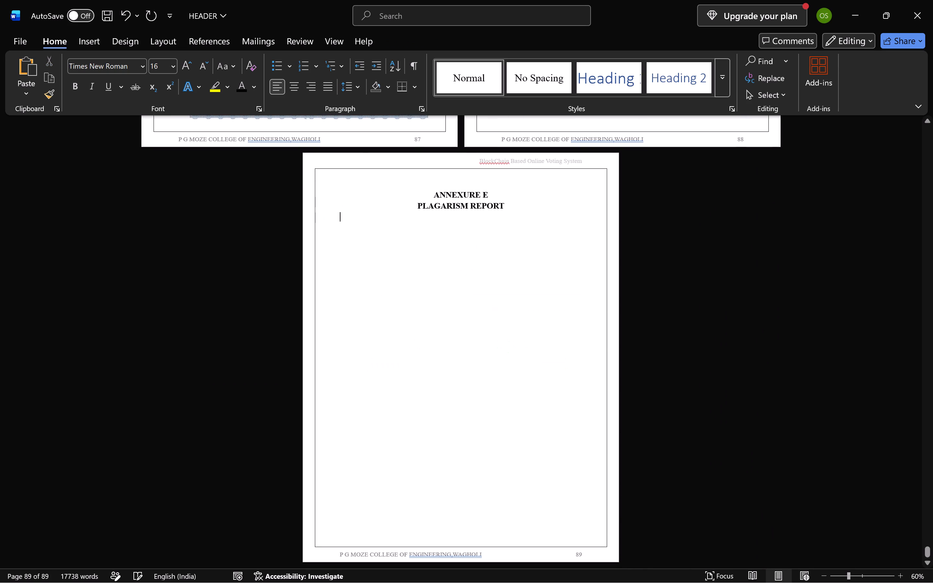
pyautogui.press('BackSpace')
pyautogui.press('BackSpace')
pyautogui.press('BackSpace')
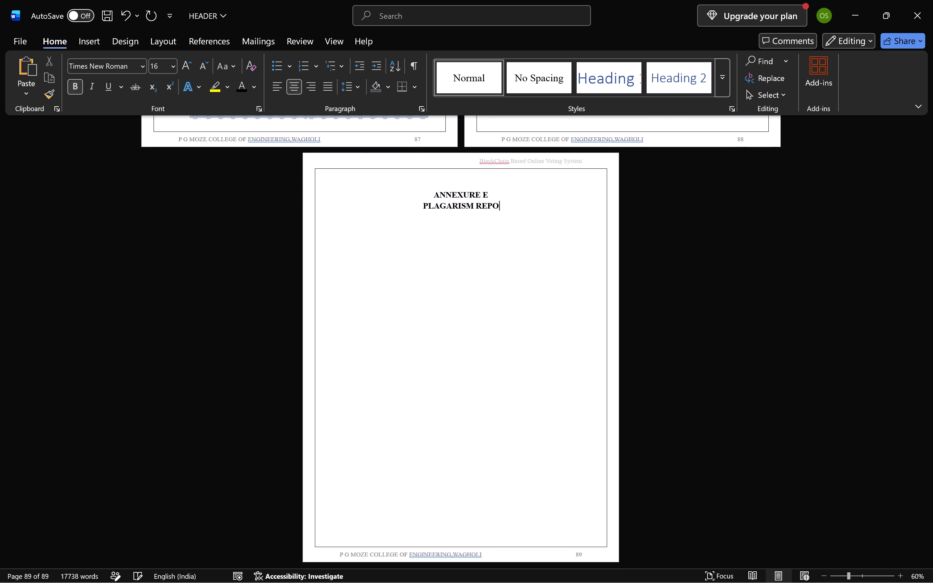
pyautogui.press('BackSpace')
pyautogui.press('BackSpace')
pyautogui.press('BackSpace')
pyautogui.press('BackSpace')
pyautogui.press('BackSpace')
pyautogui.press('BackSpace')
pyautogui.press('BackSpace')
pyautogui.hotkey('ctrl', 'BackSpace')
pyautogui.hotkey('ctrl', 'BackSpace')
pyautogui.hotkey('ctrl', 'BackSpace')
pyautogui.hotkey('ctrl', 'BackSpace')
pyautogui.hotkey('ctrl', 'BackSpace')
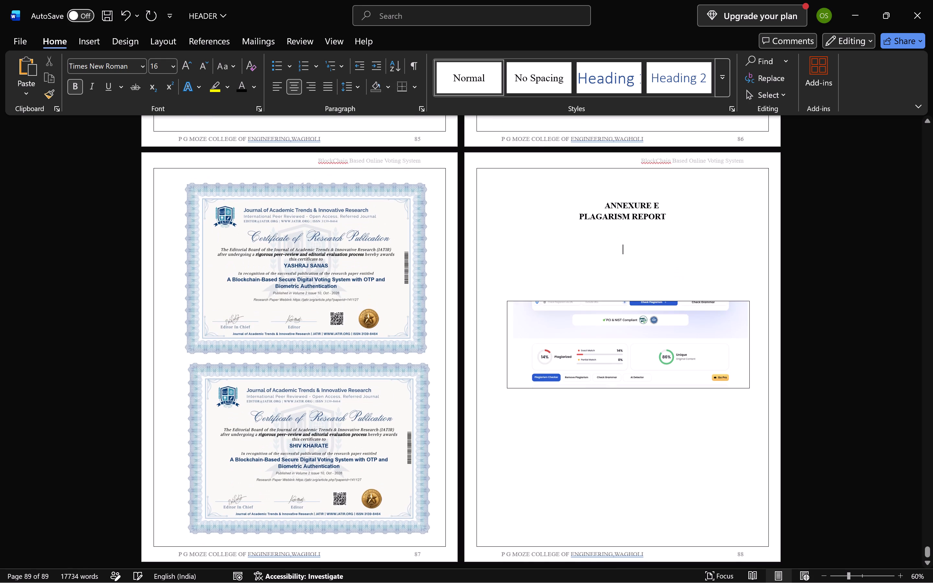
# Remove the empty line above the ANNEXURE E heading on page 88.
pyautogui.click(603, 225)
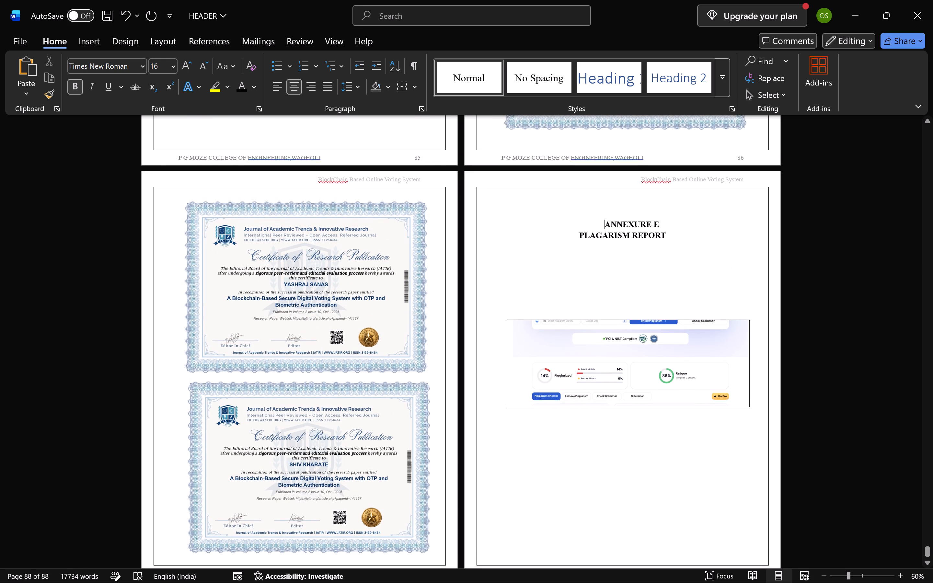
pyautogui.press('BackSpace')
pyautogui.press('BackSpace')
pyautogui.press('BackSpace')
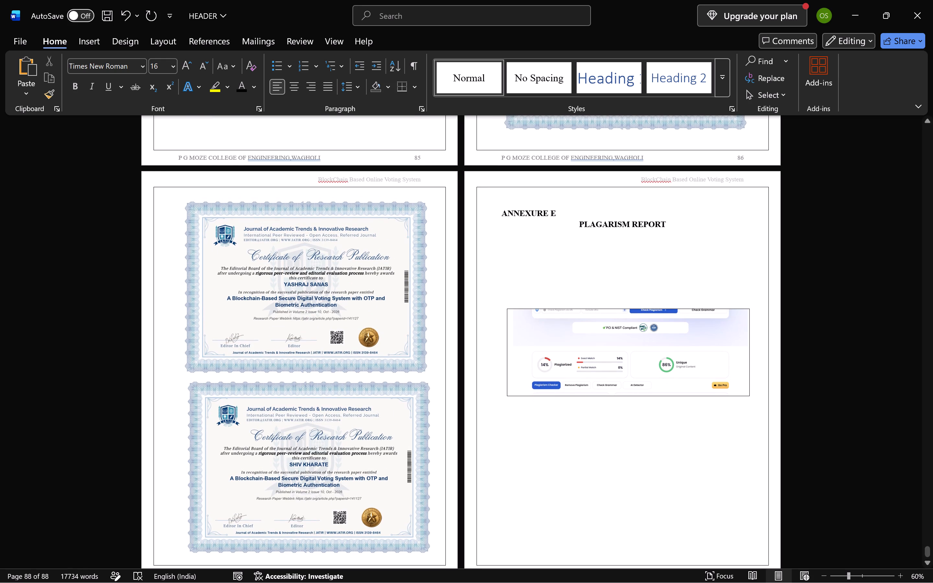
# Centre the ANNEXURE E heading above PLAGARISM REPORT on page 88 and save the report.
pyautogui.click(294, 82)
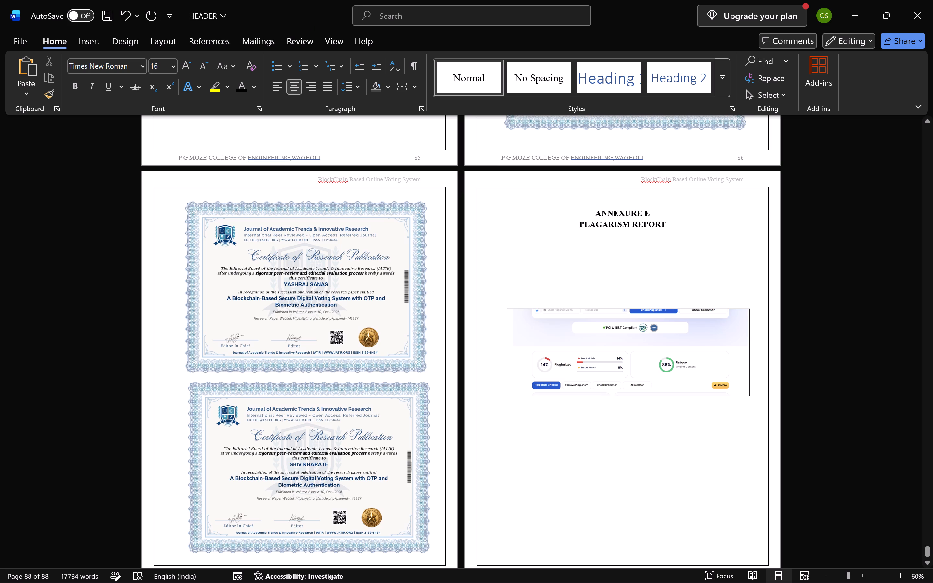
pyautogui.scroll(-1, 615, 349)
pyautogui.click(634, 444)
pyautogui.hotkey('ctrl', 's')
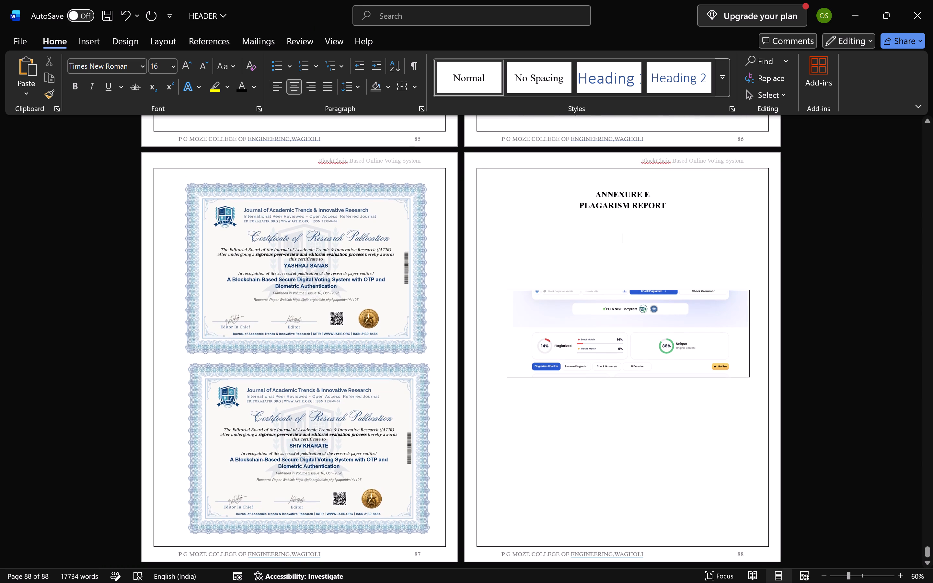
# Push the two-line CHAPTER 9 heading from the bottom of page 66 to the top of page 67 with empty lines.
pyautogui.scroll(3, 634, 444)
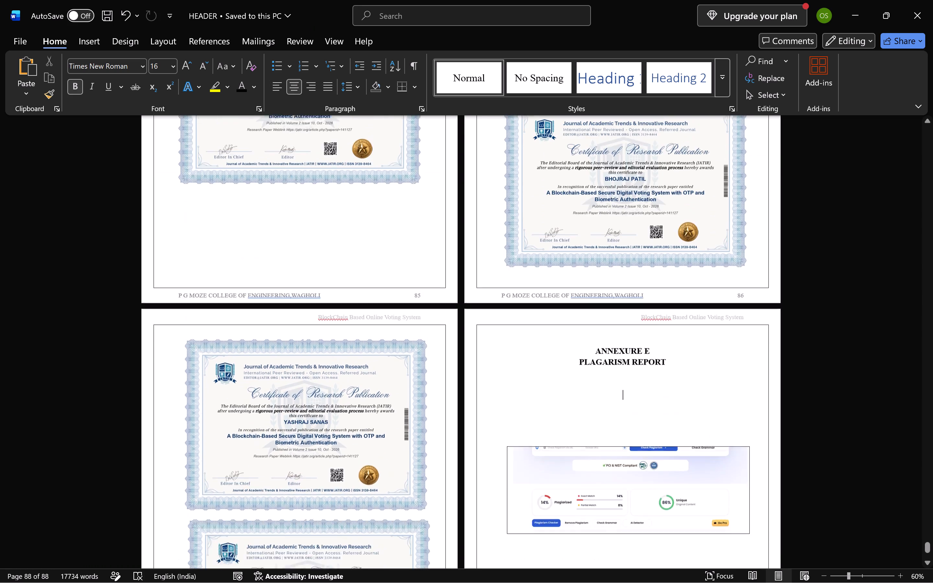
pyautogui.scroll(4, 634, 444)
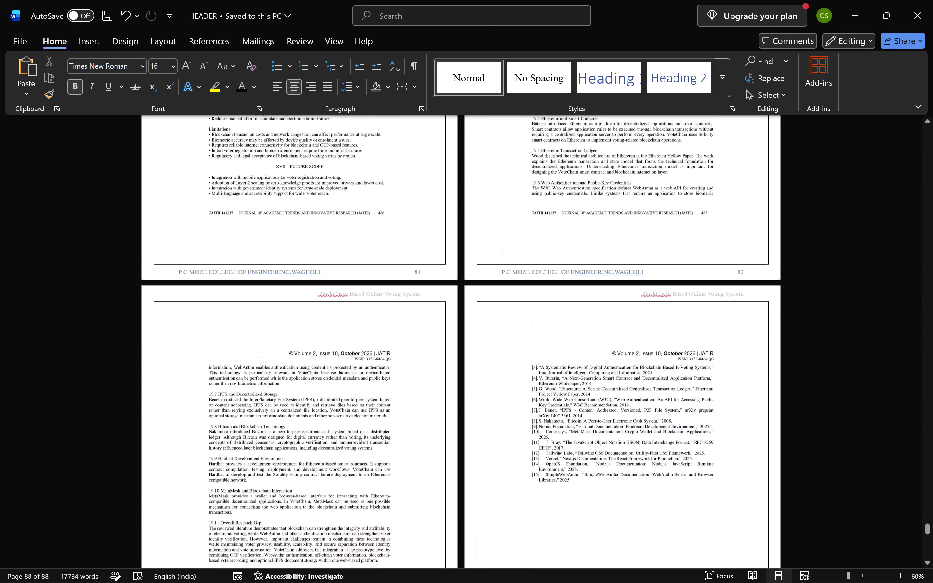
pyautogui.scroll(4, 634, 444)
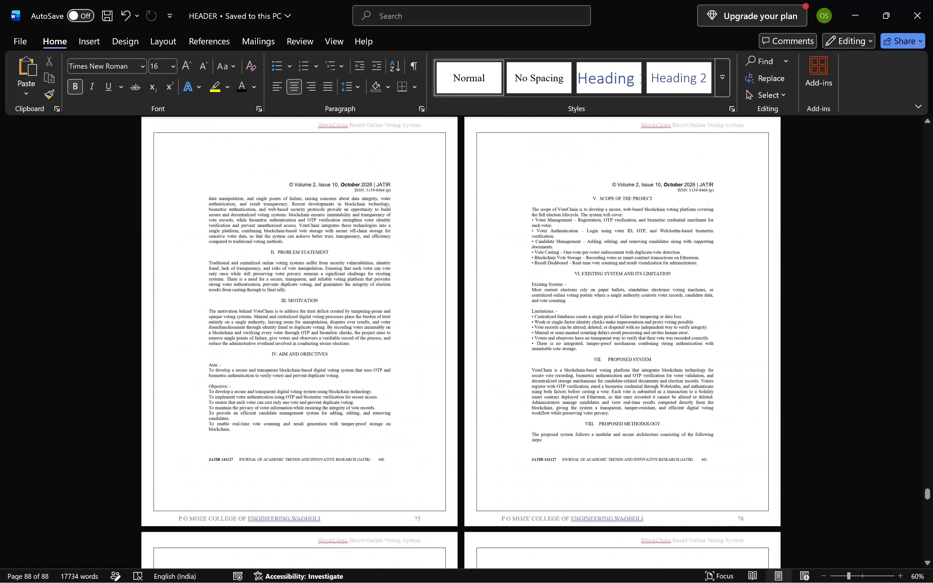
pyautogui.scroll(3, 634, 444)
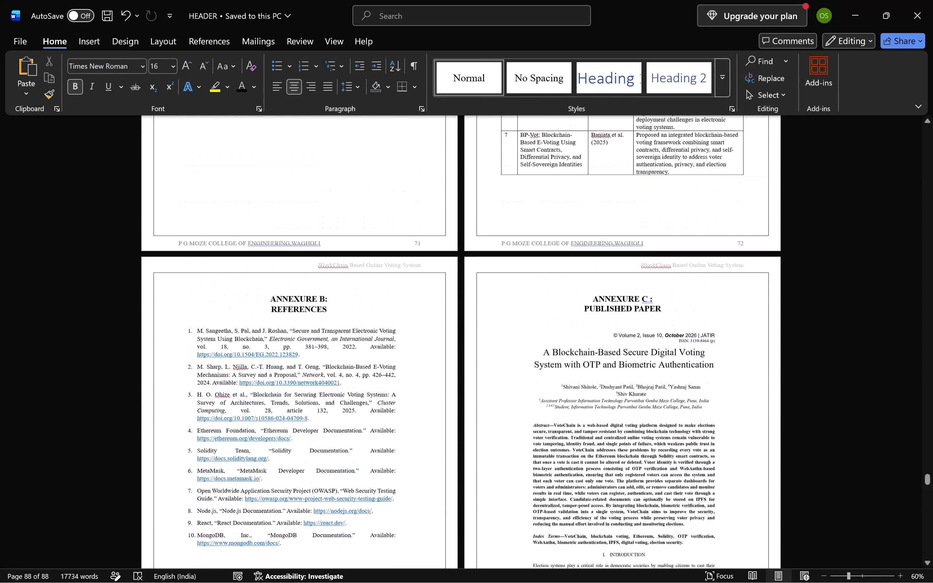
pyautogui.scroll(3, 634, 444)
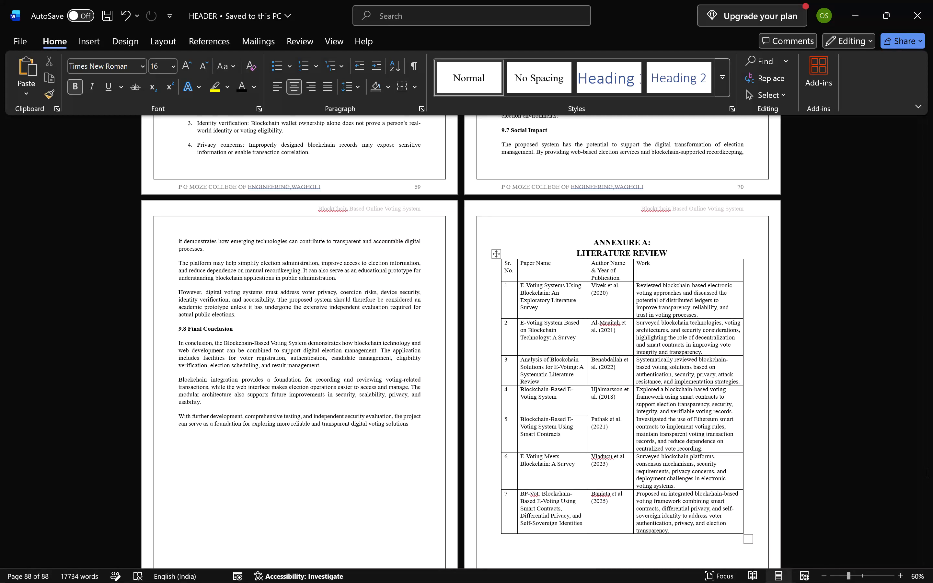
pyautogui.scroll(1, 634, 444)
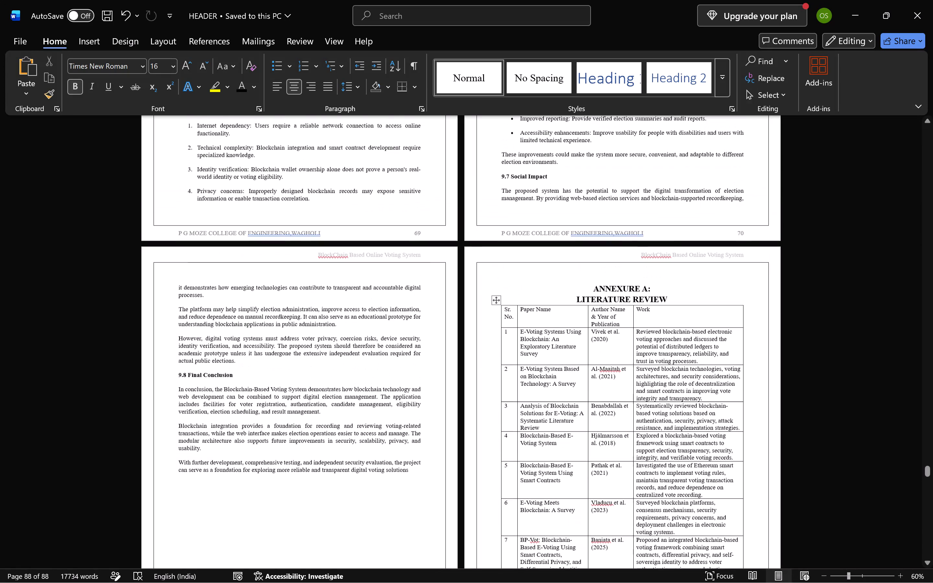
pyautogui.scroll(6, 634, 444)
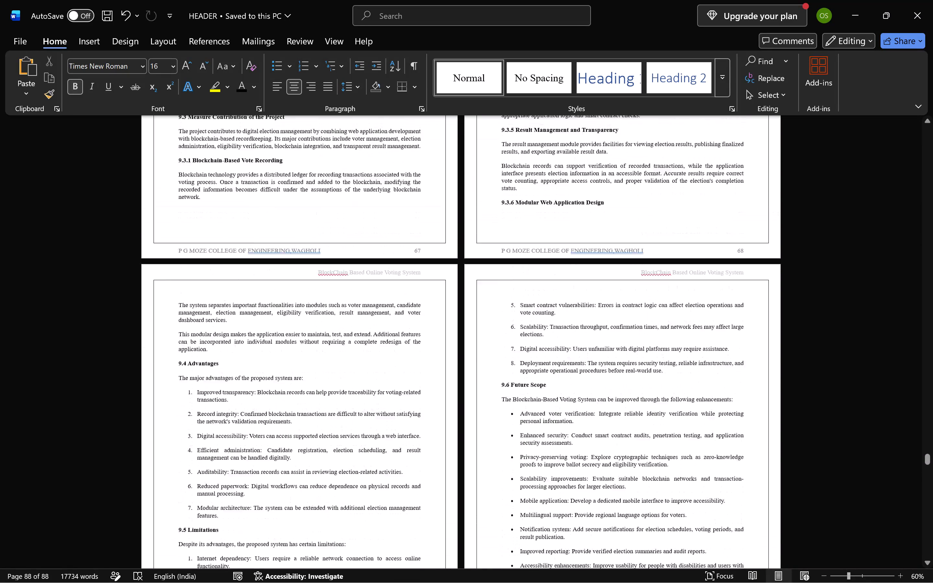
pyautogui.scroll(5, 634, 444)
pyautogui.scroll(-1, 634, 444)
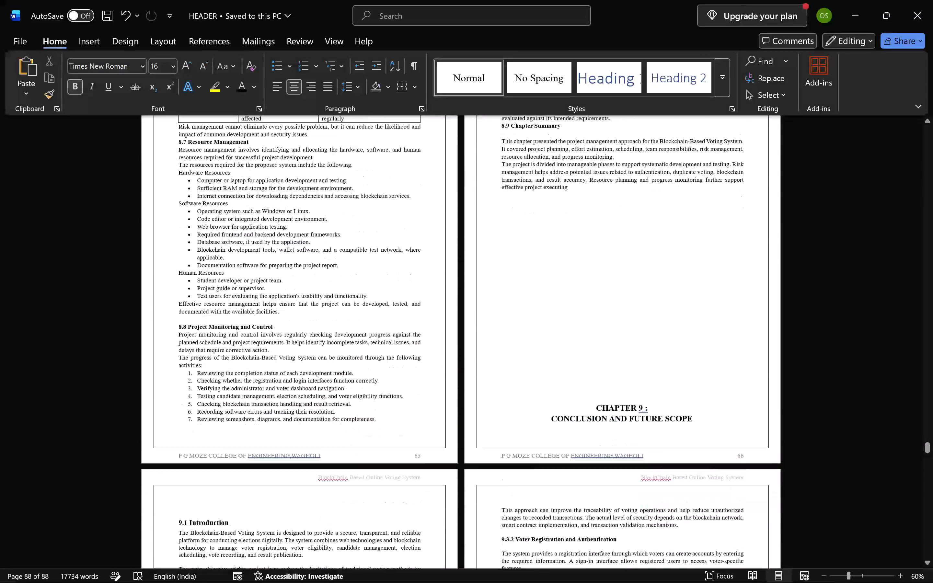
pyautogui.scroll(-1, 634, 444)
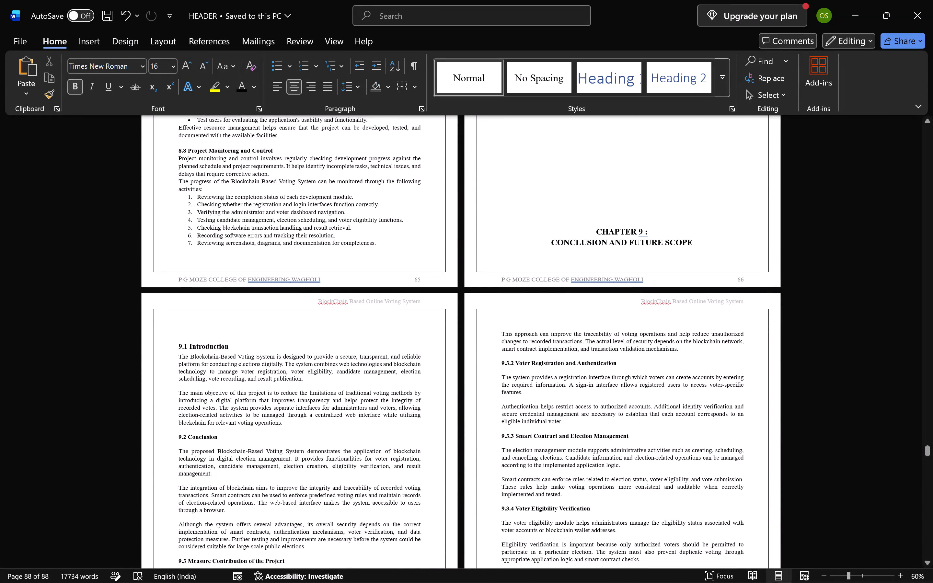
pyautogui.click(594, 230)
pyautogui.press('Return')
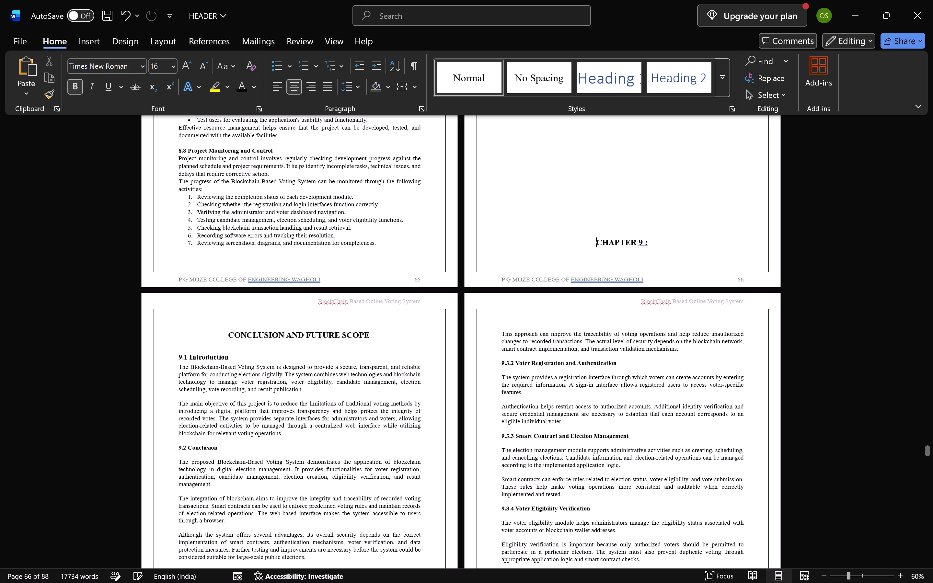
pyautogui.press('Return')
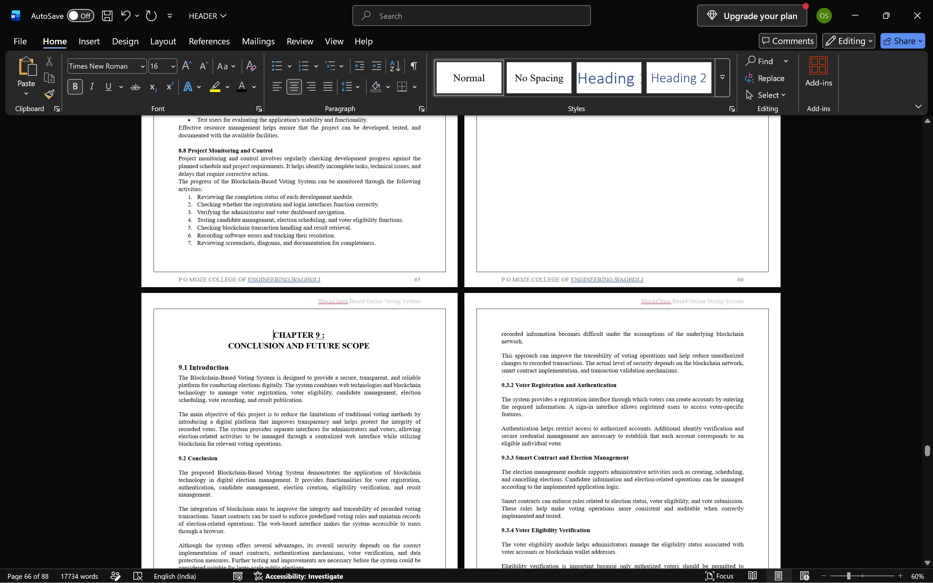
# Delete AND FUTURE SCOPE from the Chapter 9 title so it reads CONCLUSION.
pyautogui.click(371, 347)
pyautogui.moveTo(374, 347); pyautogui.dragTo(290, 352)
pyautogui.moveTo(290, 352); pyautogui.dragTo(286, 349)
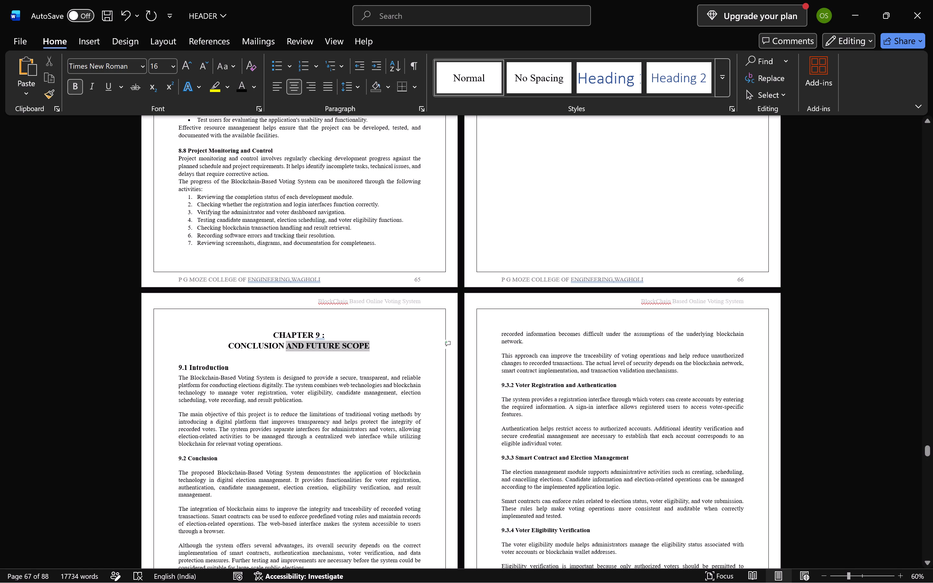
pyautogui.moveTo(286, 349); pyautogui.dragTo(287, 349)
pyautogui.press('BackSpace')
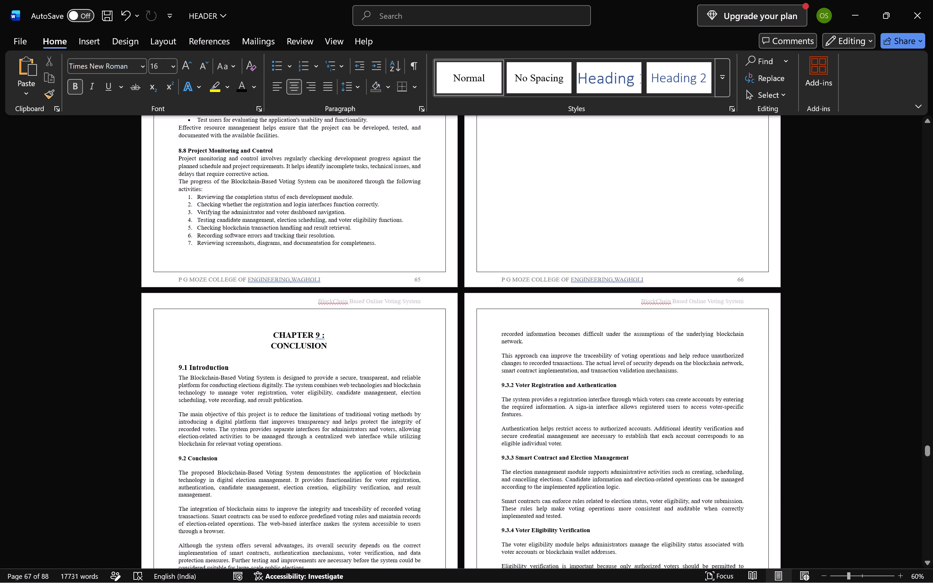
# Review the Chapter 9 pages and the annexures that follow, checking section headings and page layout.
pyautogui.scroll(-7, 556, 429)
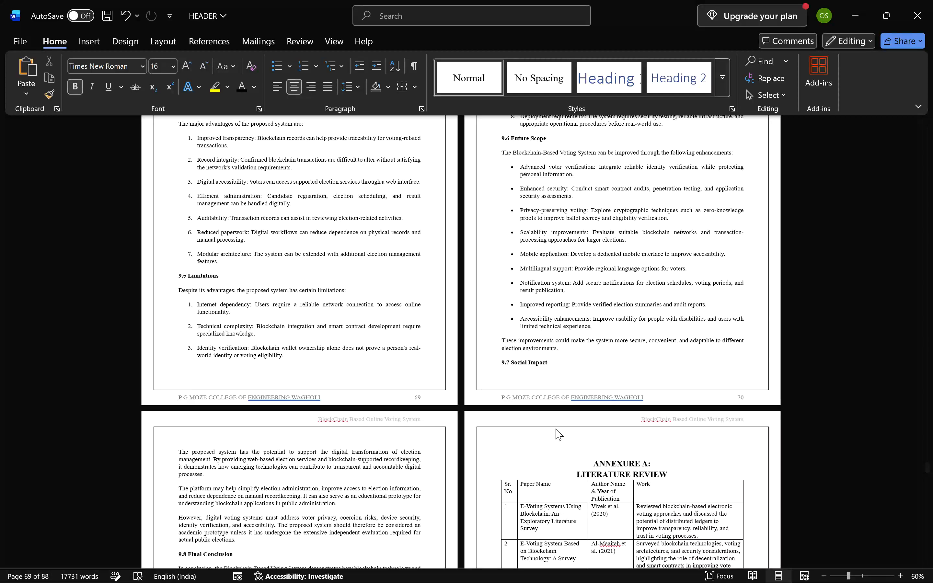
pyautogui.scroll(2, 556, 429)
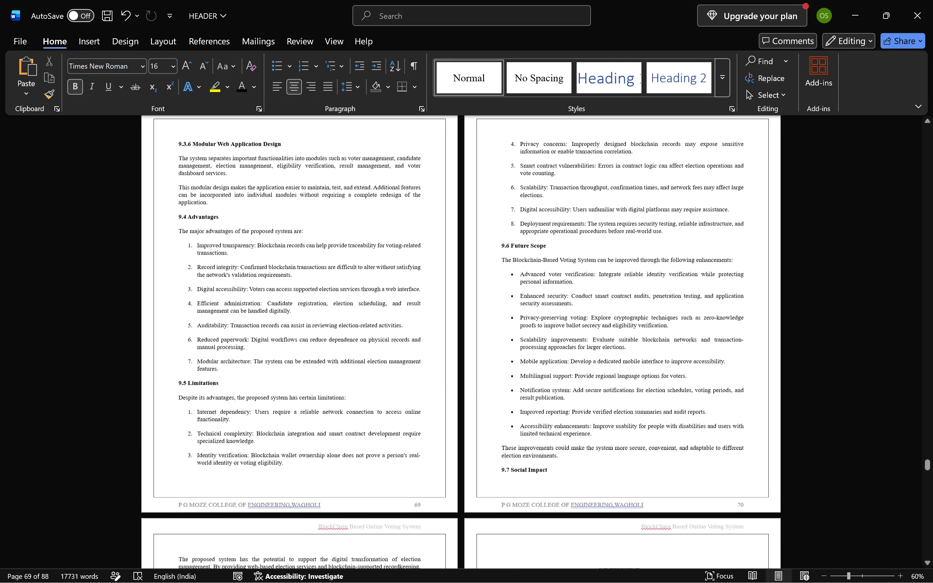
pyautogui.scroll(4, 556, 429)
pyautogui.scroll(-1, 556, 429)
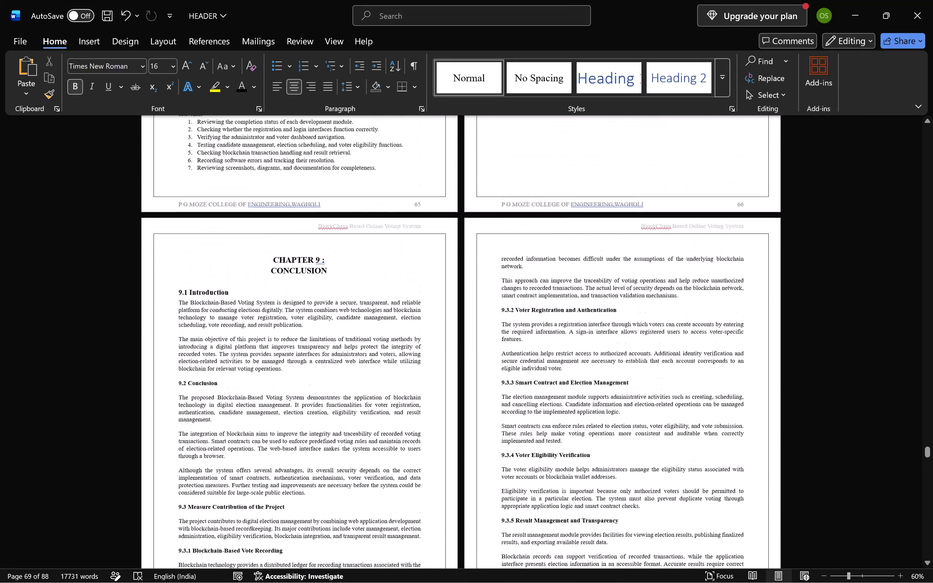
pyautogui.scroll(-4, 556, 429)
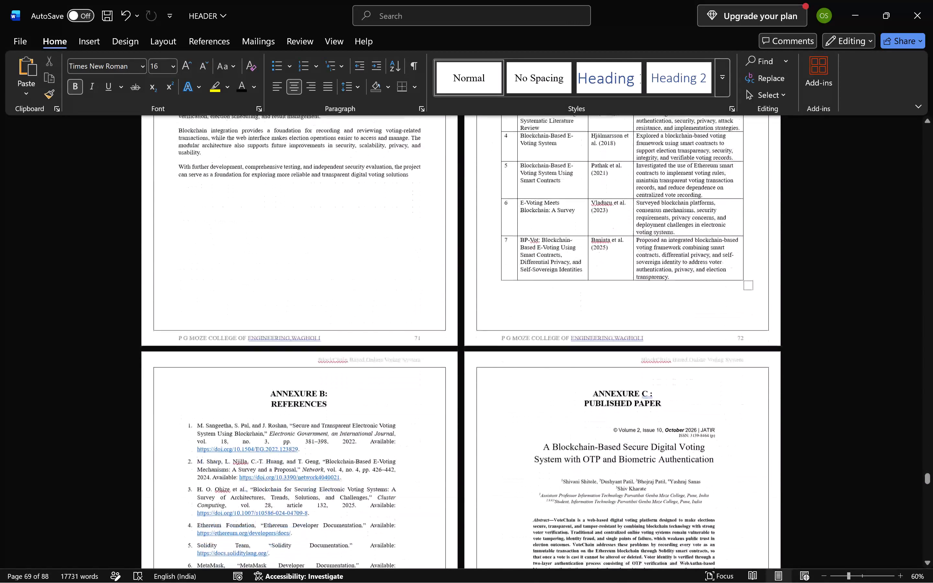
pyautogui.scroll(-4, 556, 429)
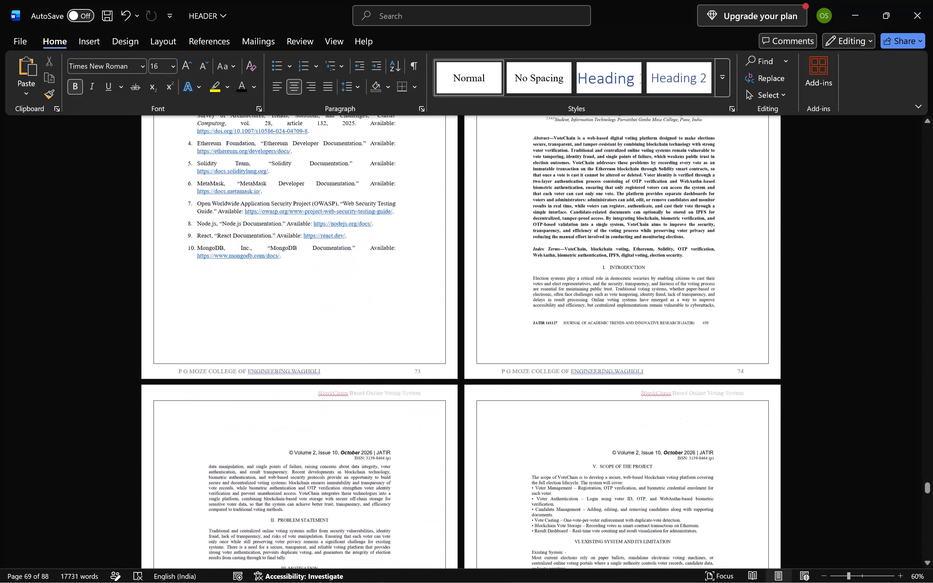
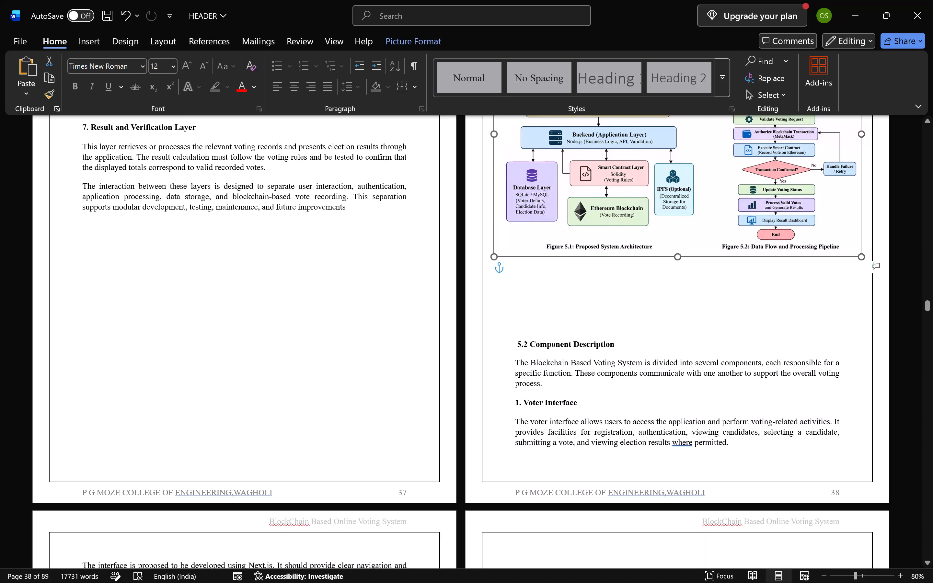
# Delete empty lines above the 5.2 Component Description heading on page 38 to close the gap below the figures, and save the report.
pyautogui.click(516, 345)
pyautogui.press('BackSpace')
pyautogui.press('BackSpace')
pyautogui.press('BackSpace')
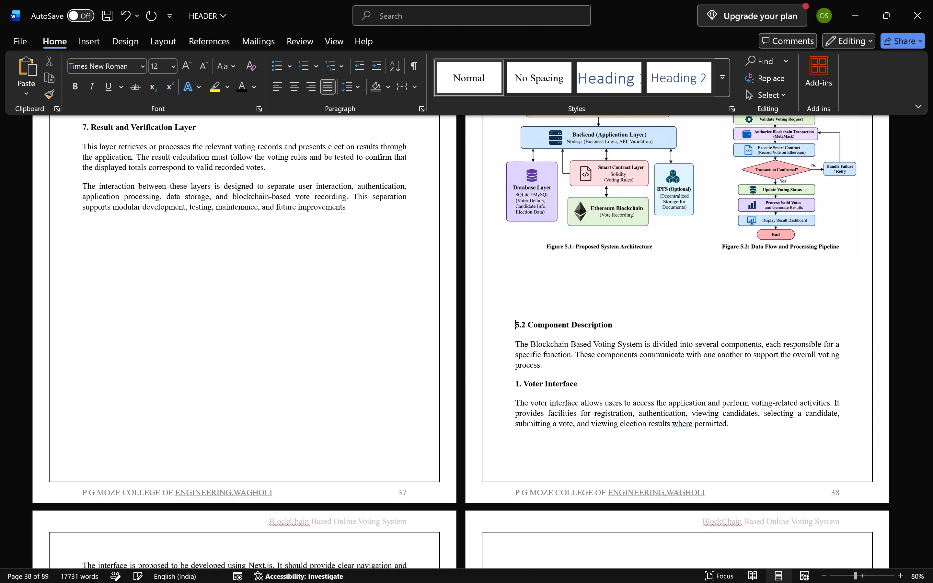
pyautogui.press('BackSpace')
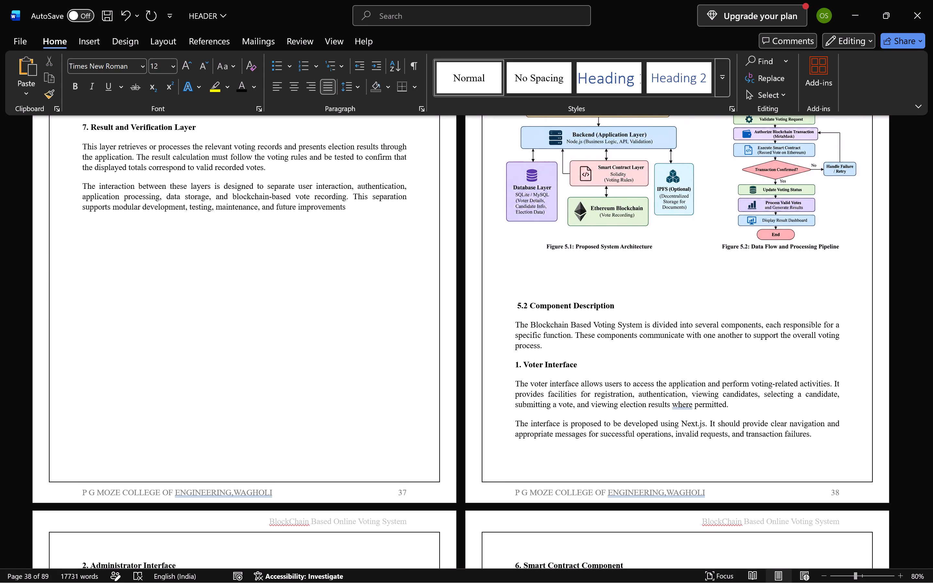
pyautogui.scroll(-2, 516, 345)
pyautogui.hotkey('ctrl', 's')
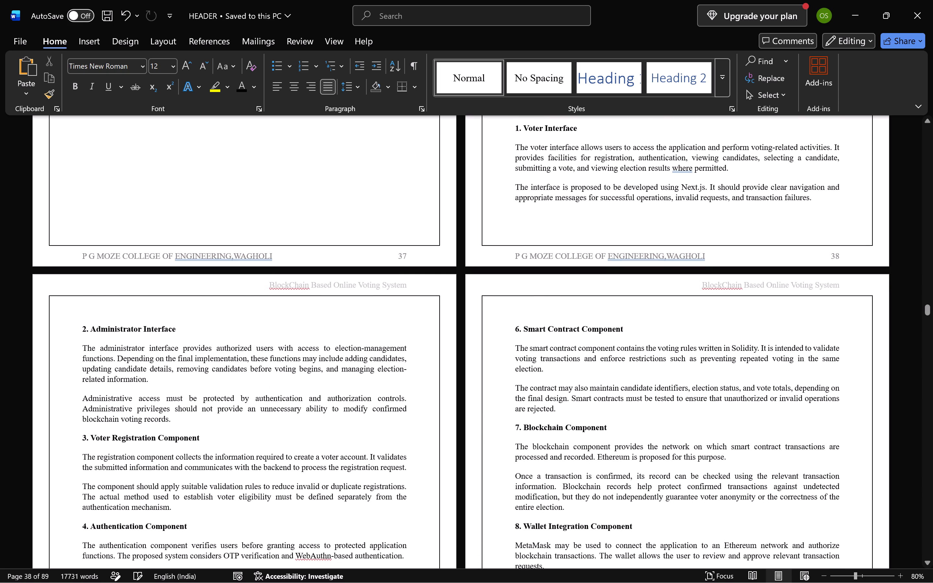
# Review the pages from Chapter 5 through Annexure B, checking headings, figures, tables and page layout.
pyautogui.scroll(-6, 642, 438)
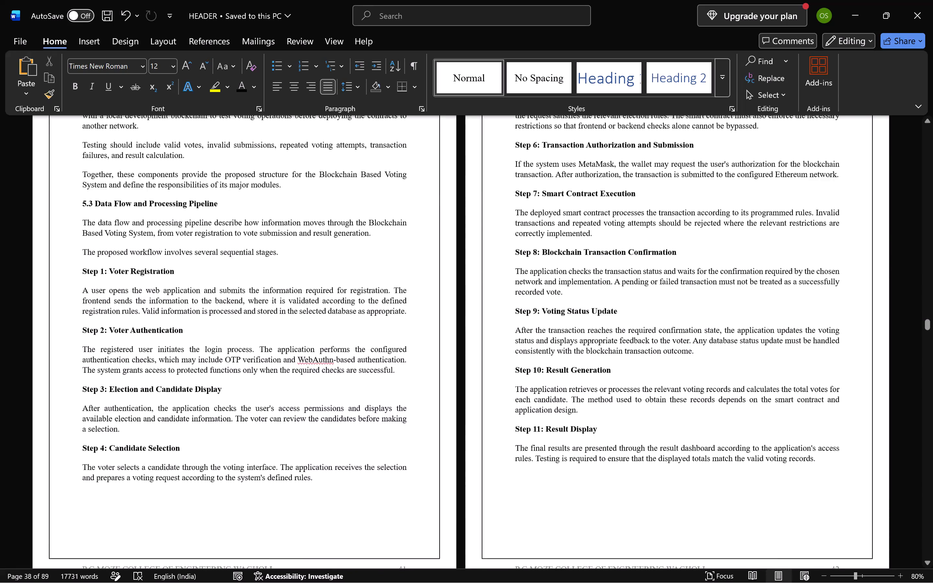
pyautogui.scroll(-5, 642, 438)
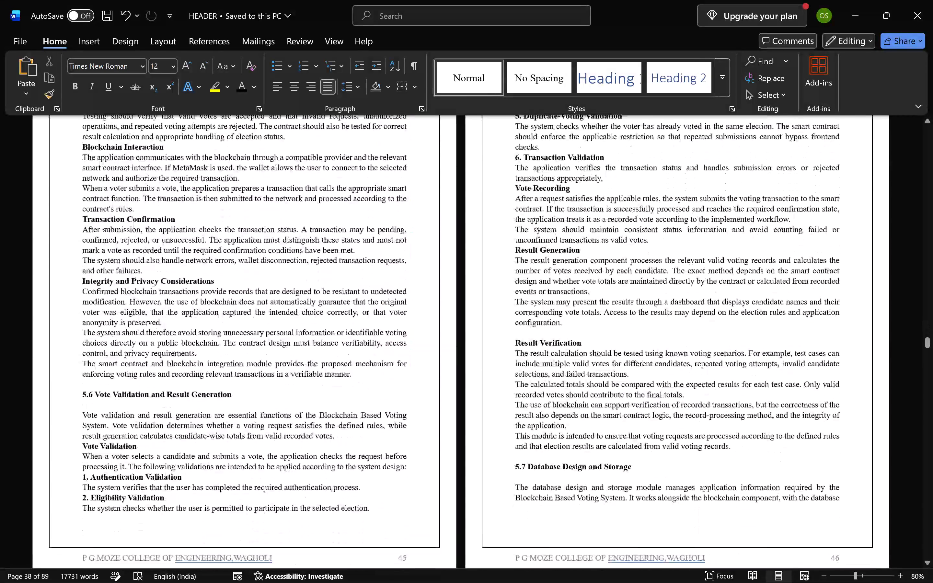
pyautogui.scroll(-6, 642, 438)
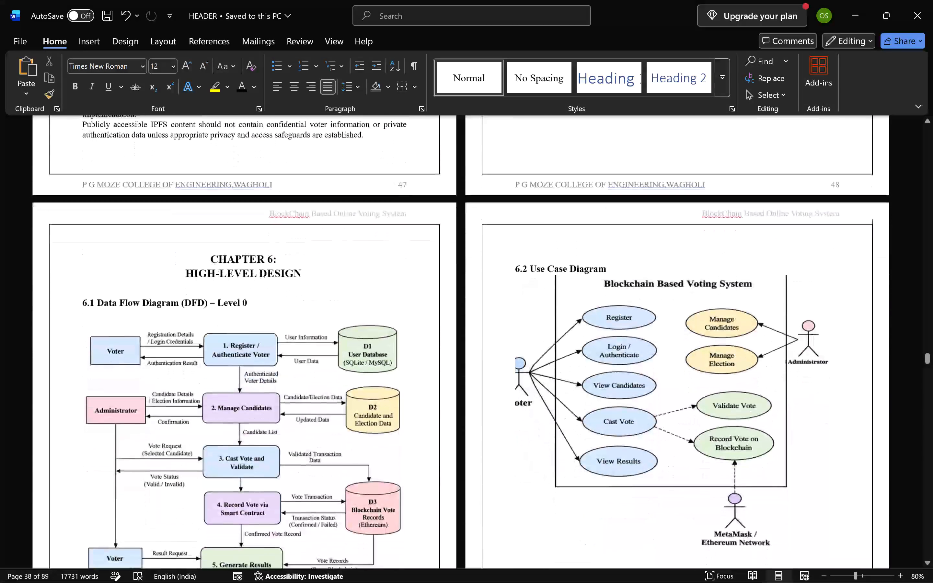
pyautogui.scroll(-6, 642, 438)
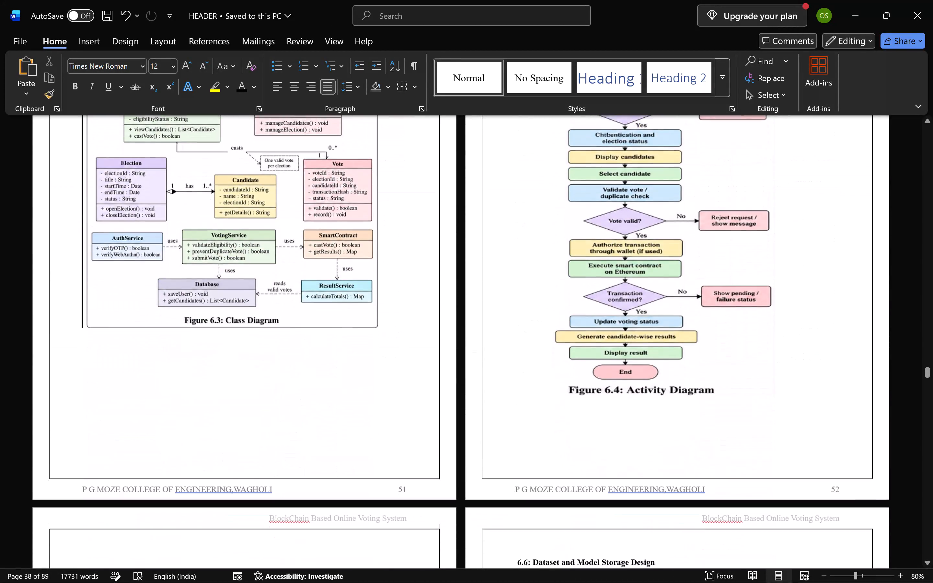
pyautogui.scroll(-4, 642, 438)
pyautogui.scroll(1, 642, 438)
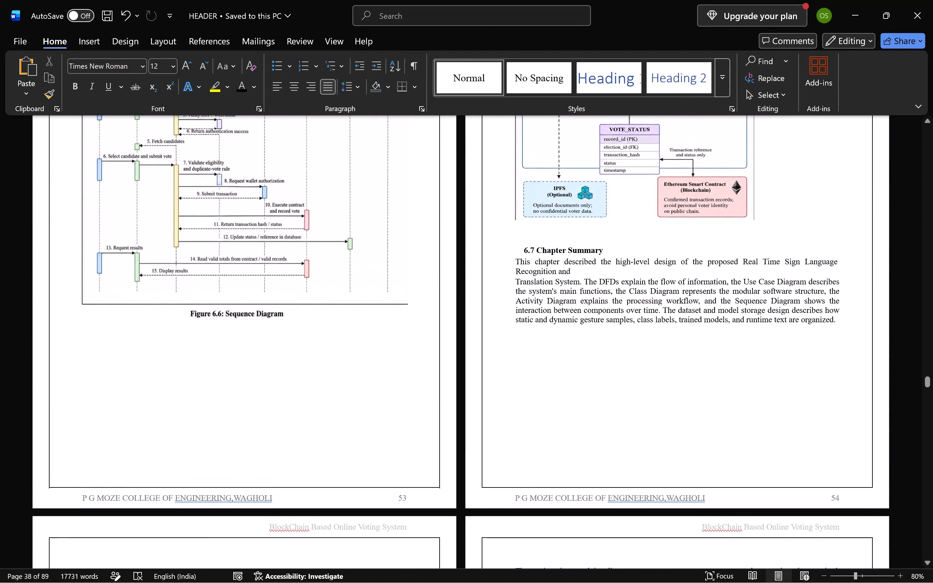
pyautogui.scroll(-2, 546, 314)
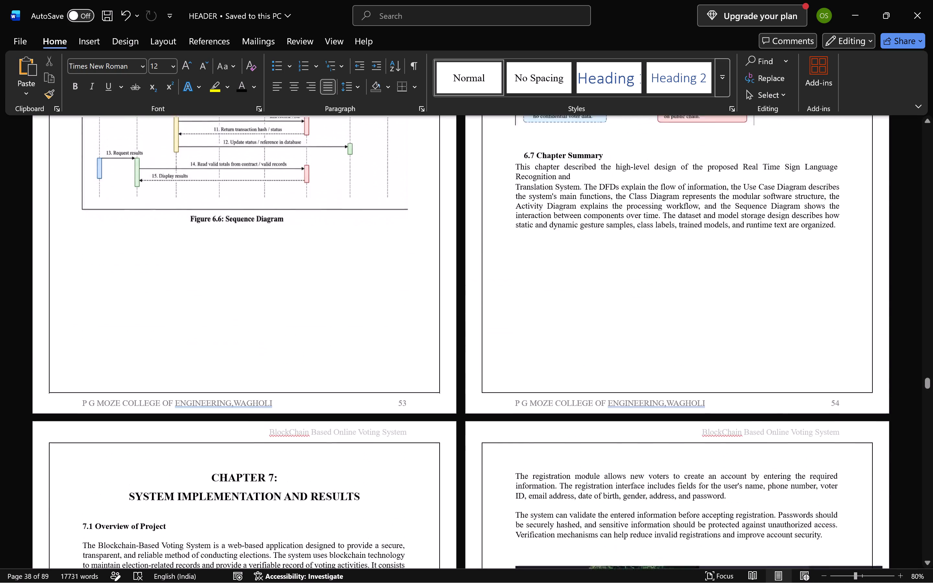
pyautogui.scroll(-17, 546, 314)
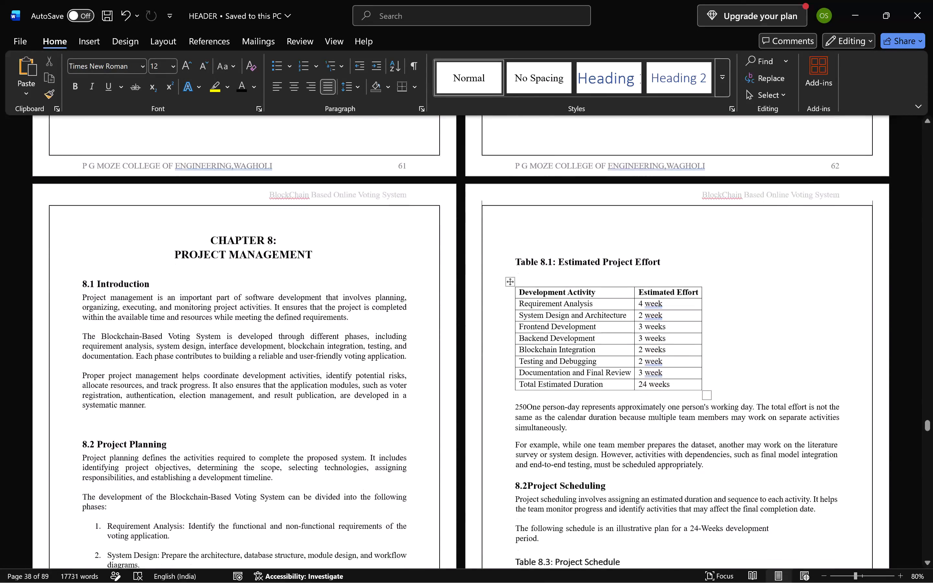
pyautogui.scroll(-4, 546, 314)
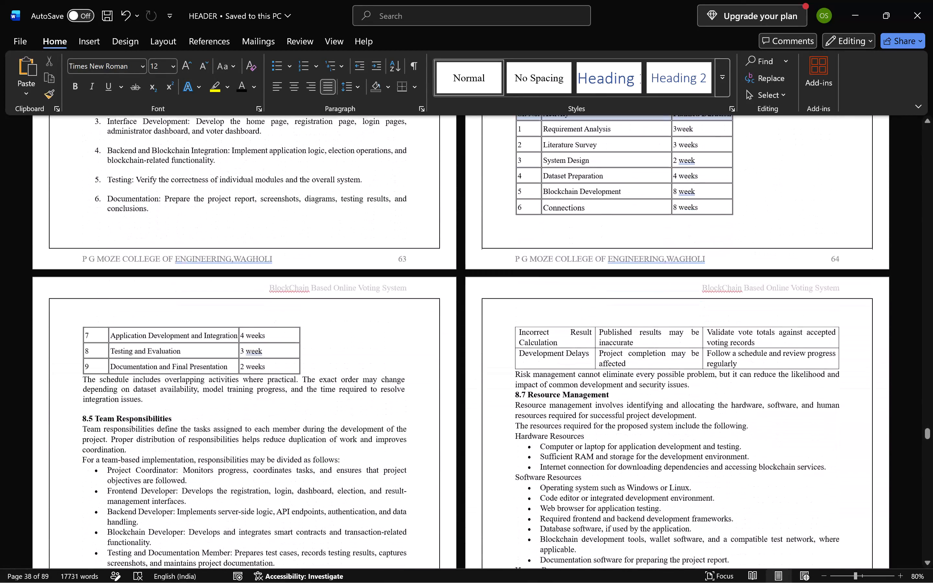
pyautogui.scroll(-3, 546, 314)
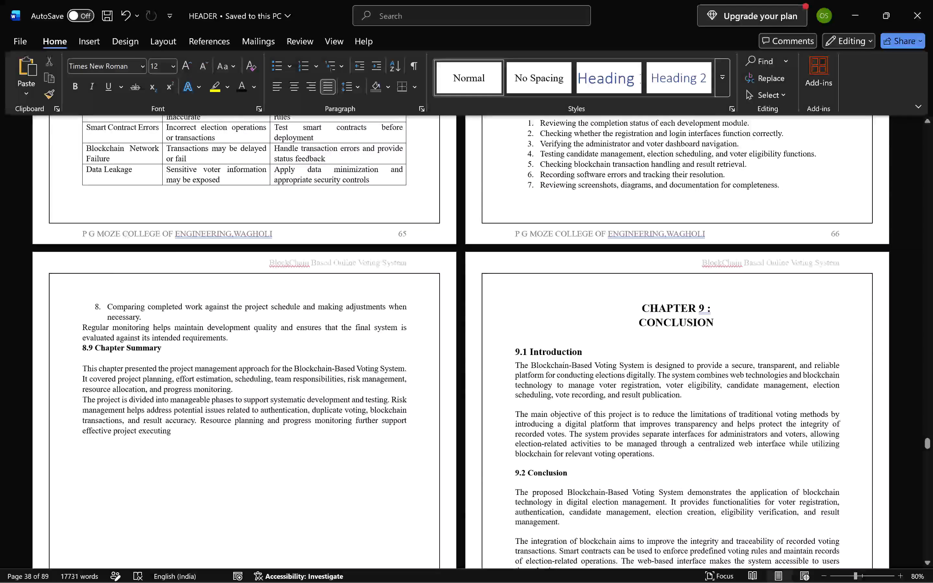
pyautogui.scroll(-2, 546, 314)
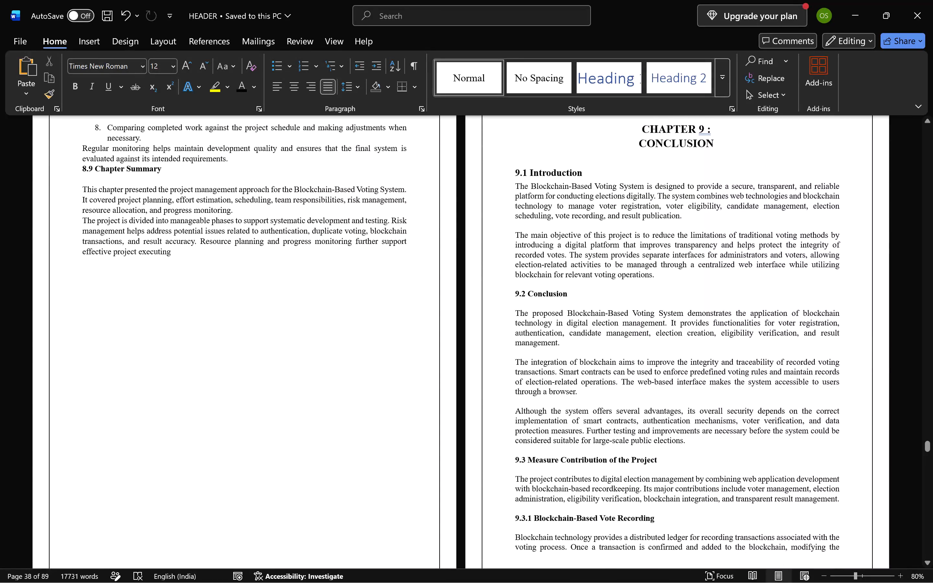
pyautogui.scroll(1, 546, 314)
pyautogui.scroll(-3, 546, 314)
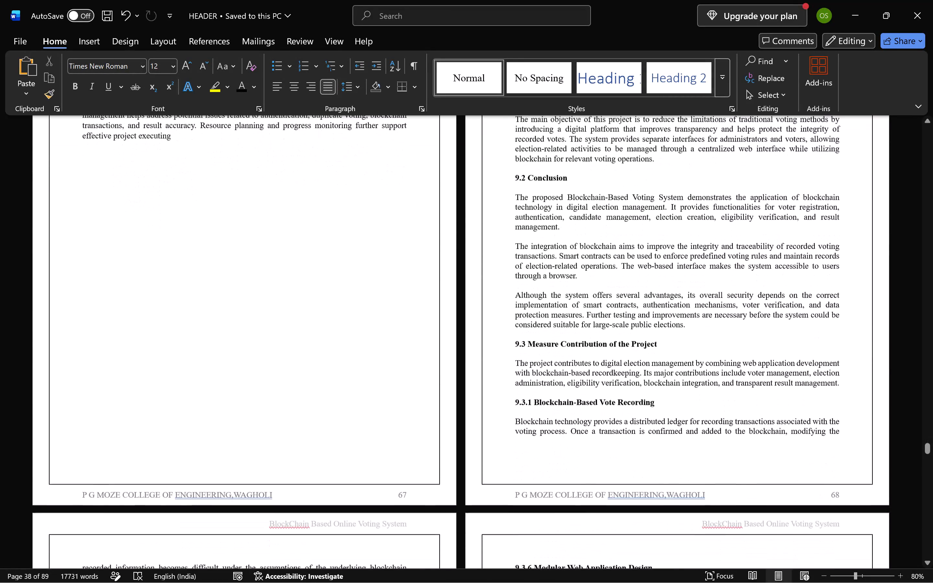
pyautogui.scroll(-6, 546, 314)
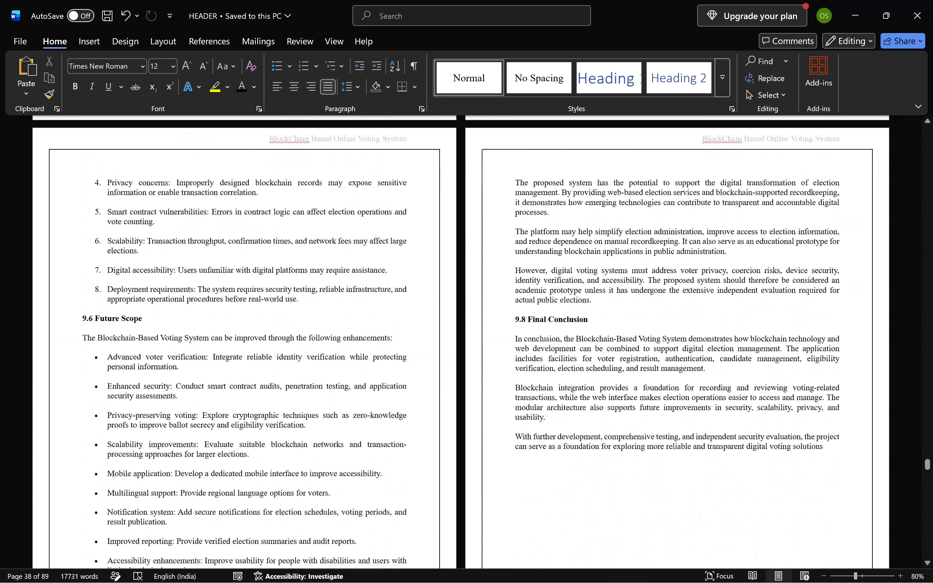
pyautogui.scroll(-4, 546, 314)
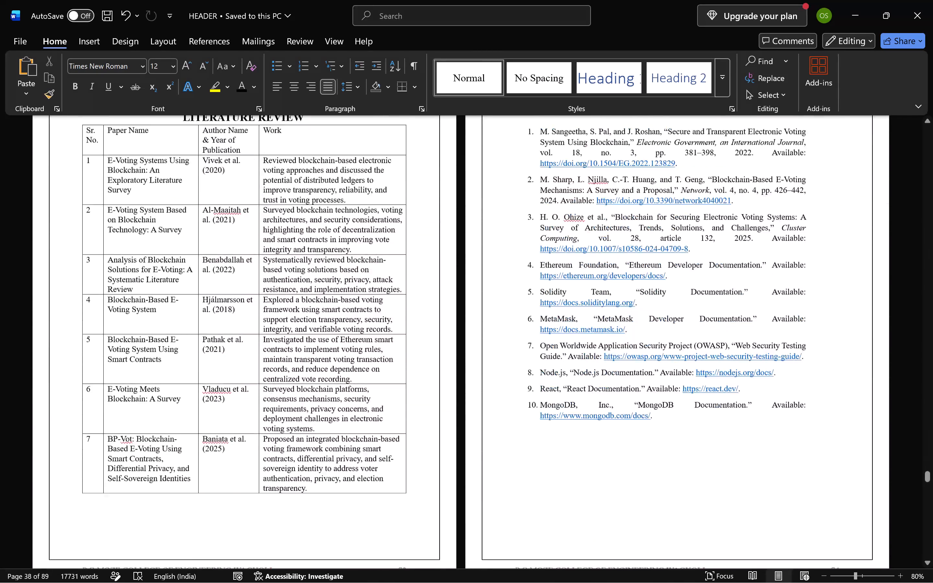
pyautogui.scroll(-1, 546, 314)
# Change all ten numbered references under ANNEXURE B: REFERENCES on page 74 from justified to left alignment.
pyautogui.scroll(3, 546, 314)
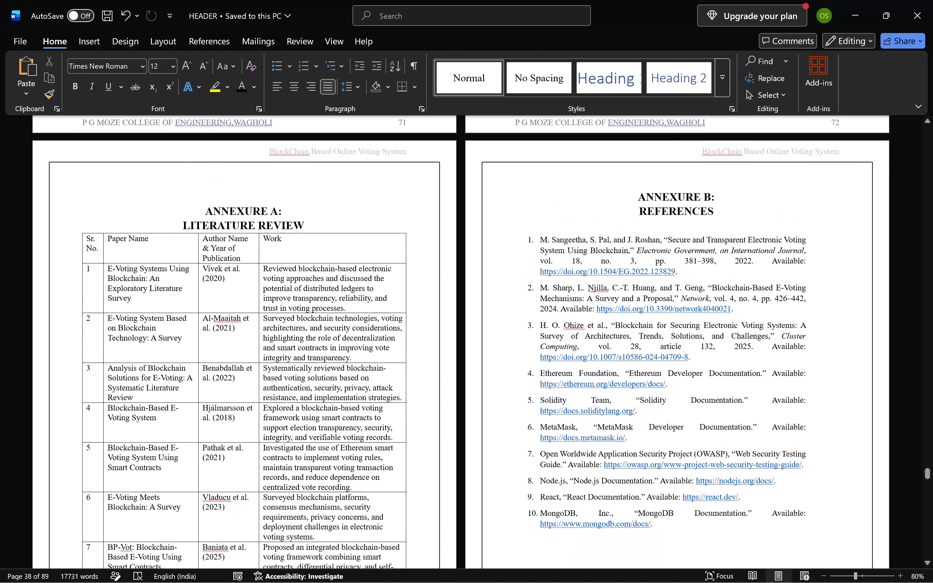
pyautogui.click(673, 355)
pyautogui.click(712, 382)
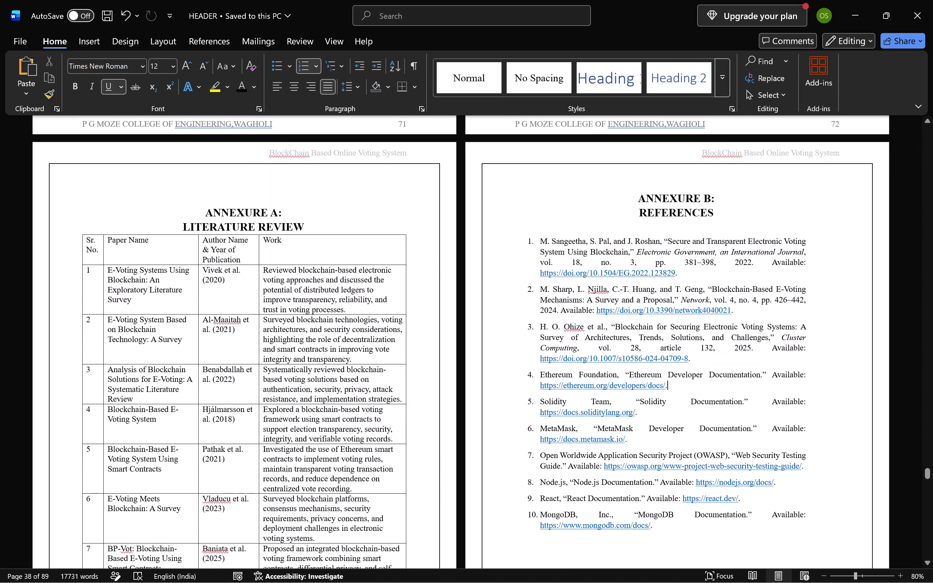
pyautogui.moveTo(809, 516); pyautogui.dragTo(604, 291)
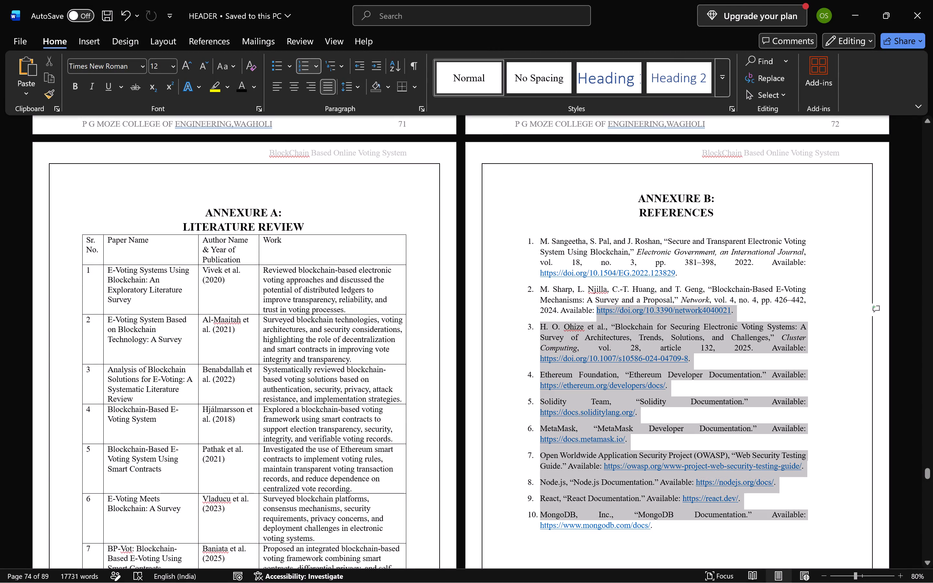
pyautogui.moveTo(604, 291); pyautogui.dragTo(534, 236)
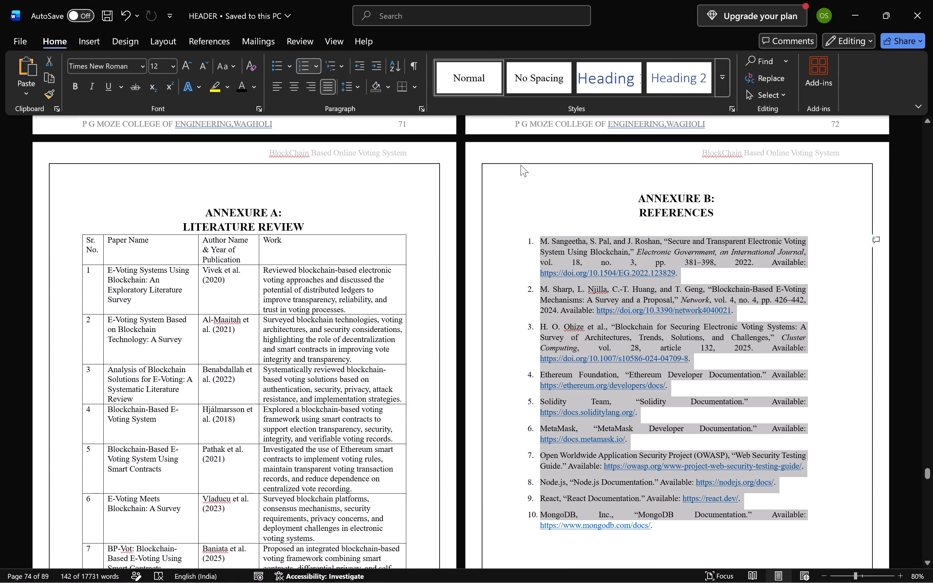
pyautogui.click(328, 86)
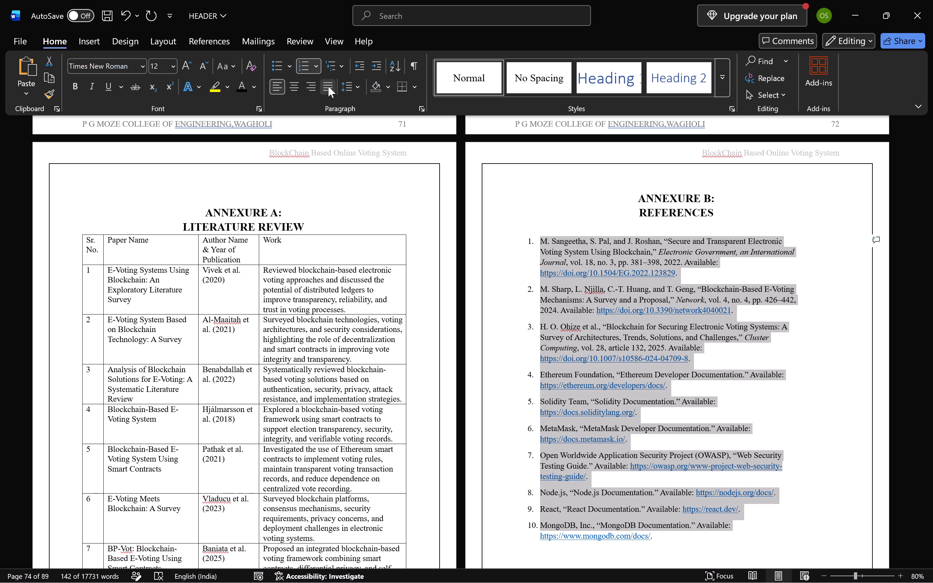
pyautogui.click(800, 381)
# Check the remaining annexure pages through the plagiarism report image on the last page, and save the report.
pyautogui.scroll(-3, 800, 381)
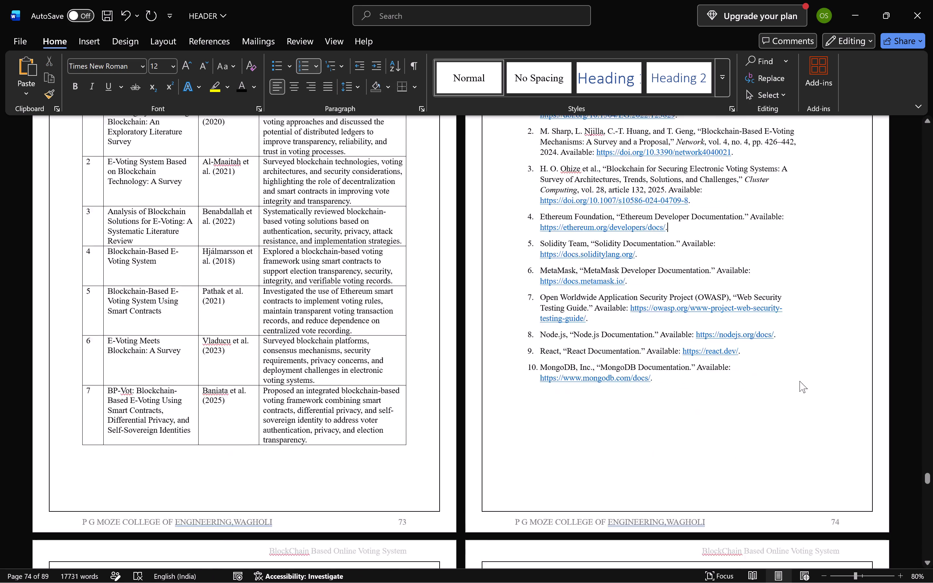
pyautogui.scroll(-8, 800, 381)
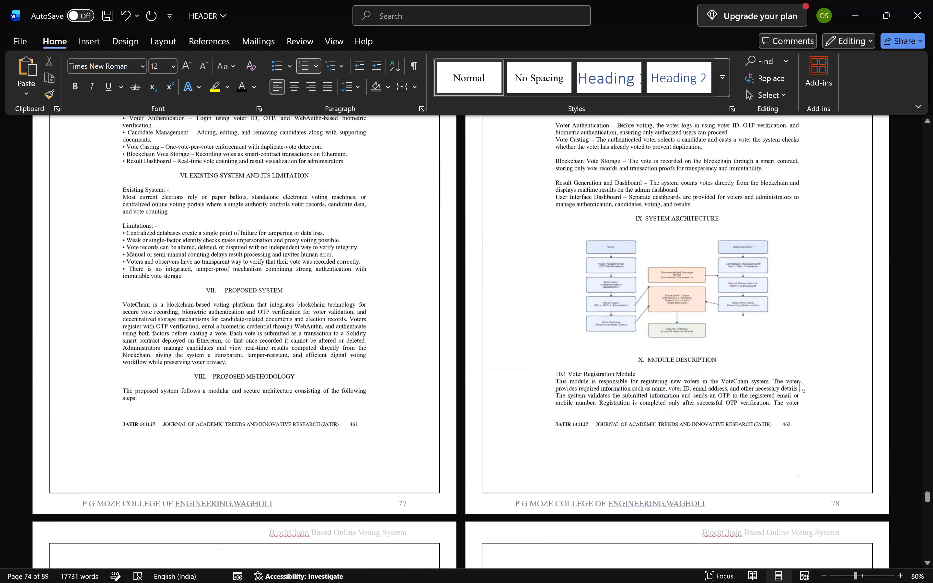
pyautogui.scroll(-7, 800, 381)
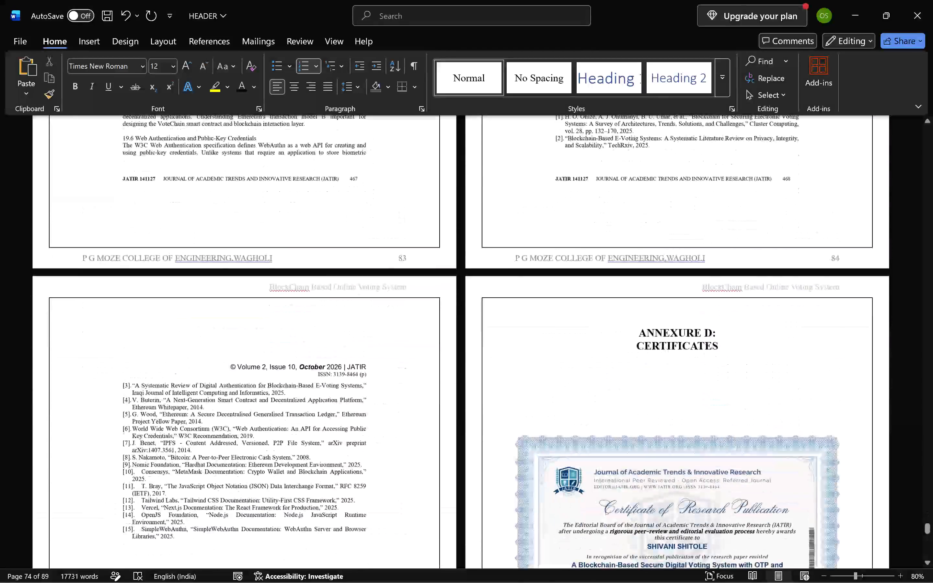
pyautogui.scroll(-4, 800, 381)
pyautogui.scroll(4, 800, 381)
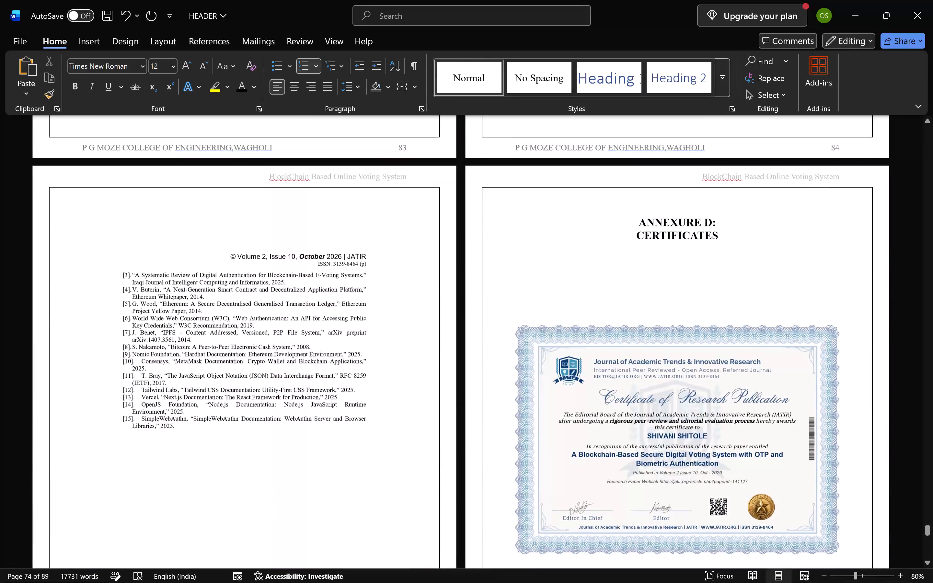
pyautogui.scroll(-9, 800, 381)
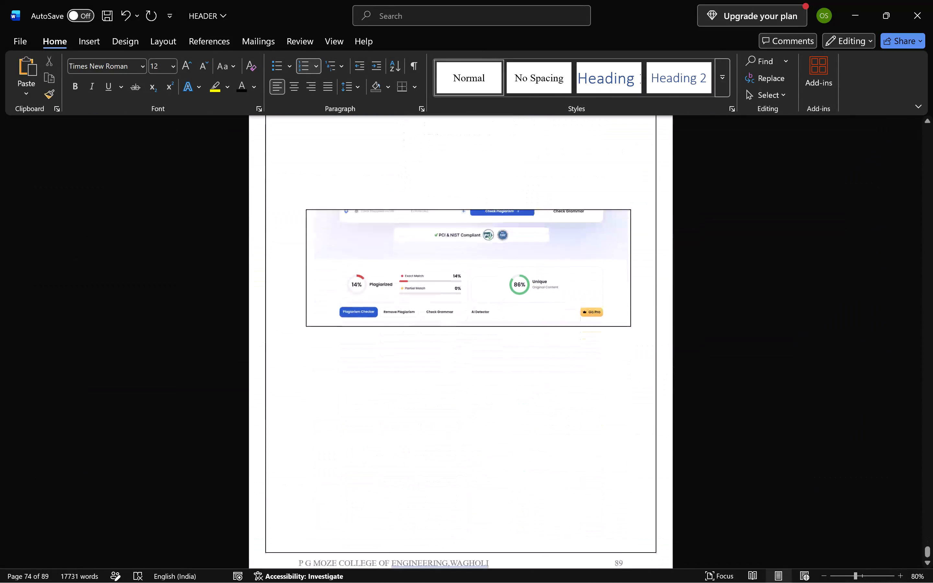
pyautogui.click(572, 425)
pyautogui.hotkey('ctrl', 's')
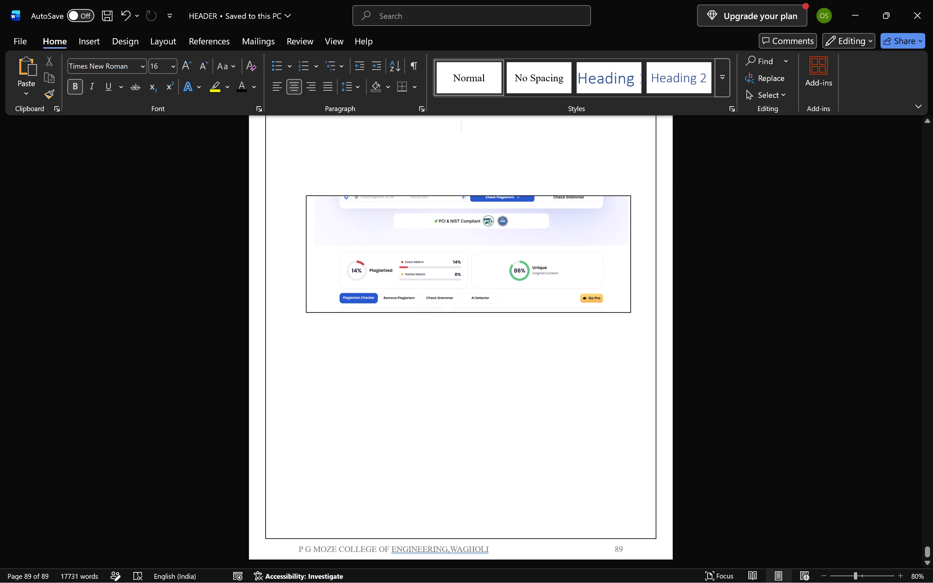
# Go back to section 1.2 Background on page 2 and place the cursor in the blank line between its first two paragraphs.
pyautogui.scroll(20, 572, 425)
pyautogui.scroll(11, 572, 425)
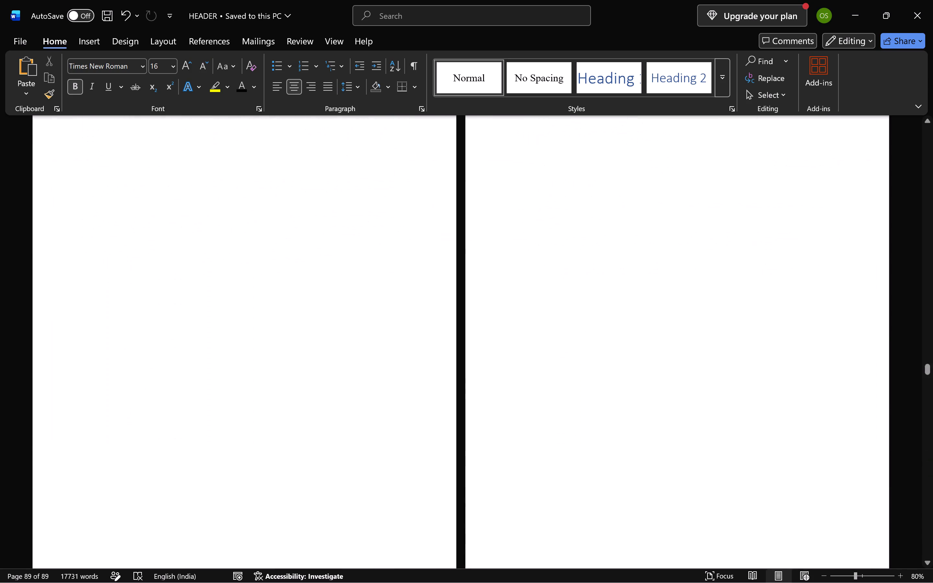
pyautogui.scroll(20, 572, 425)
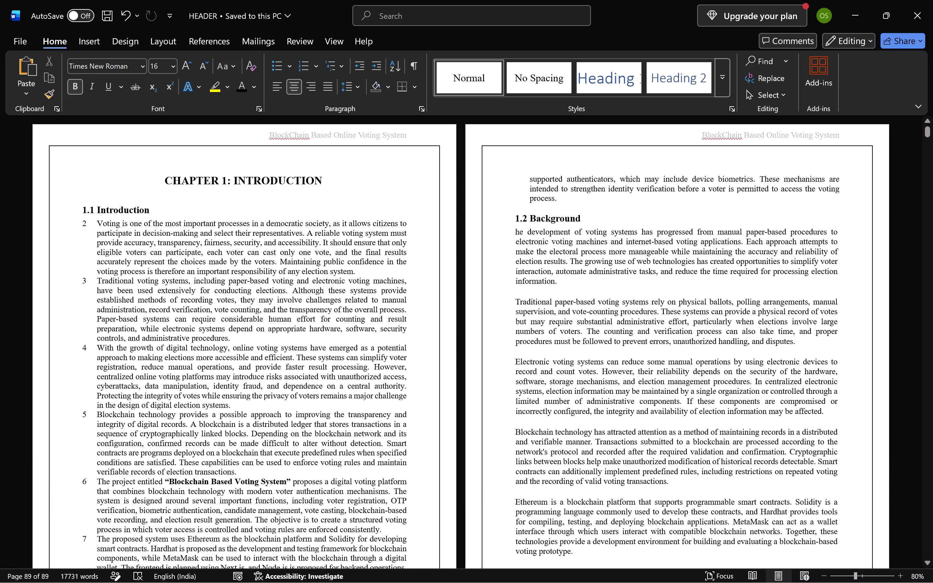
pyautogui.click(586, 294)
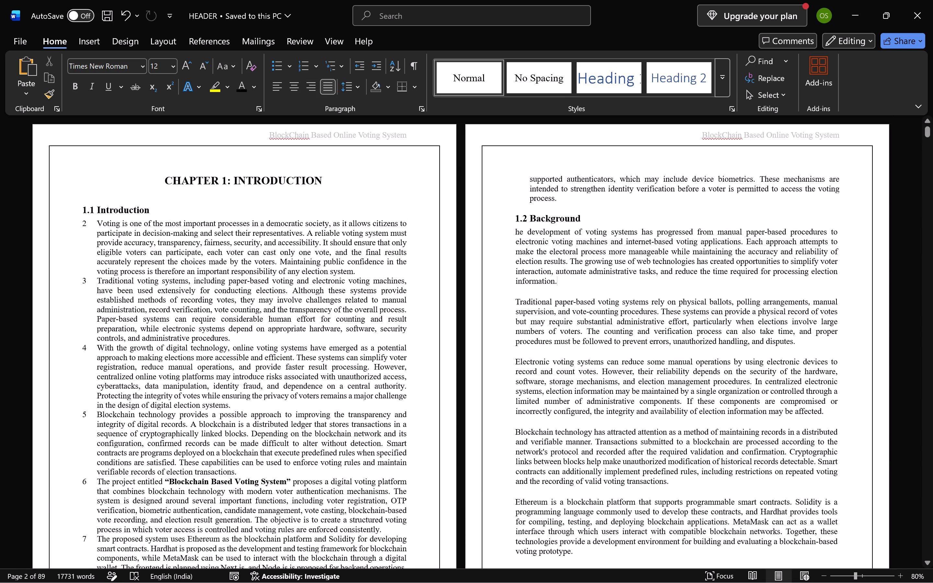
pyautogui.click(554, 295)
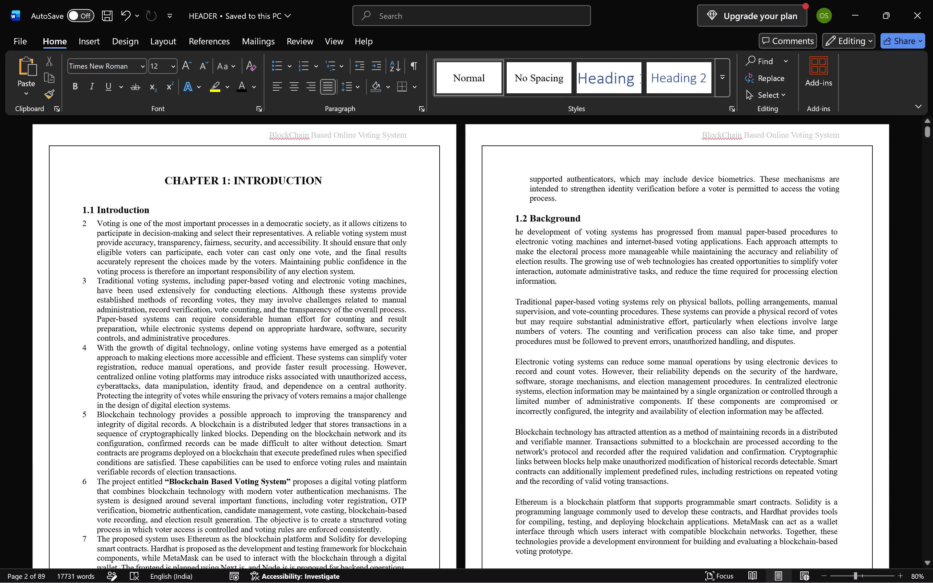
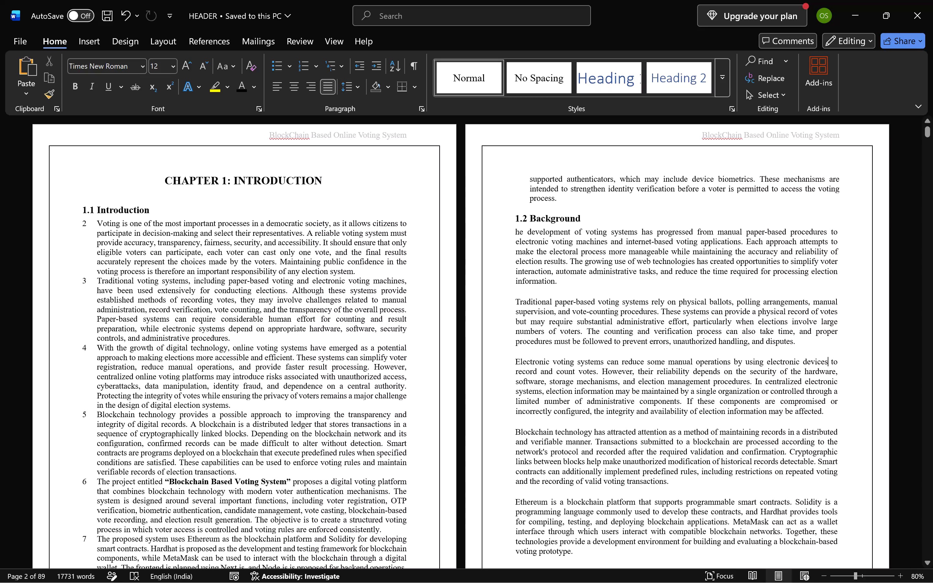
# Save the voting report and close it after a final run-through to the plagiarism report image on page 89.
pyautogui.hotkey('ctrl', 's')
pyautogui.scroll(-3, 828, 359)
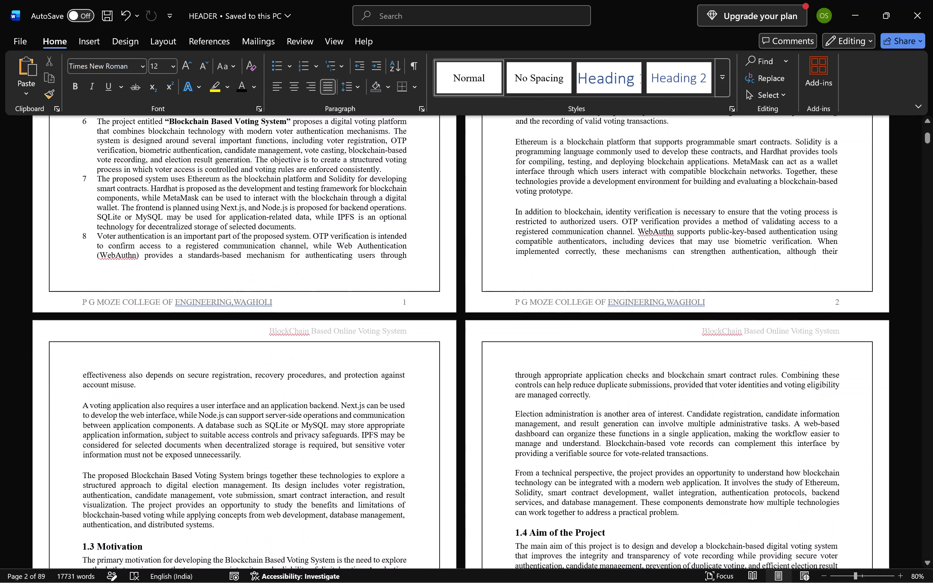
pyautogui.scroll(-17, 828, 359)
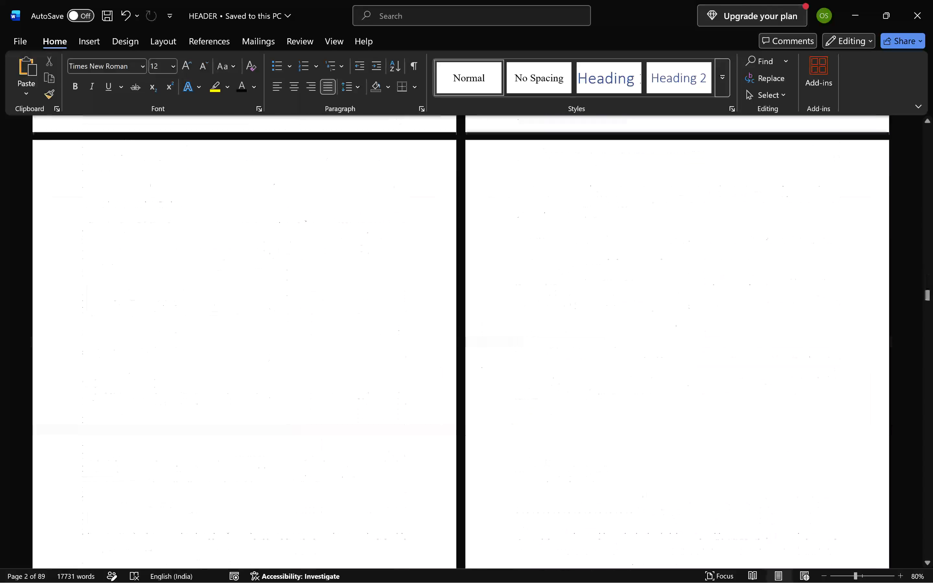
pyautogui.scroll(-15, 828, 359)
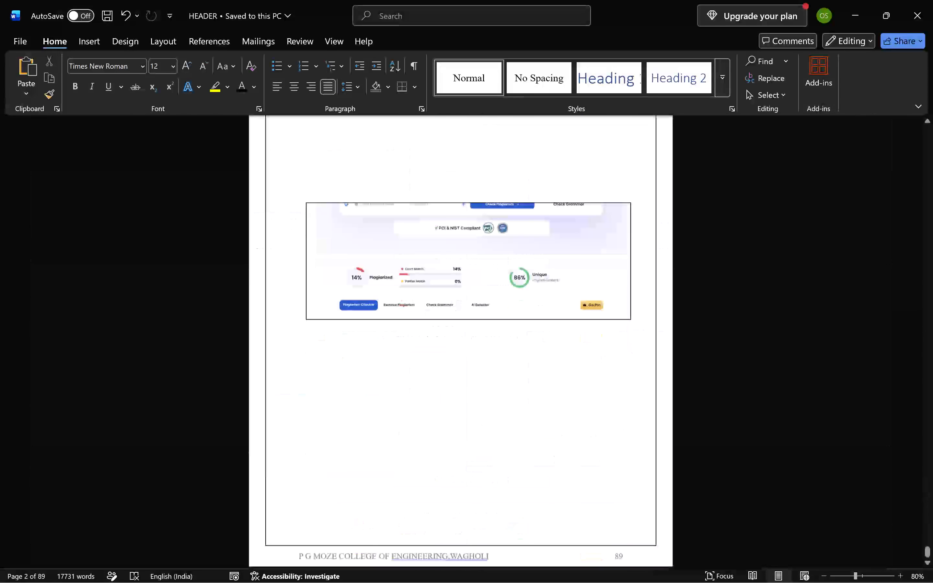
pyautogui.scroll(5, 828, 359)
pyautogui.scroll(-9, 828, 359)
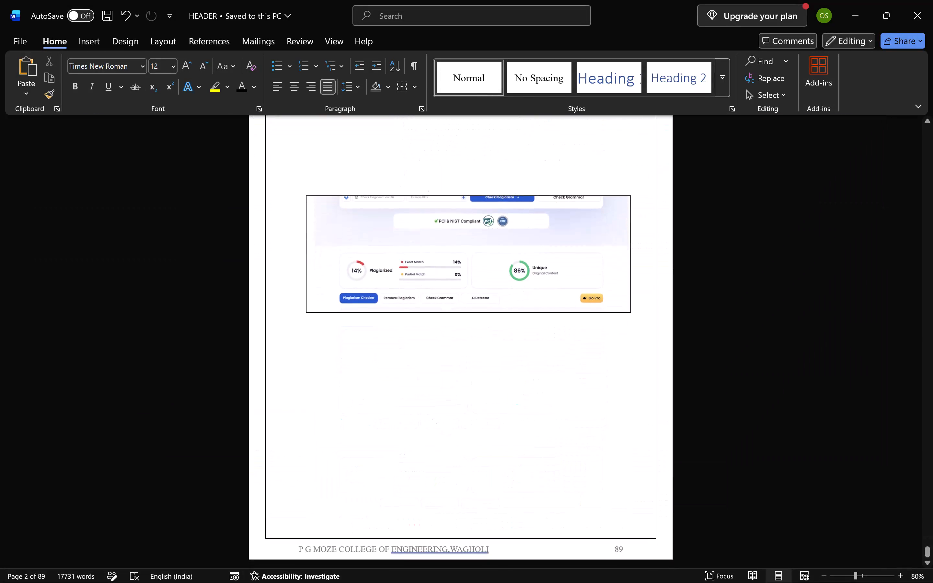
pyautogui.click(932, 0)
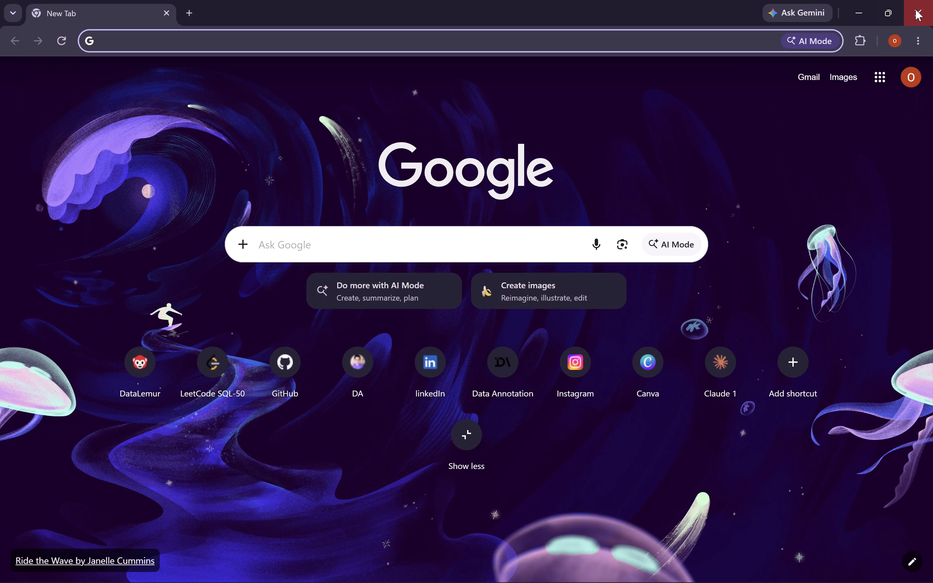